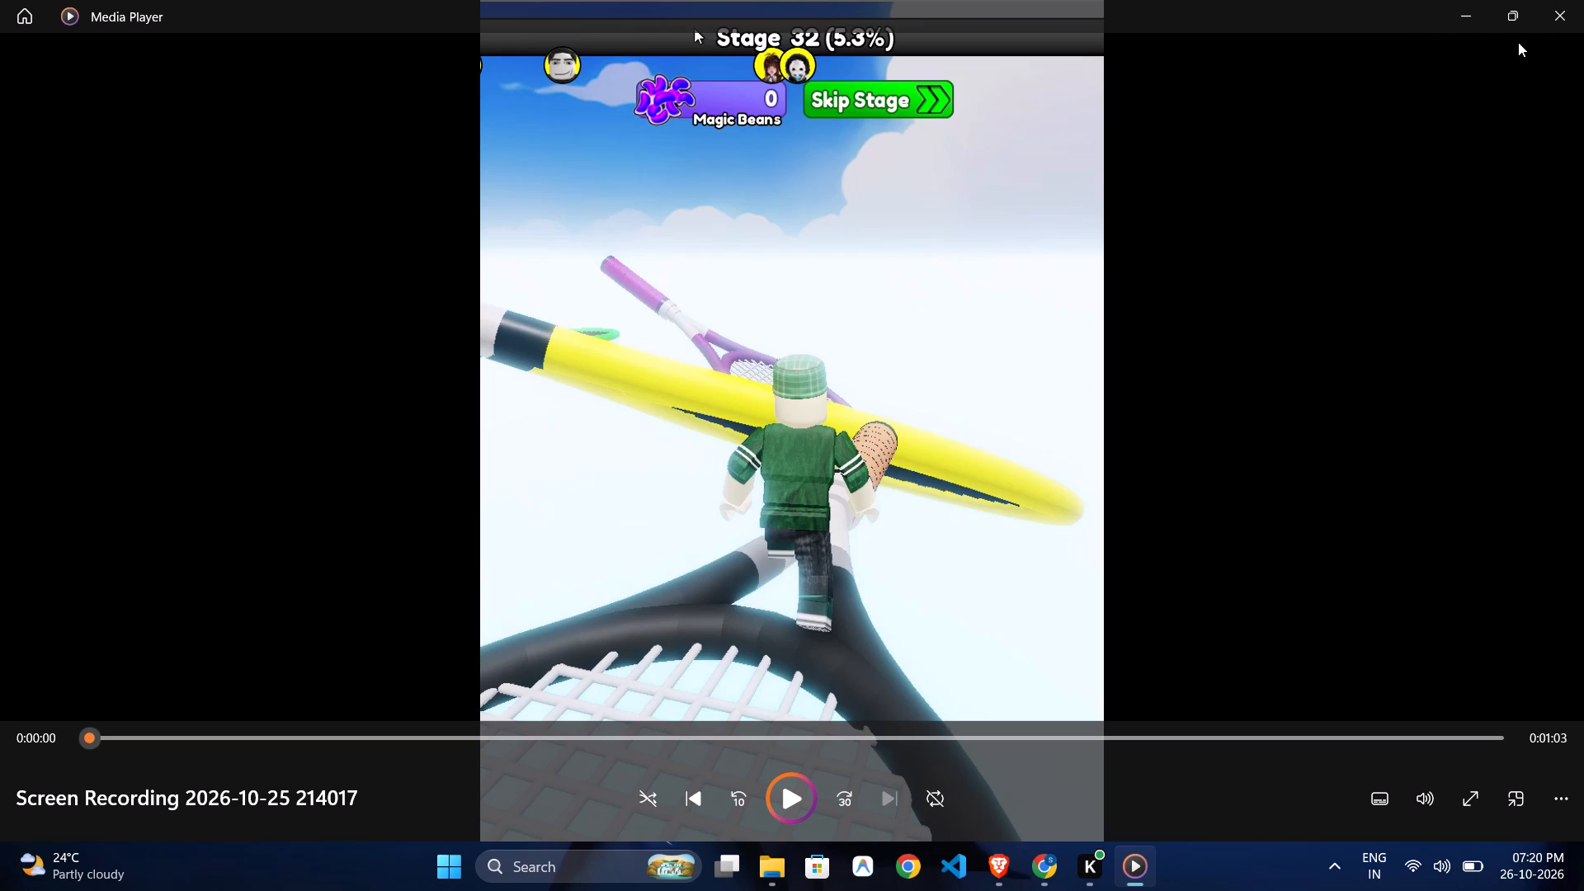
pyautogui.click(1564, 0)
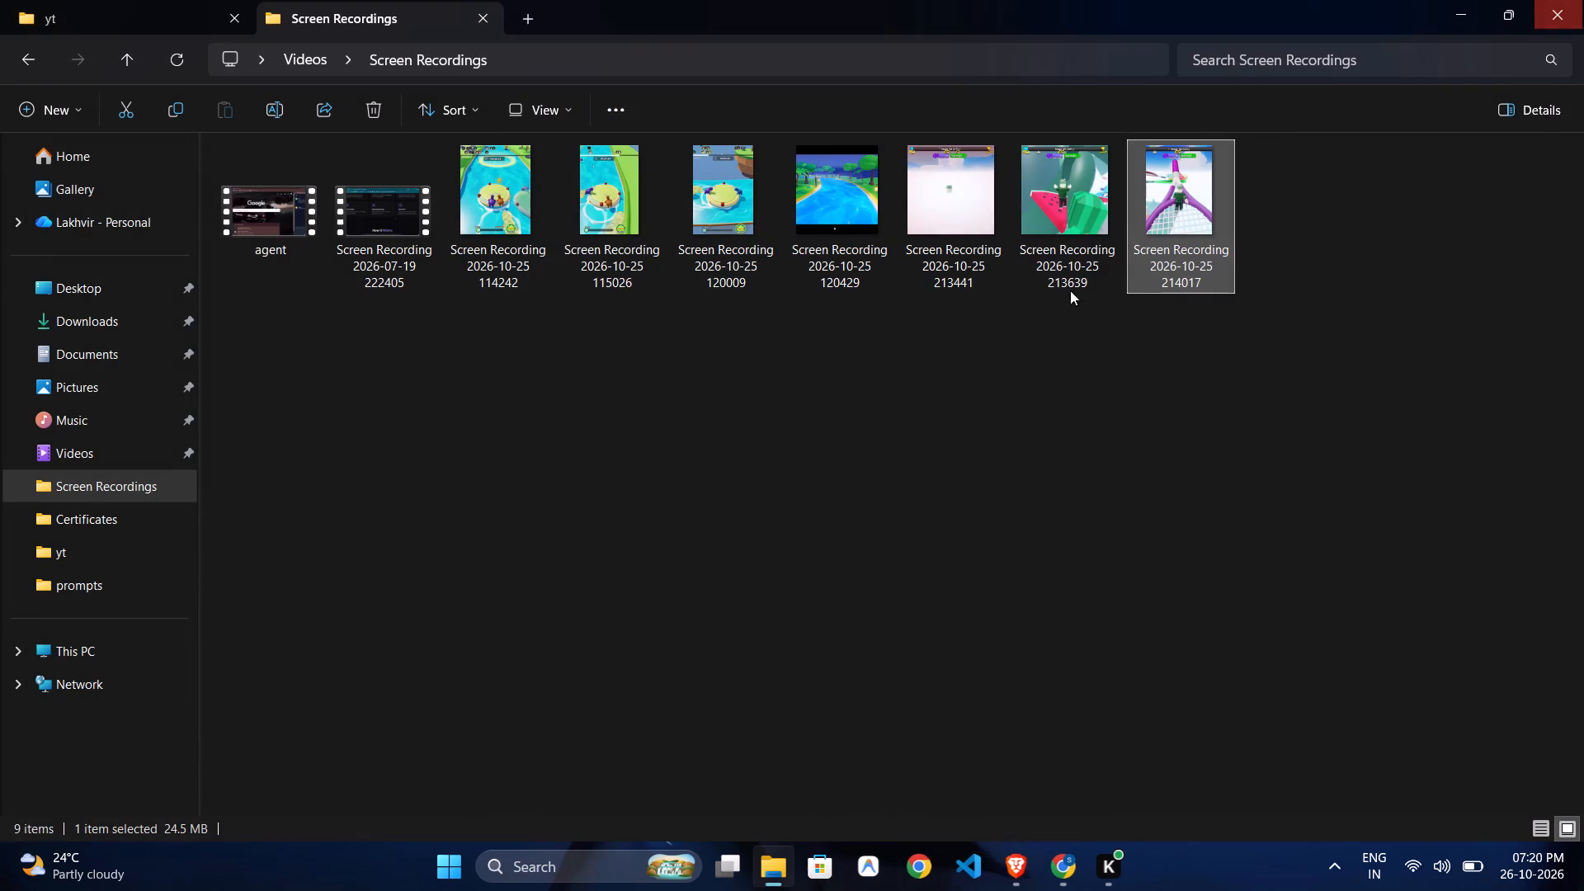
pyautogui.click(104, 6)
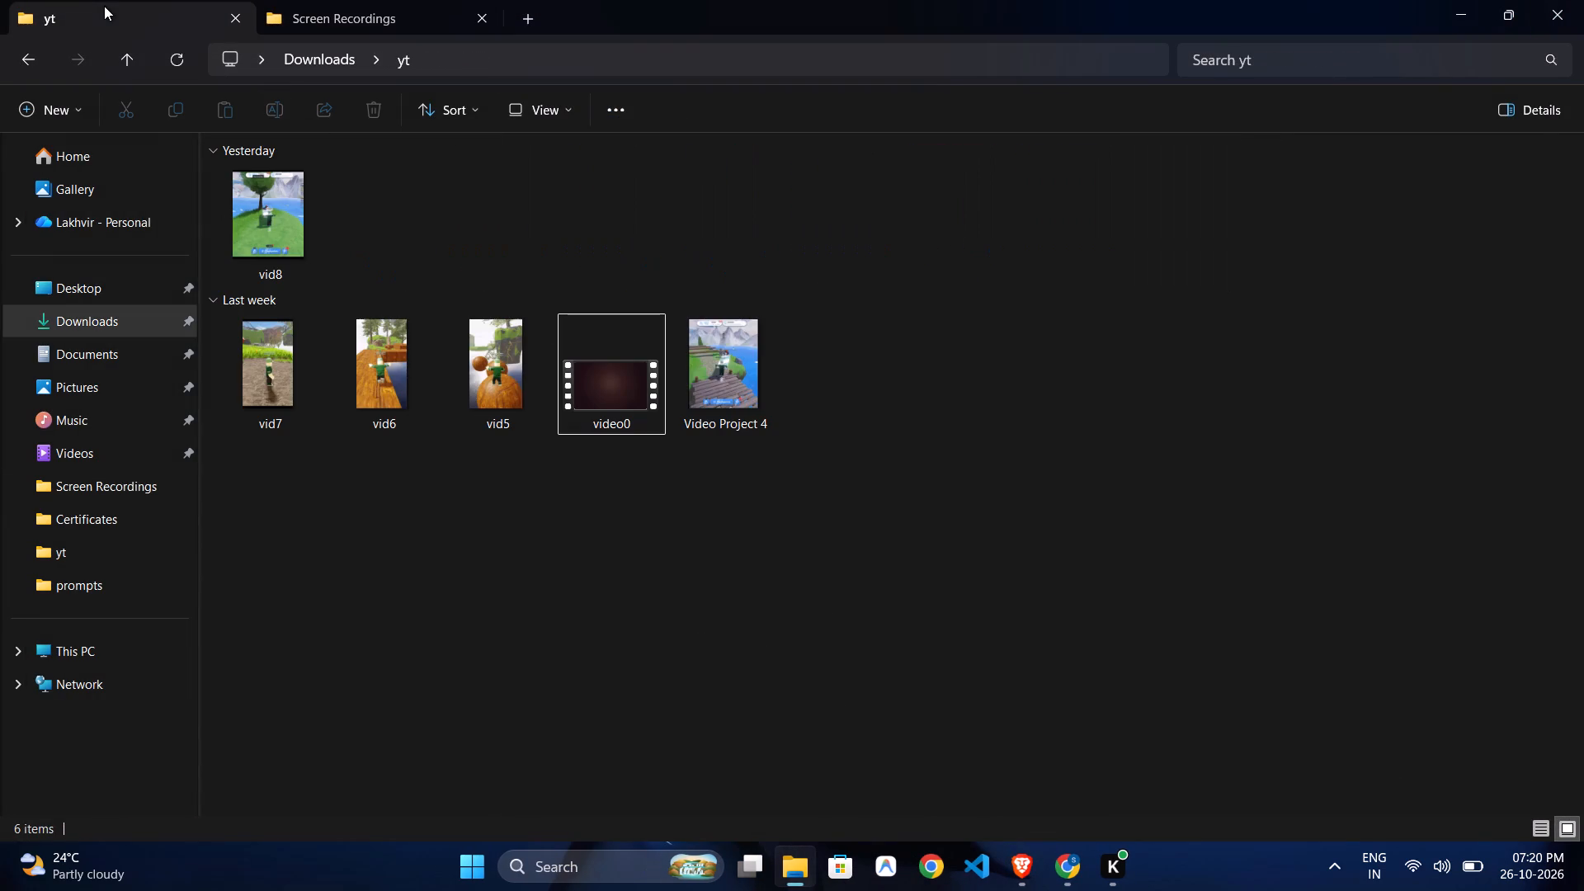
pyautogui.click(392, 0)
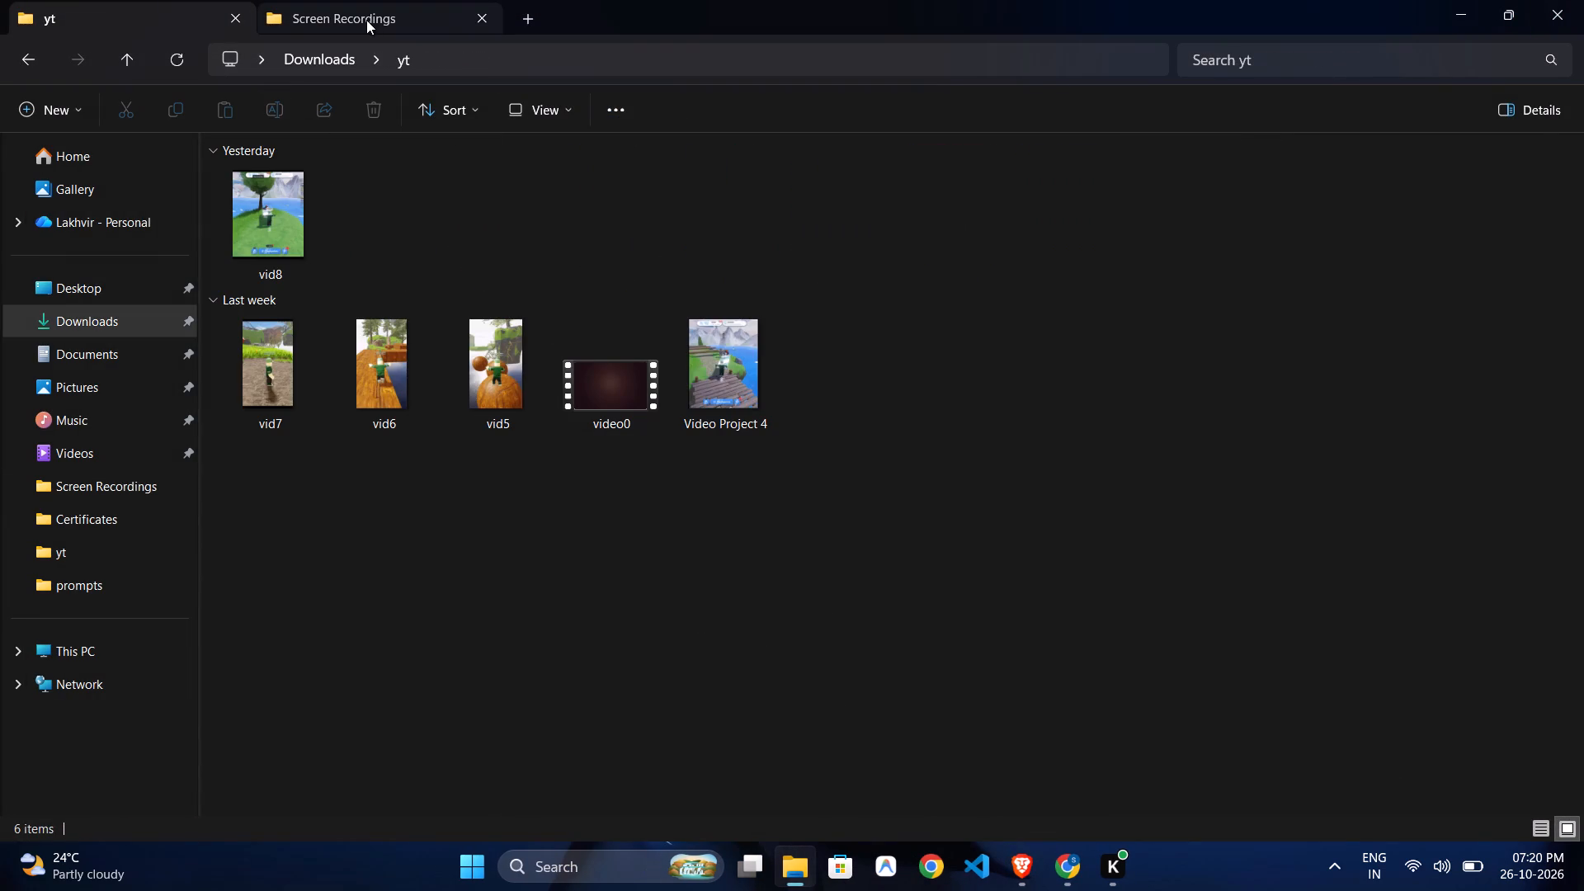
pyautogui.click(366, 20)
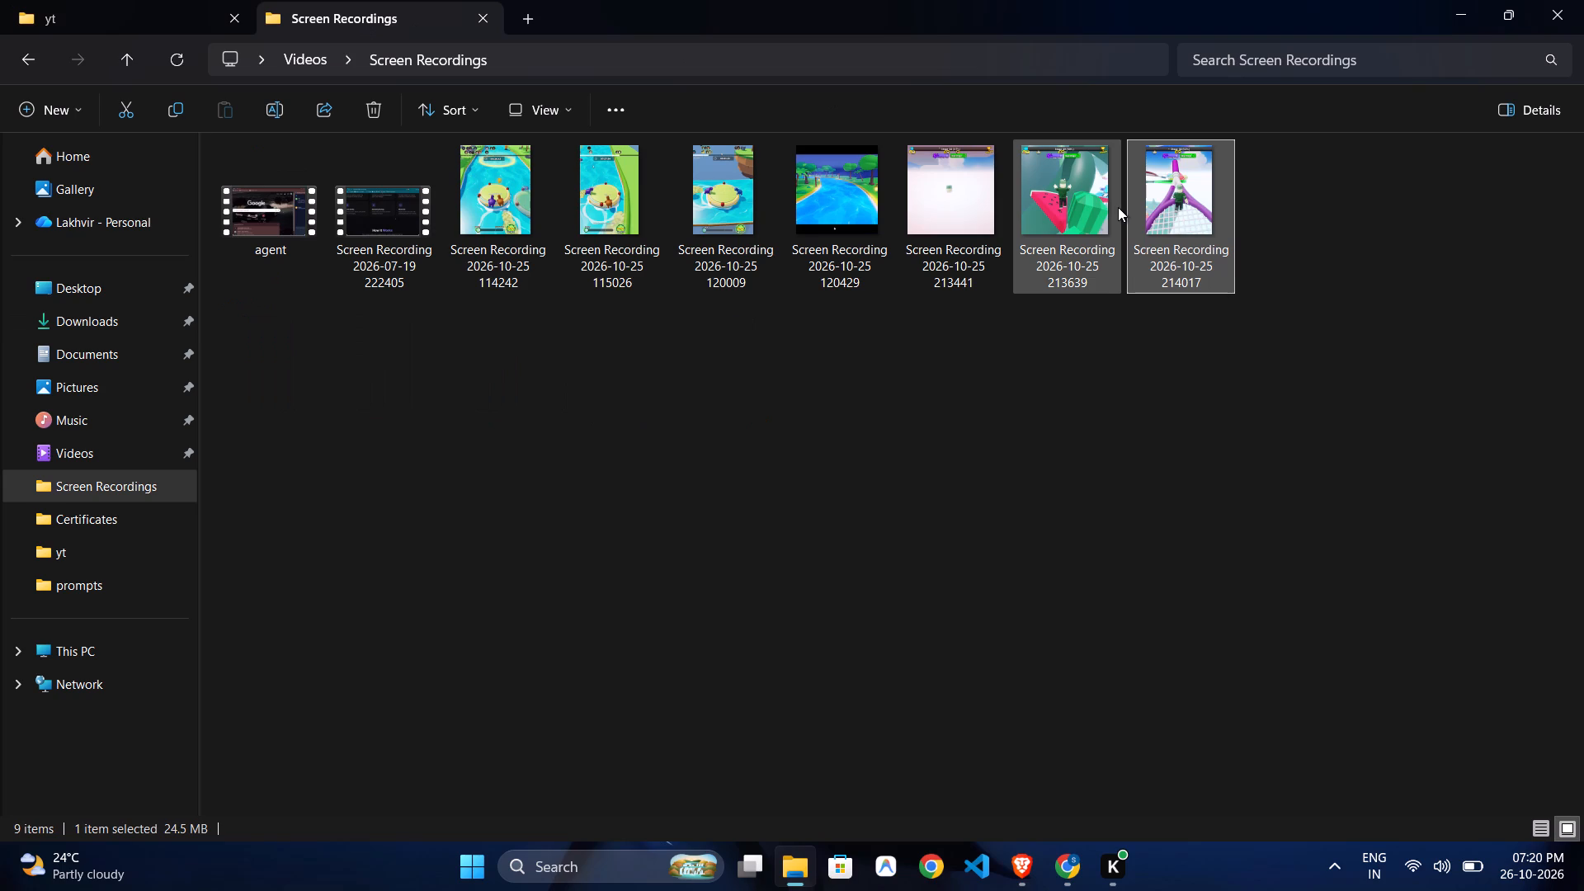
pyautogui.moveTo(1179, 207); pyautogui.dragTo(82, 12)
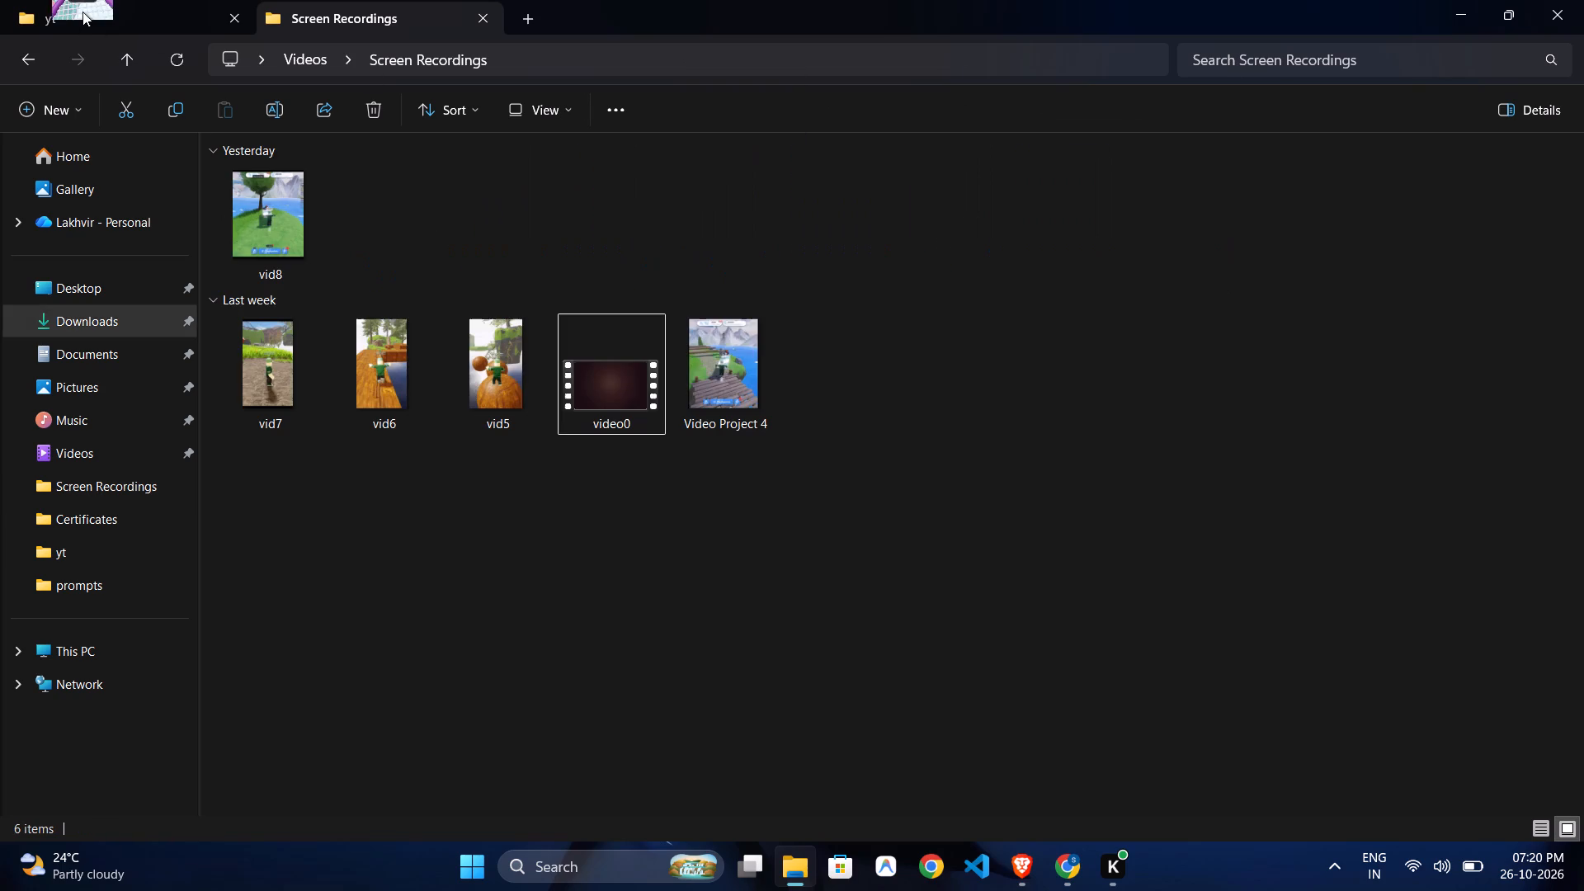
pyautogui.moveTo(82, 12); pyautogui.dragTo(470, 249)
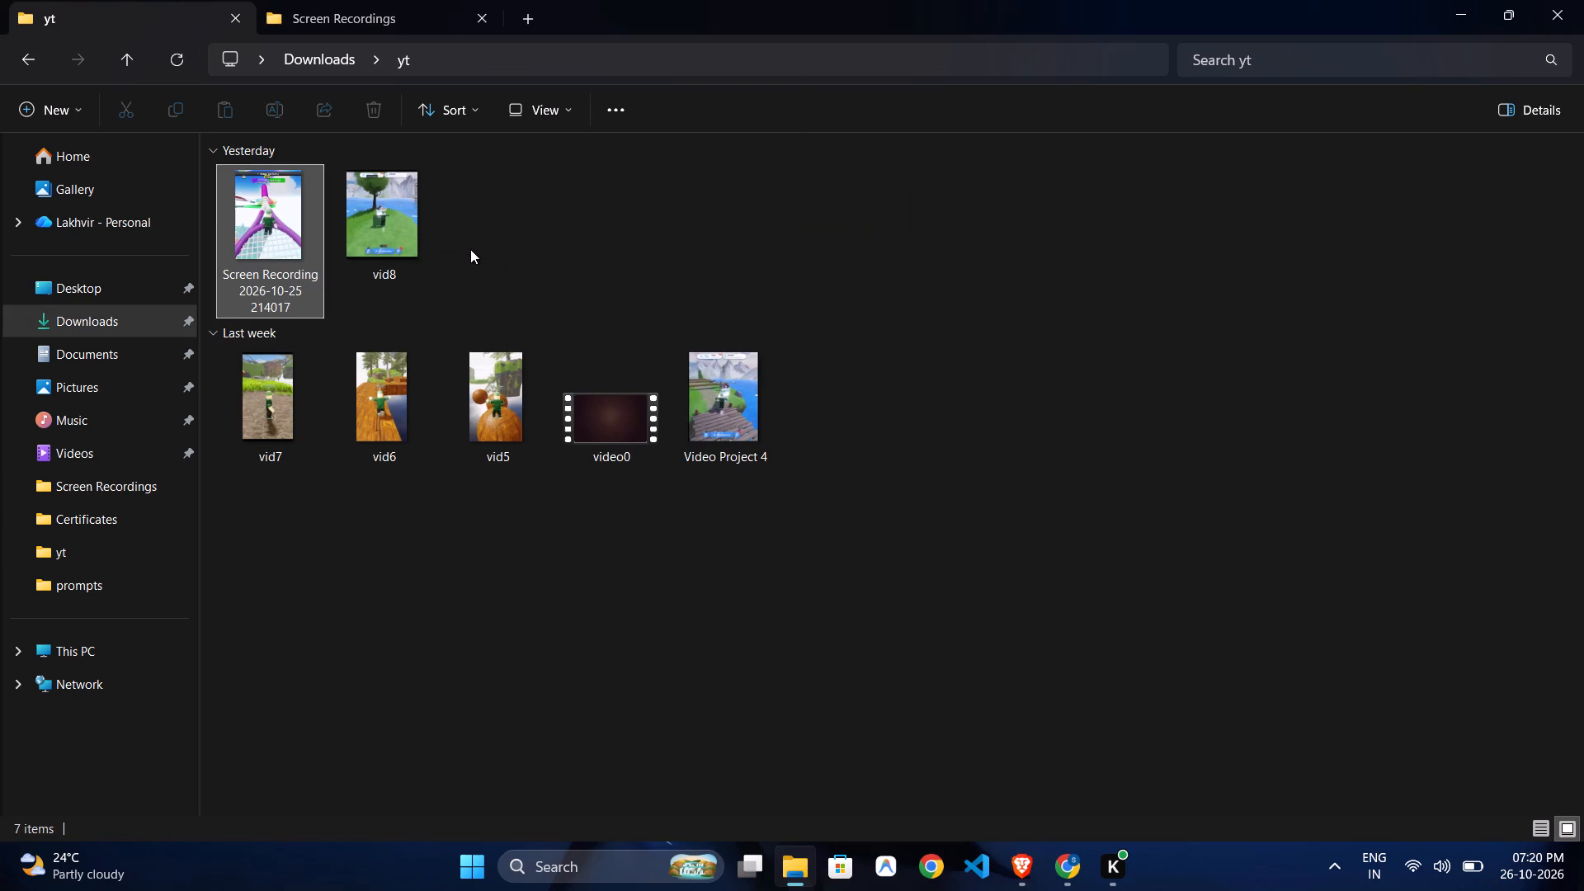
# Rename the moved 214017 recording in the yt folder as vid9.
pyautogui.click(265, 115)
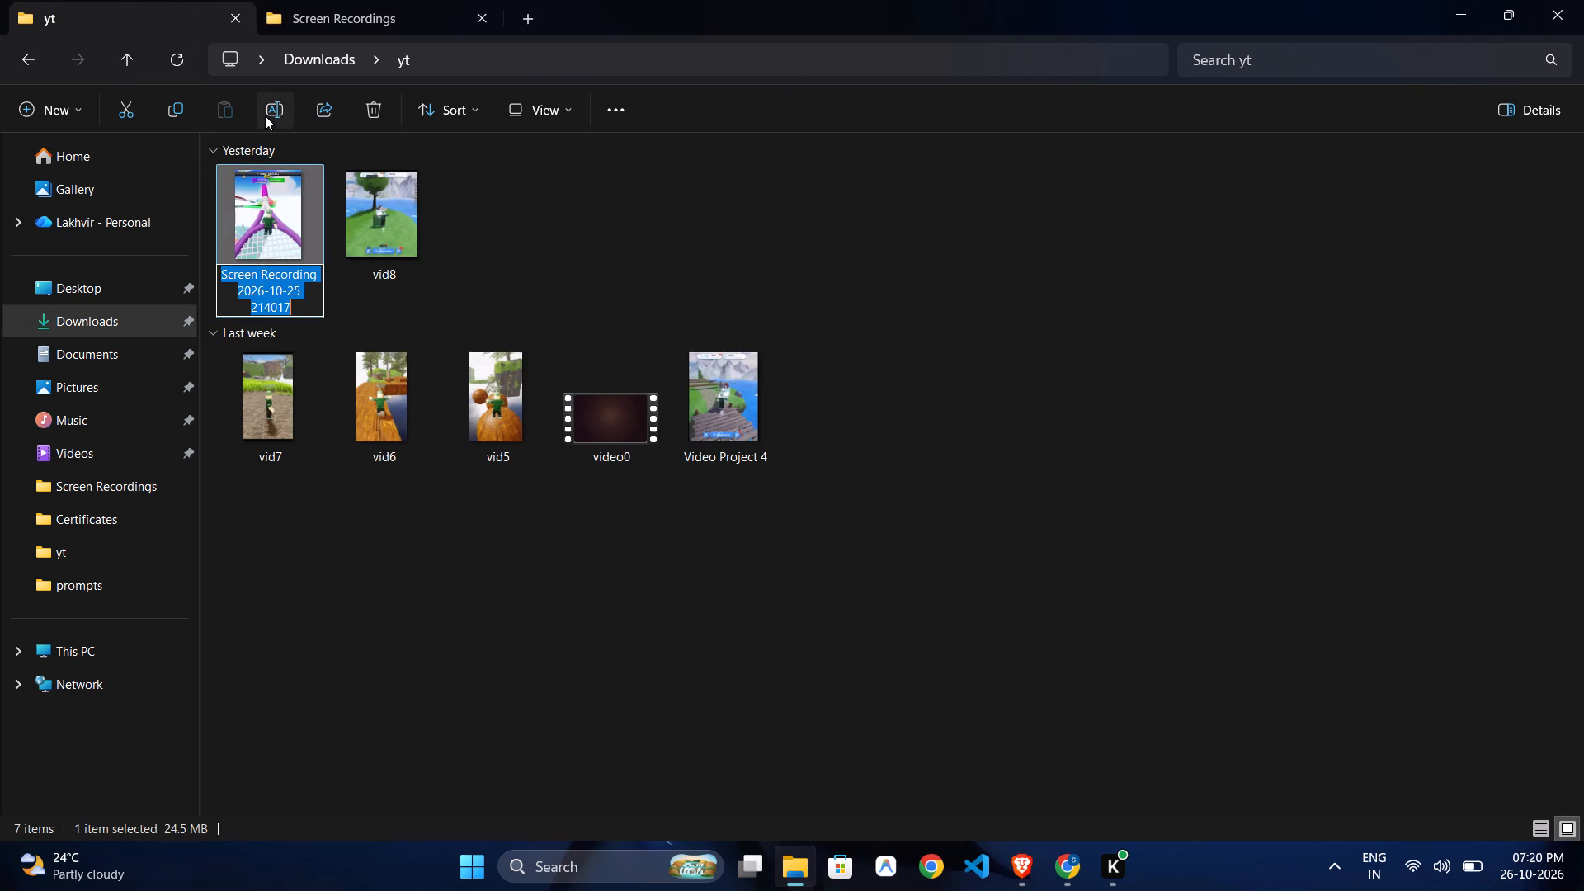
pyautogui.write('vid')
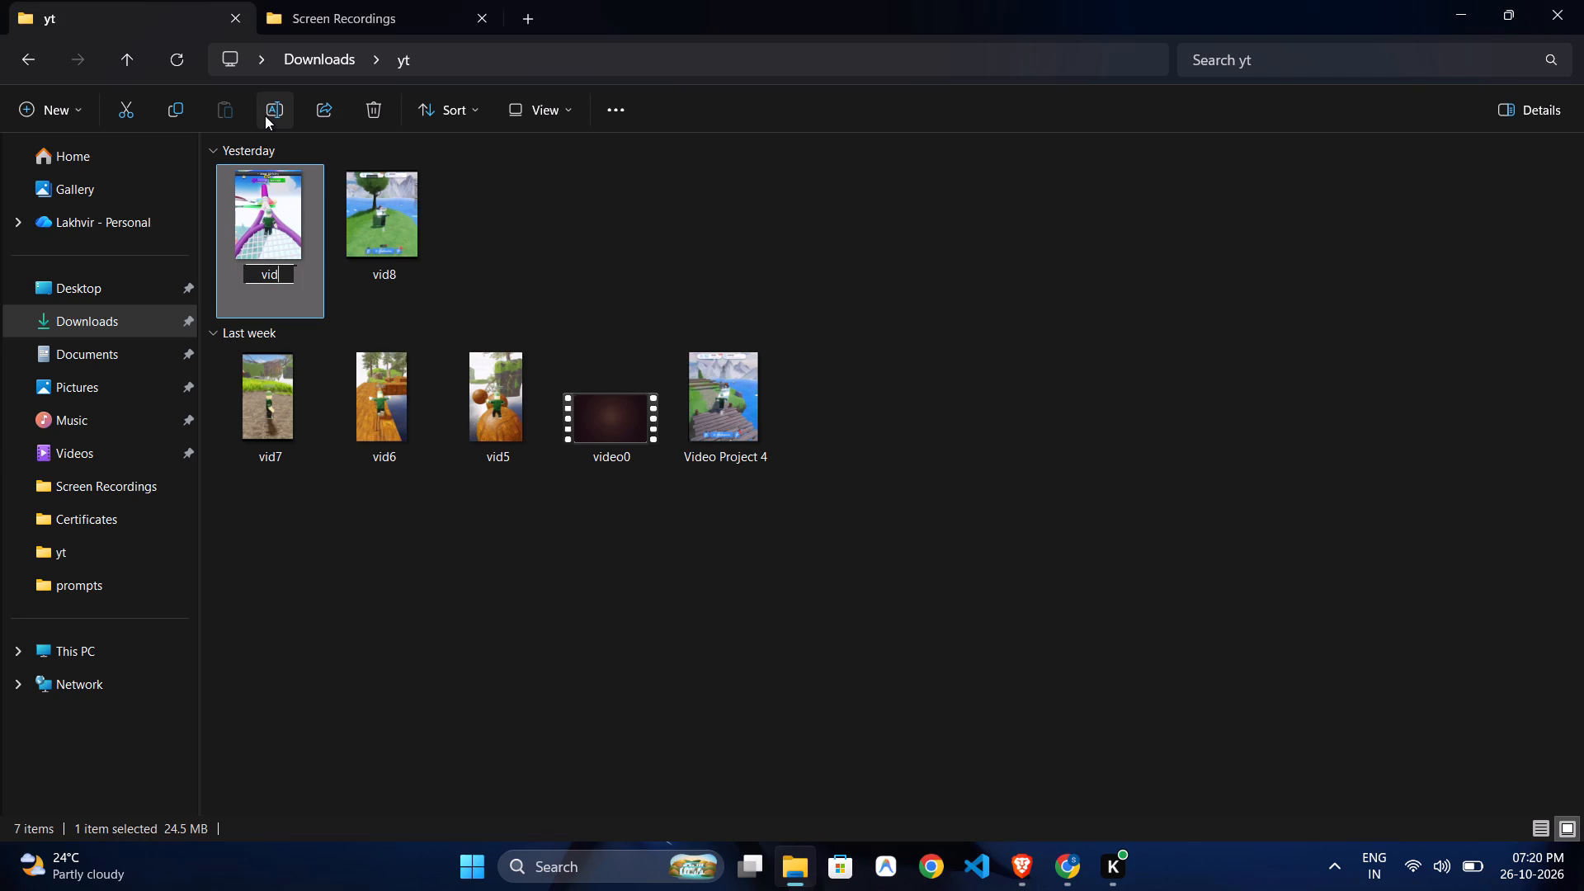
pyautogui.press('9')
pyautogui.press('Return')
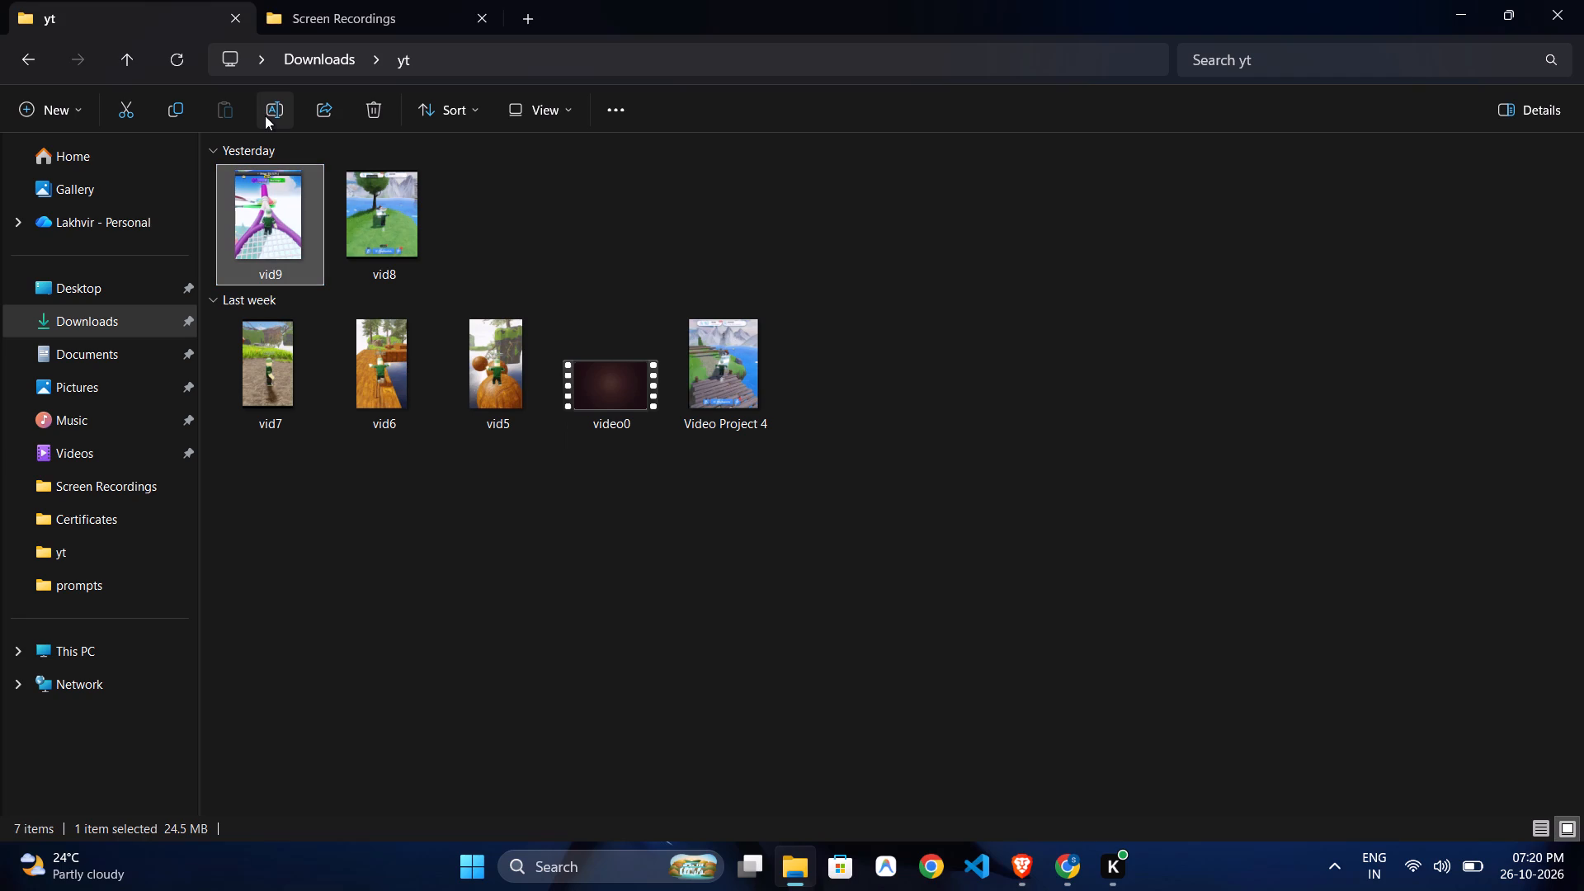
pyautogui.click(409, 540)
pyautogui.click(389, 0)
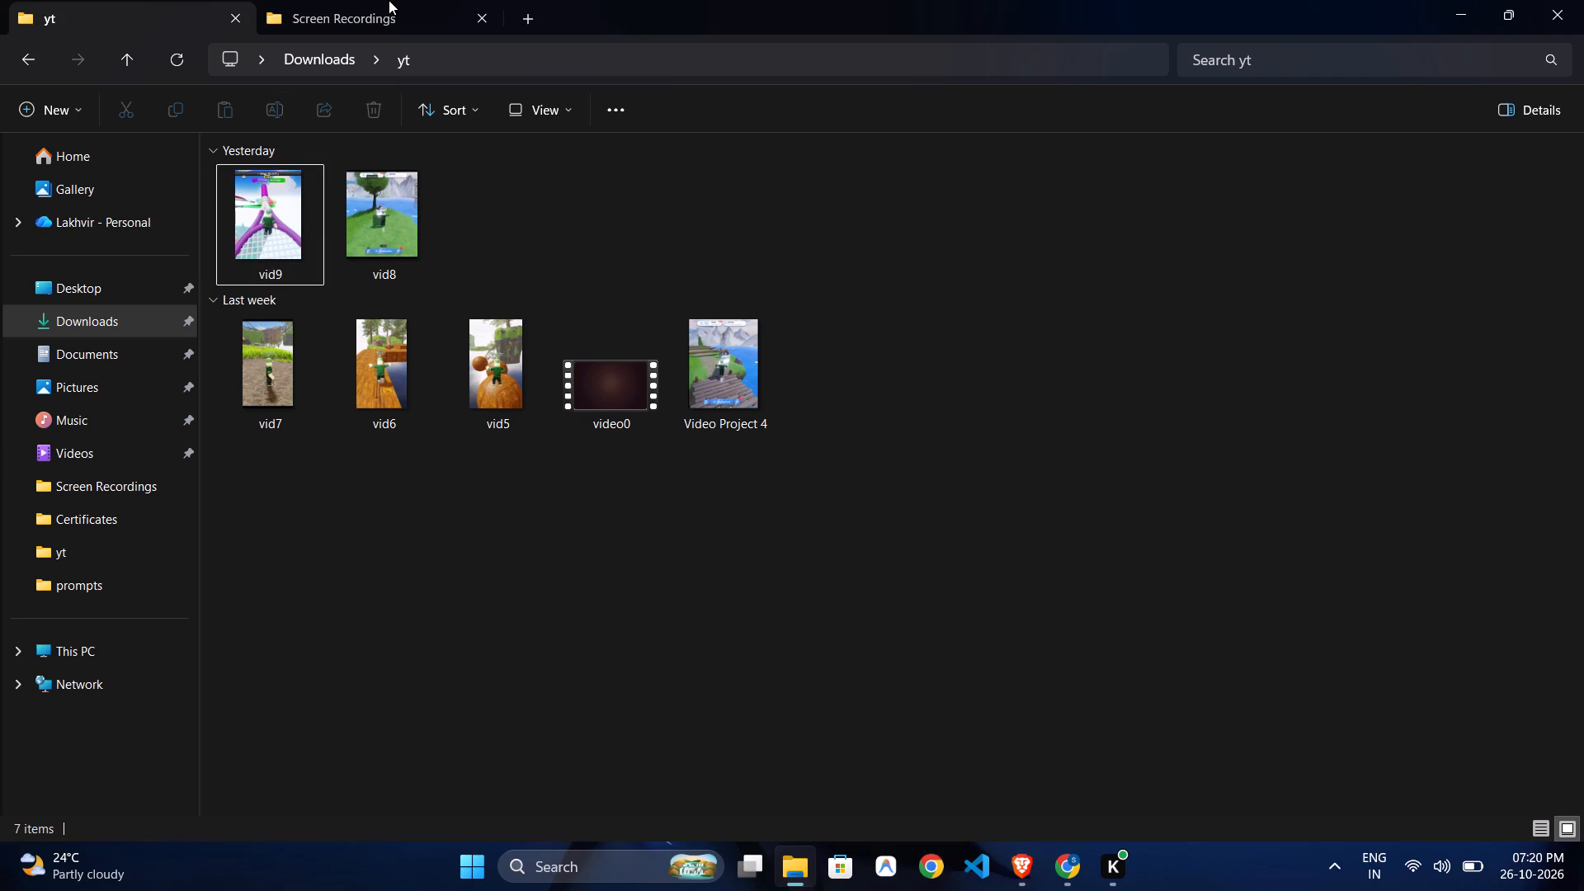
pyautogui.click(411, 21)
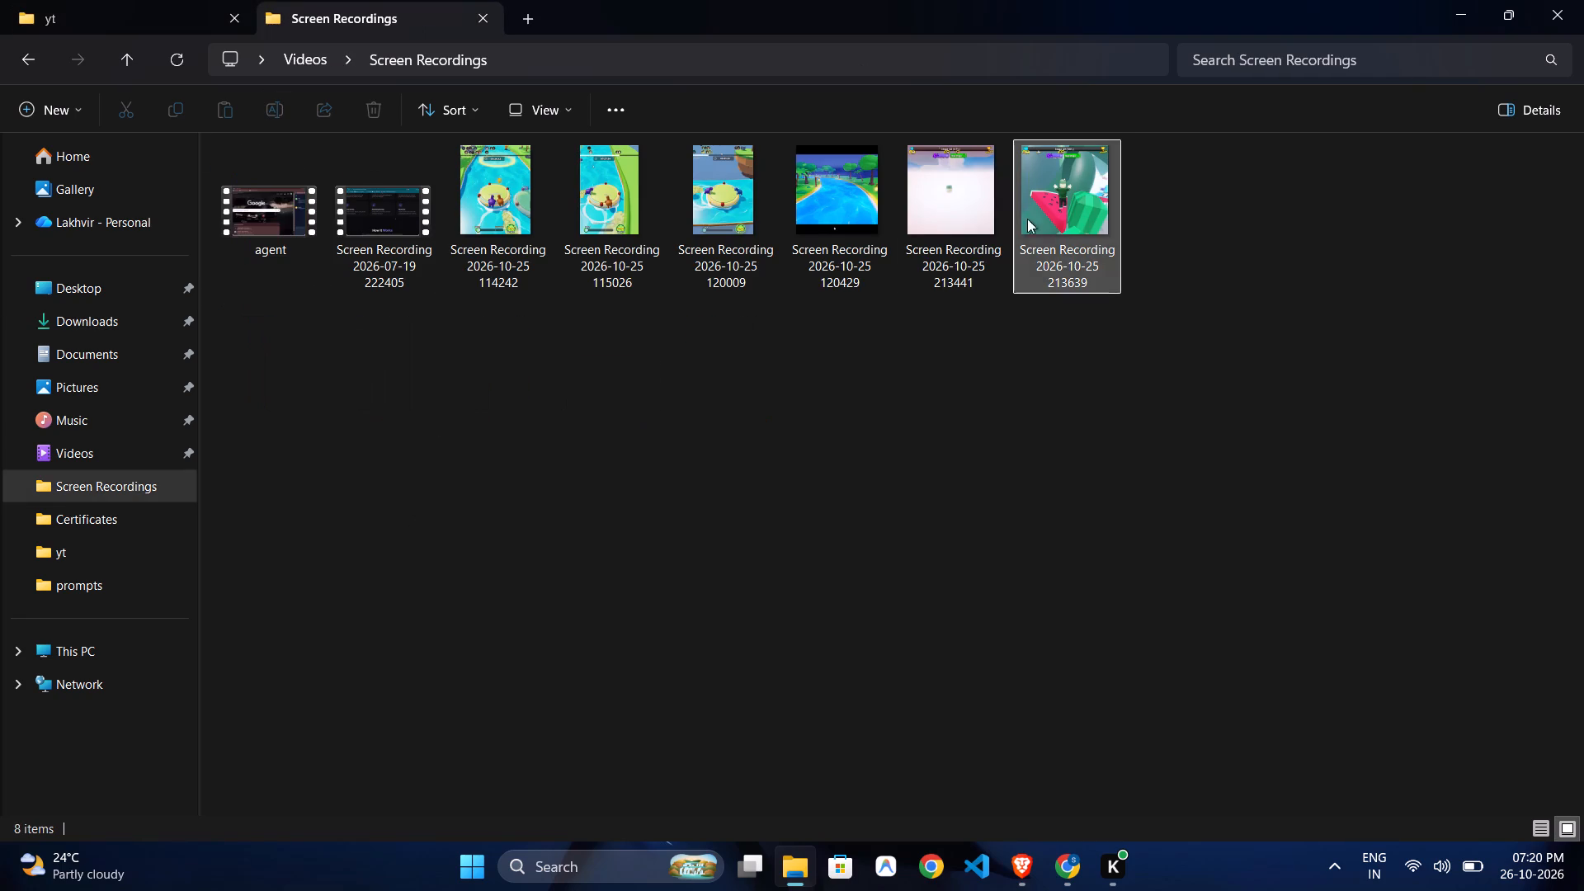
pyautogui.click(1032, 436)
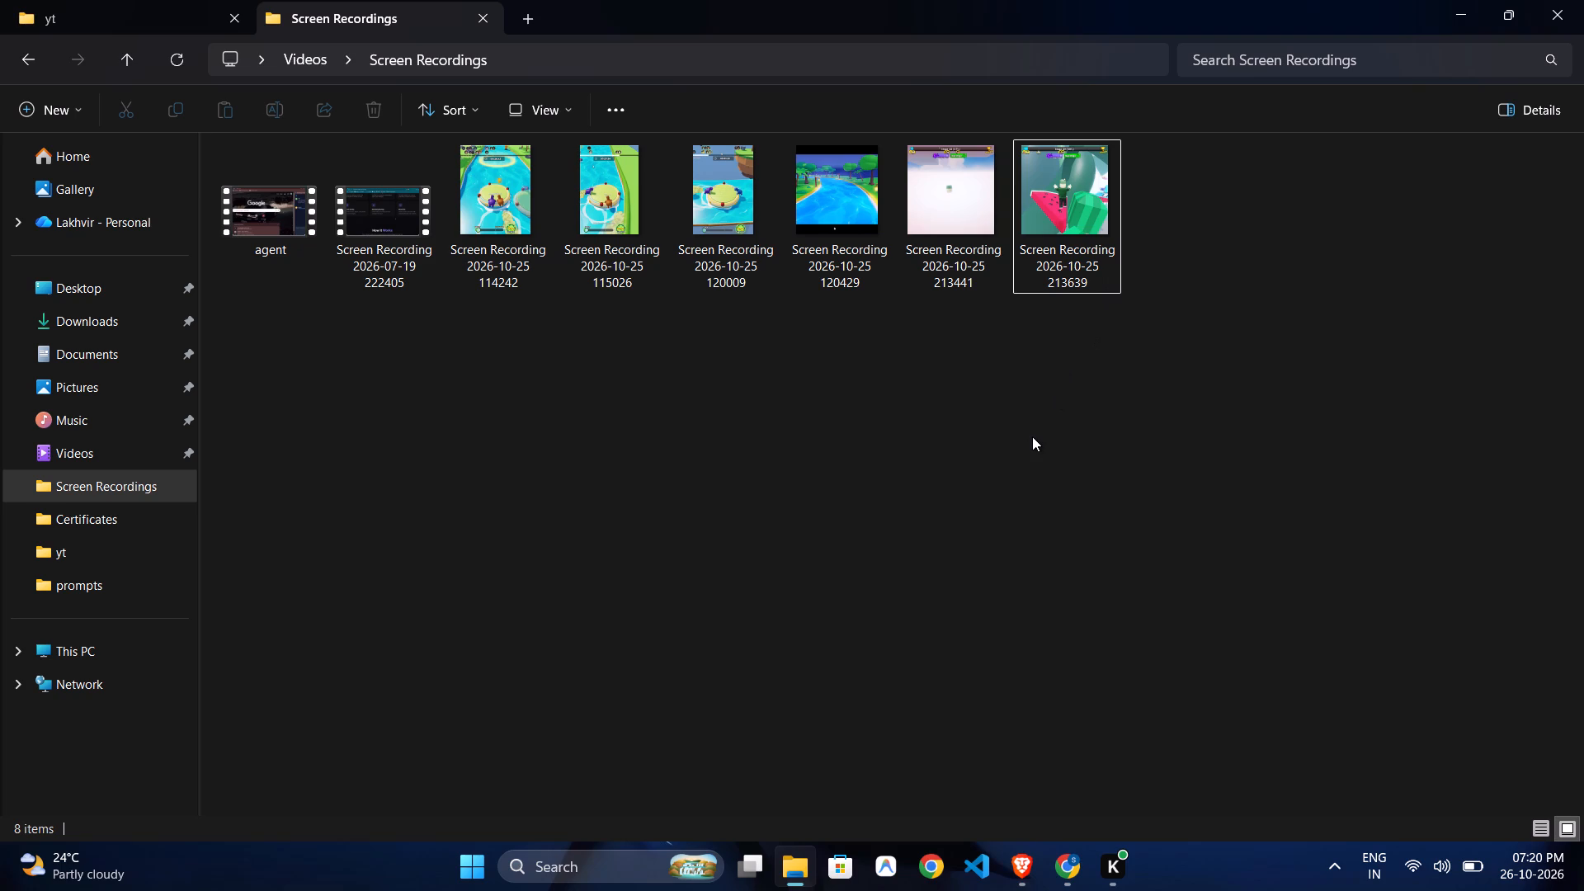
pyautogui.doubleClick(1050, 213)
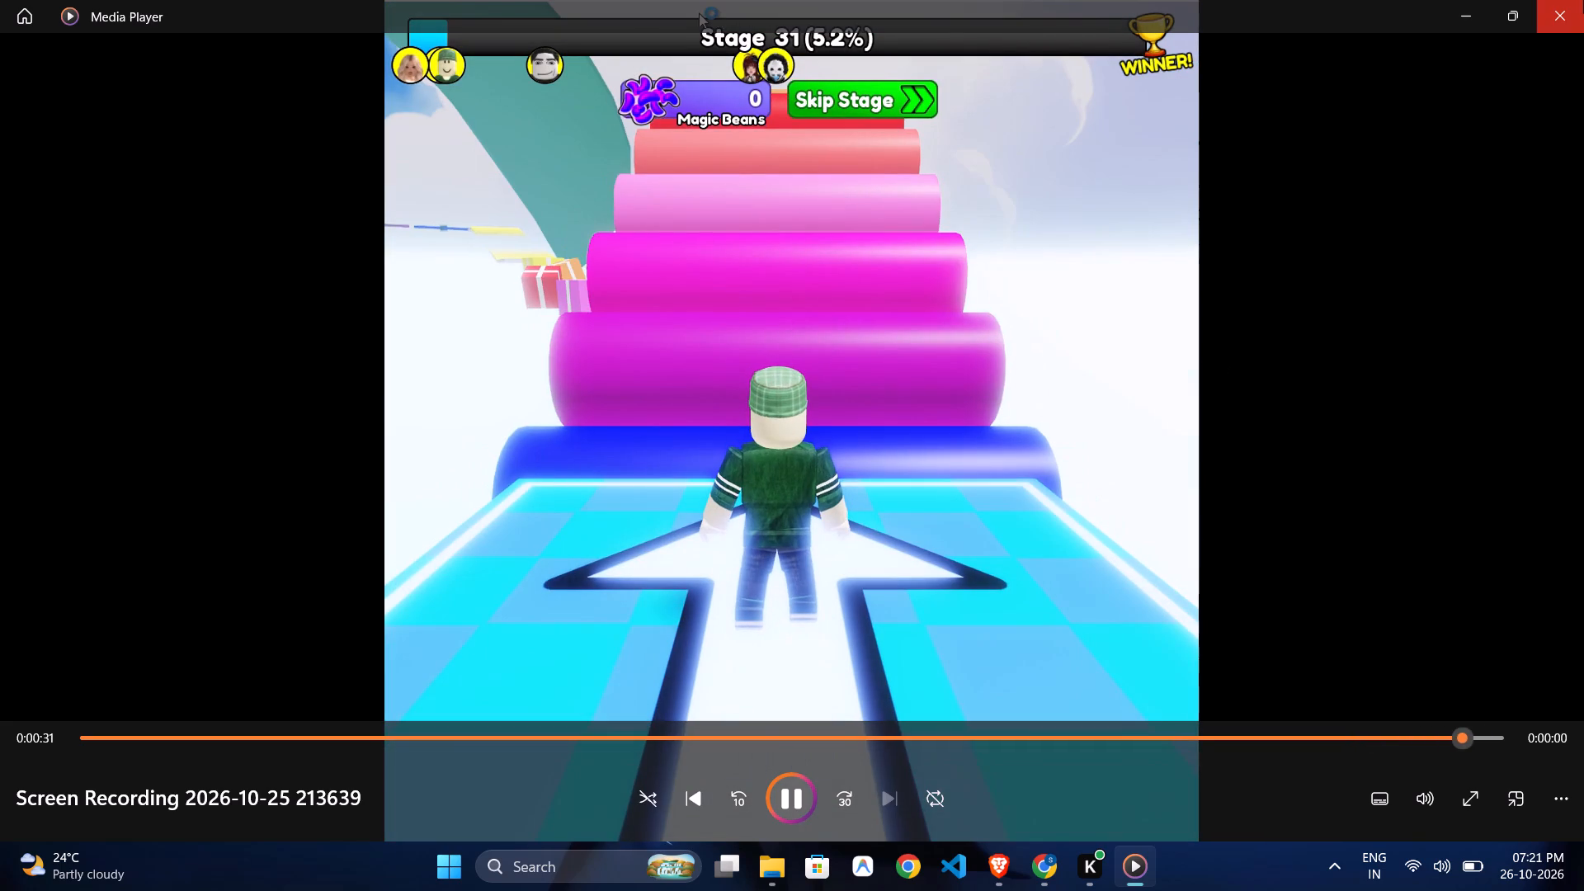
pyautogui.click(1583, 0)
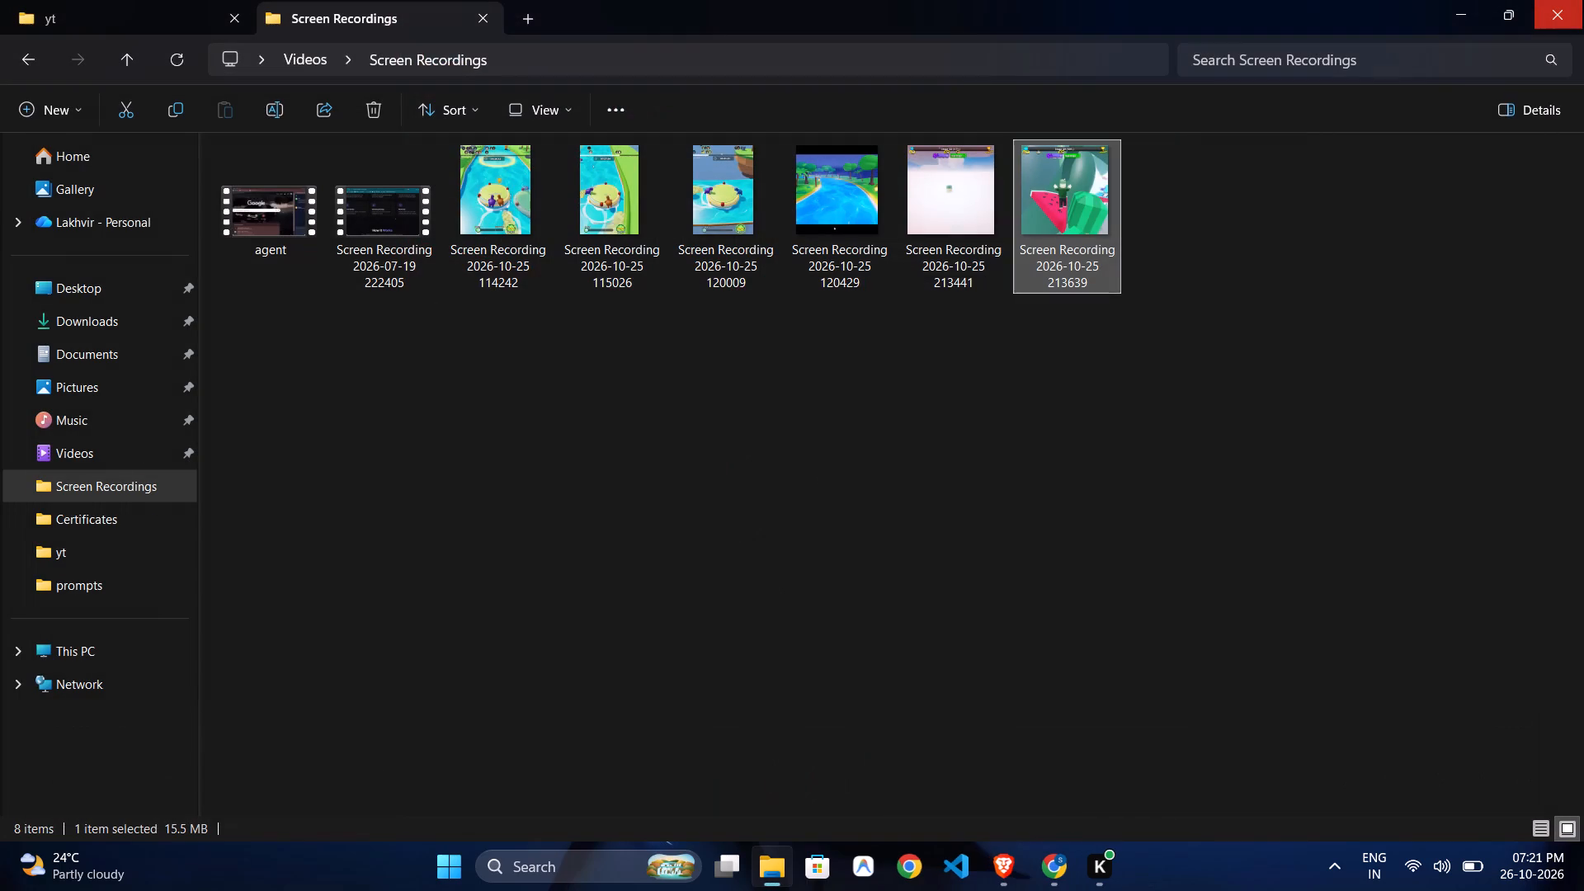
pyautogui.click(1041, 233)
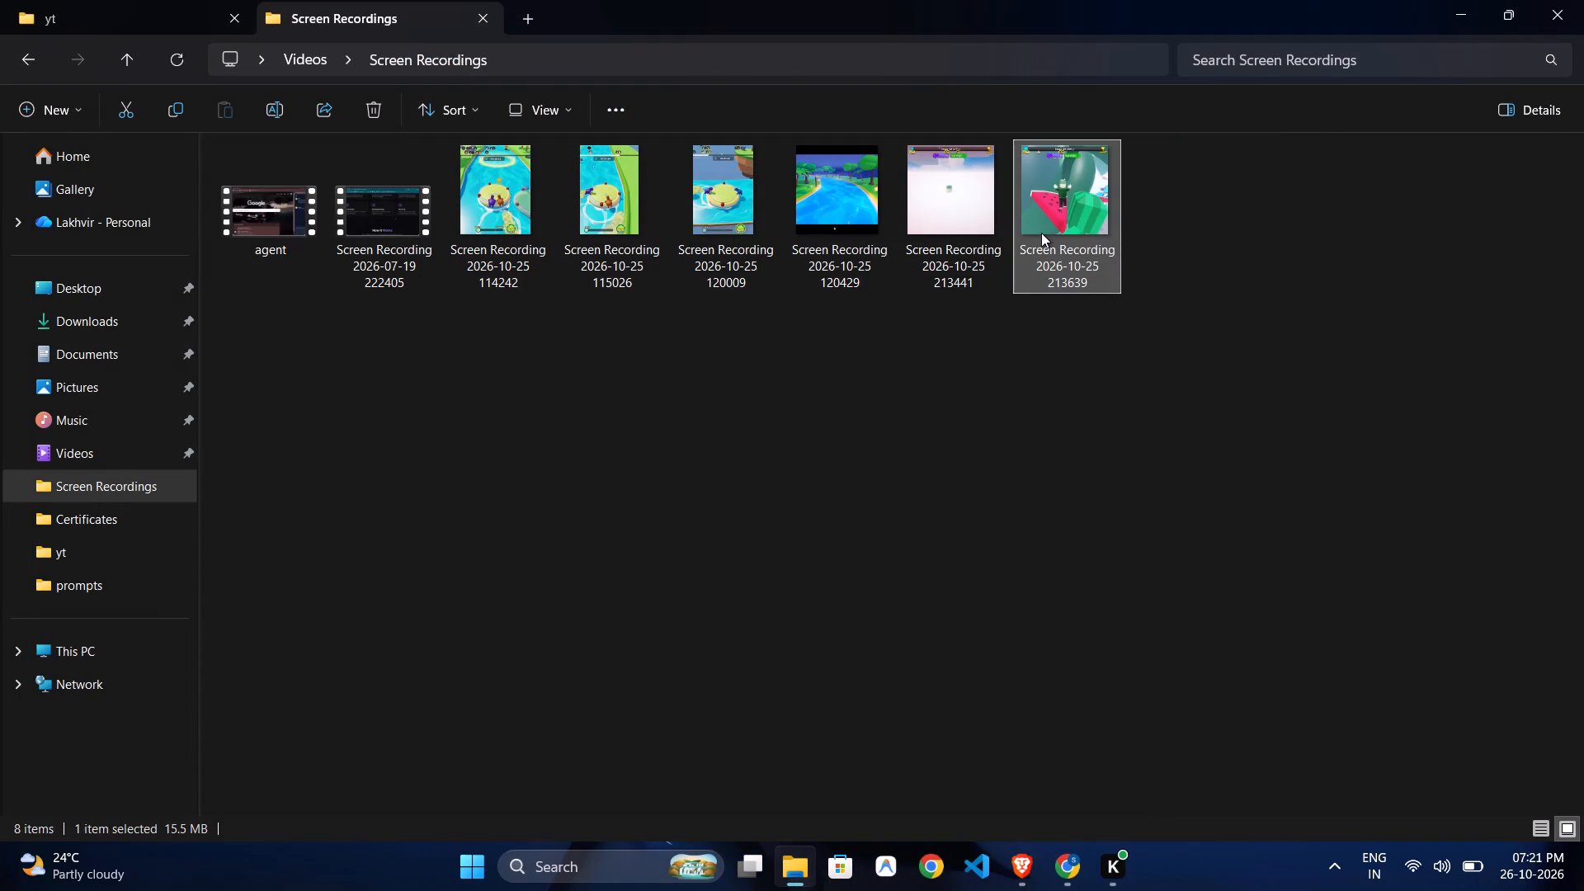
pyautogui.moveTo(1041, 233); pyautogui.dragTo(122, 16)
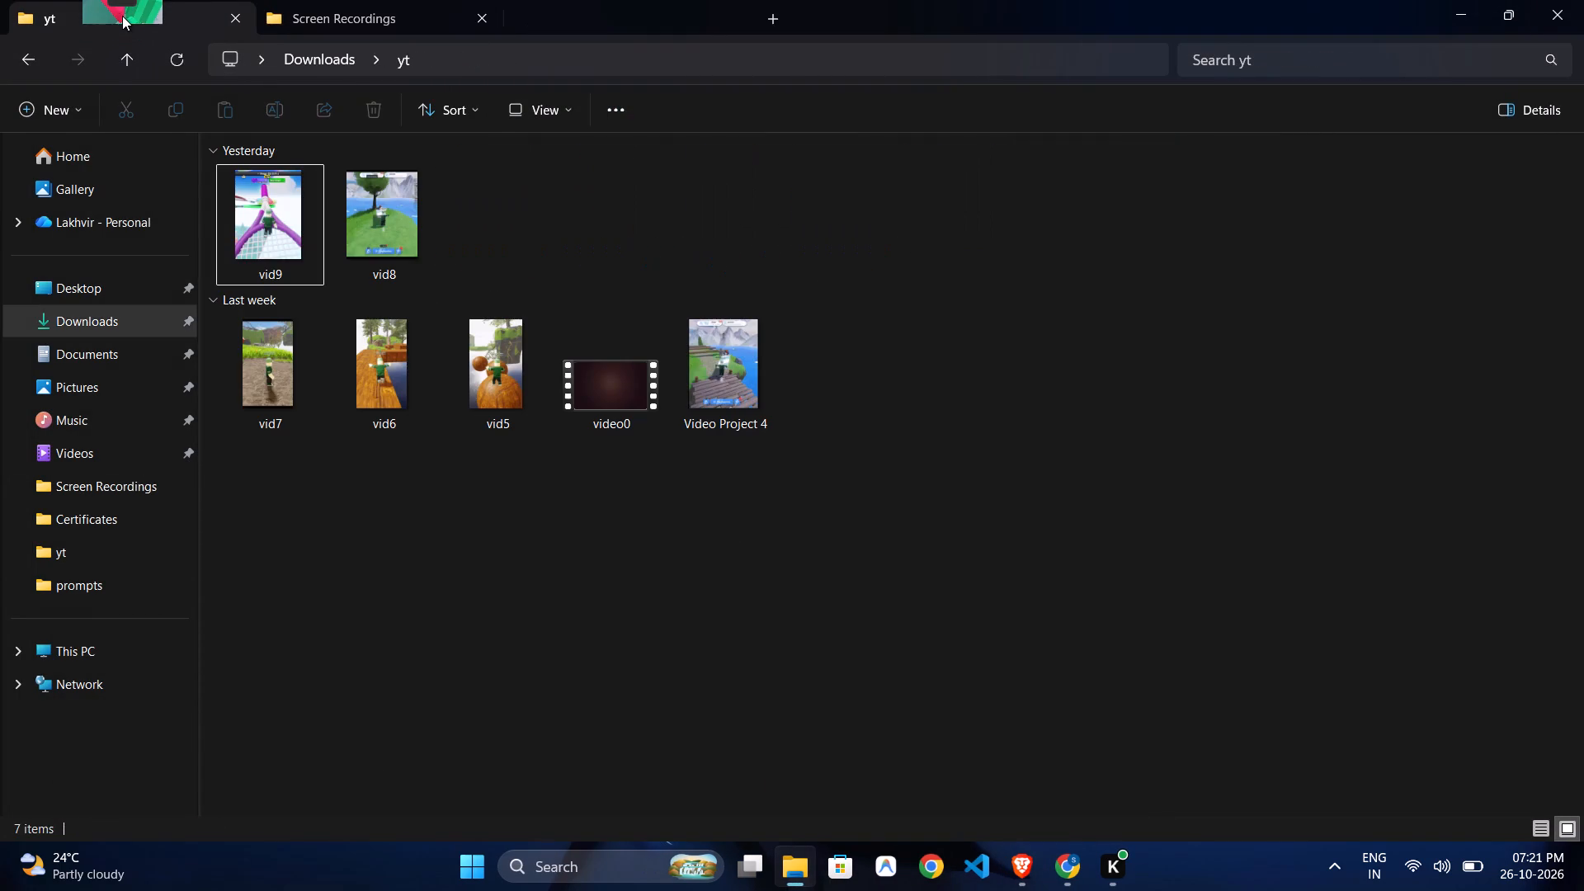
pyautogui.moveTo(122, 16); pyautogui.dragTo(491, 240)
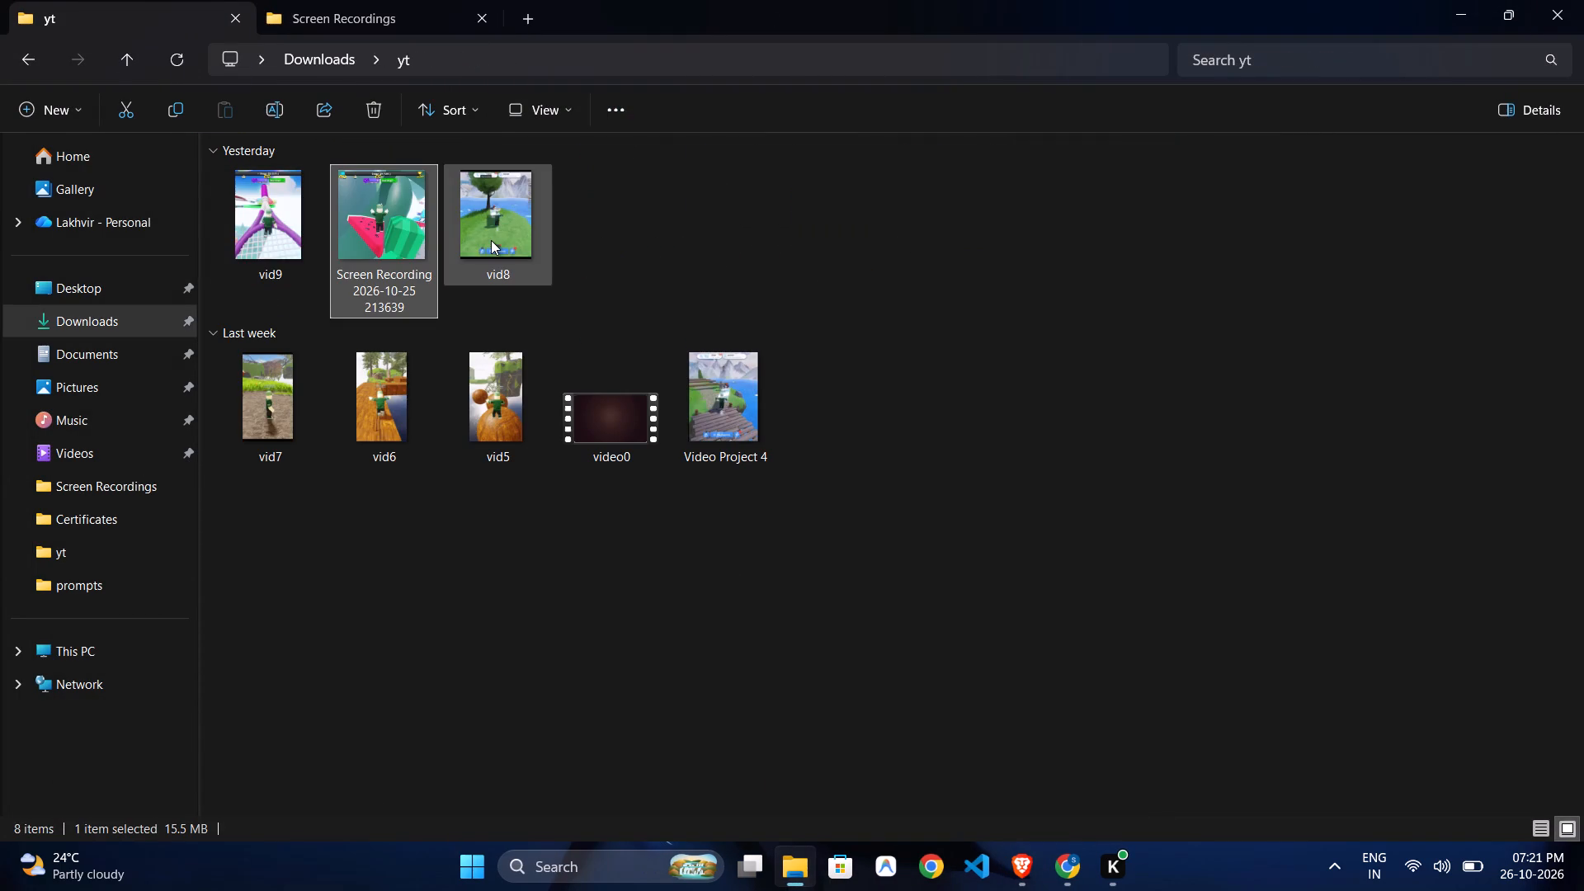
# Rename the moved 213639 recording in the yt folder as vid10.
pyautogui.click(266, 120)
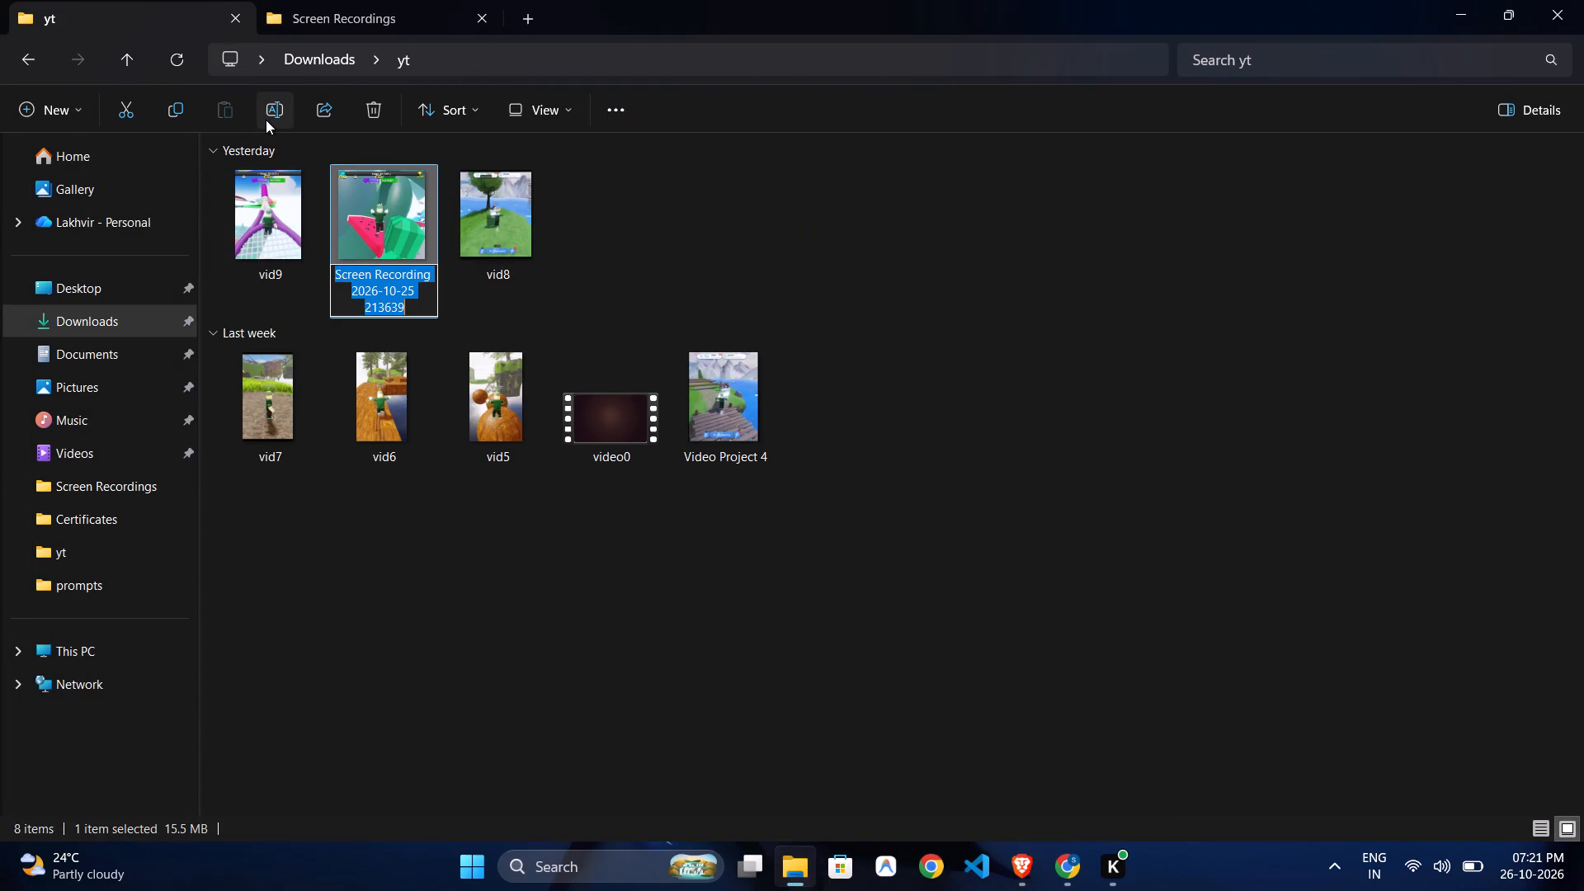
pyautogui.press('v')
pyautogui.write('id10')
pyautogui.press('Return')
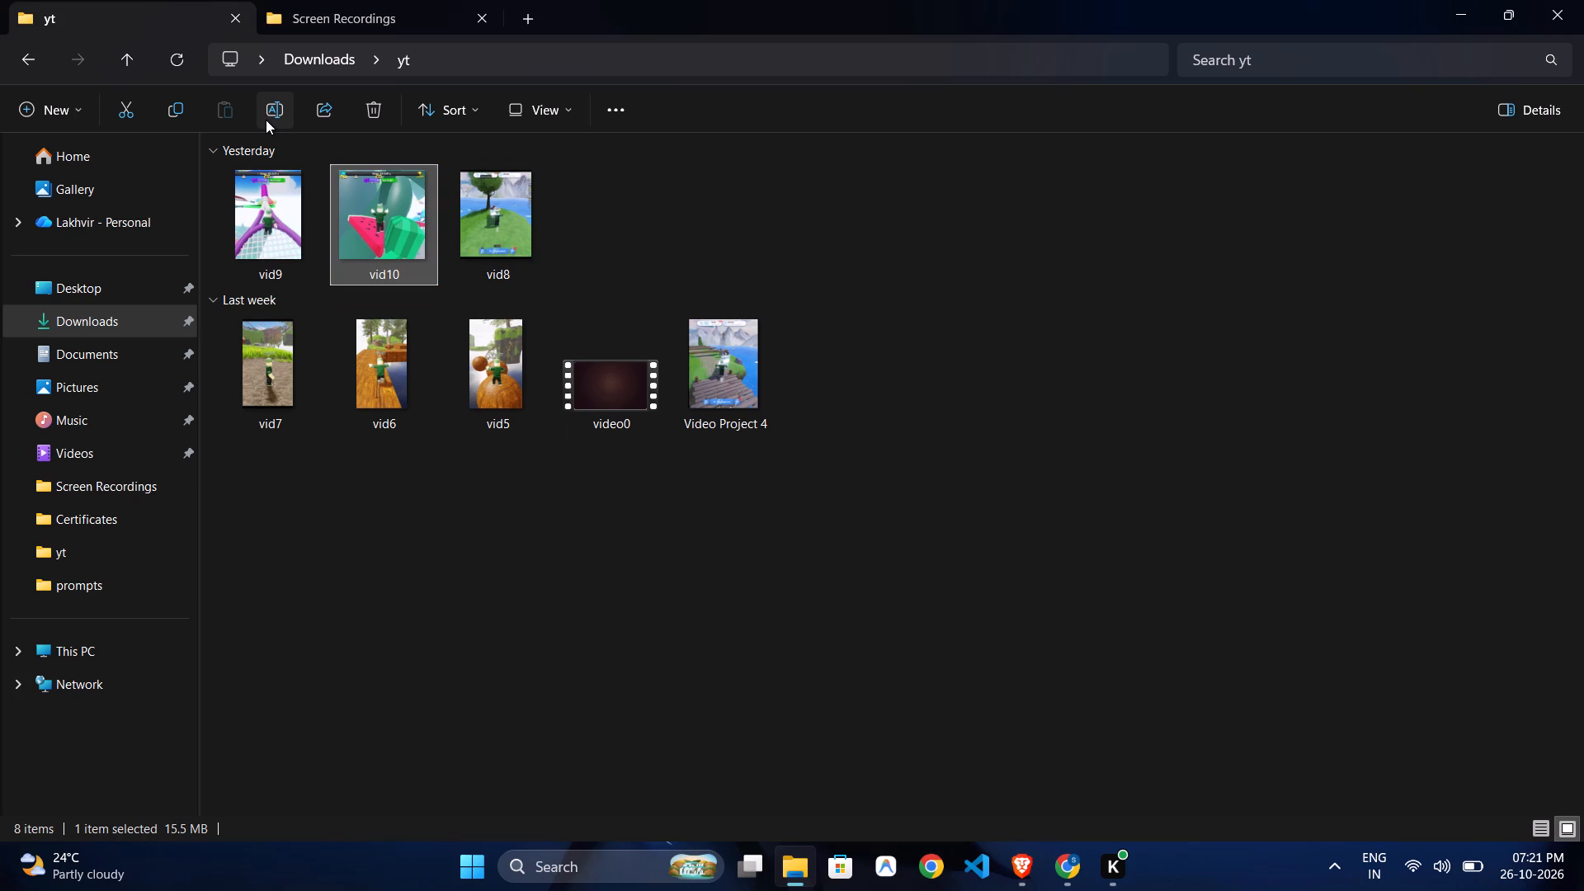
pyautogui.click(348, 512)
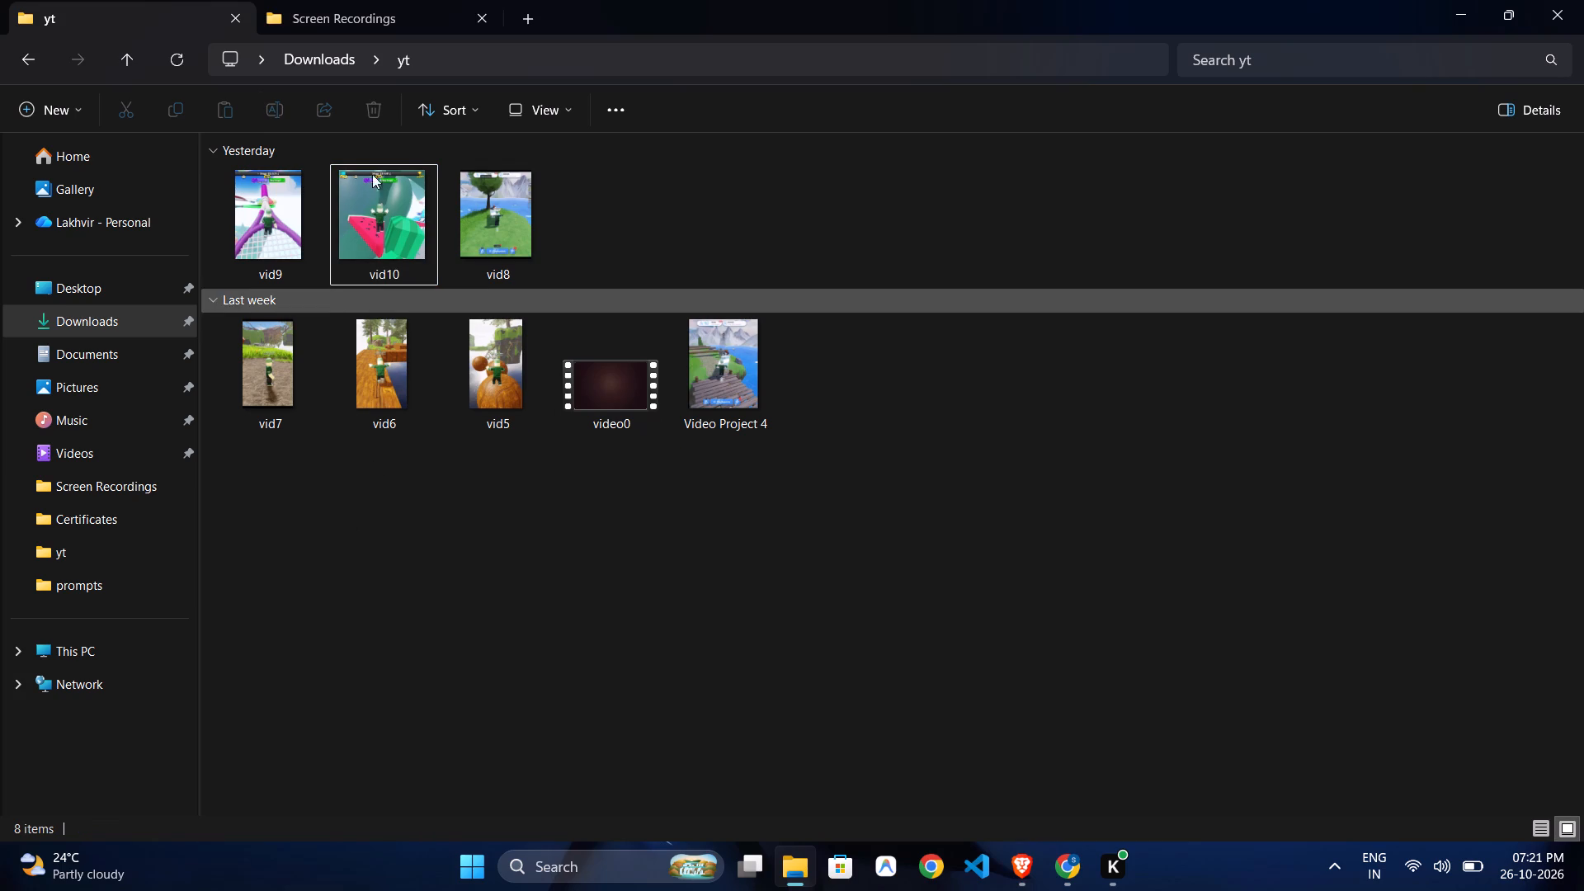
# Refresh the file listing of the yt folder.
pyautogui.doubleClick(177, 63)
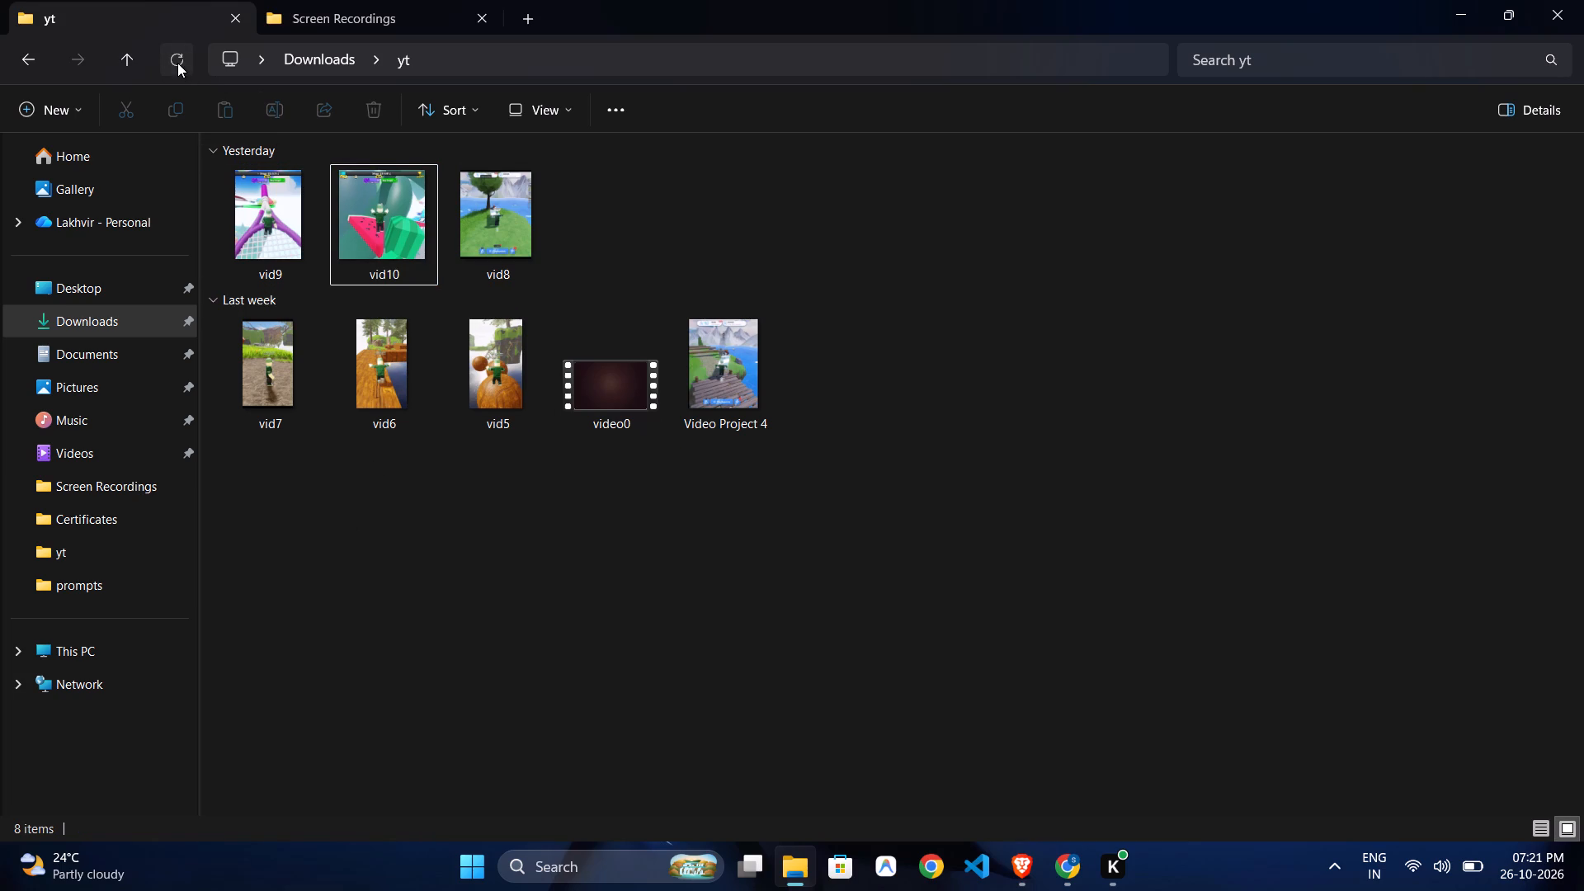
pyautogui.tripleClick(177, 63)
pyautogui.tripleClick(177, 63)
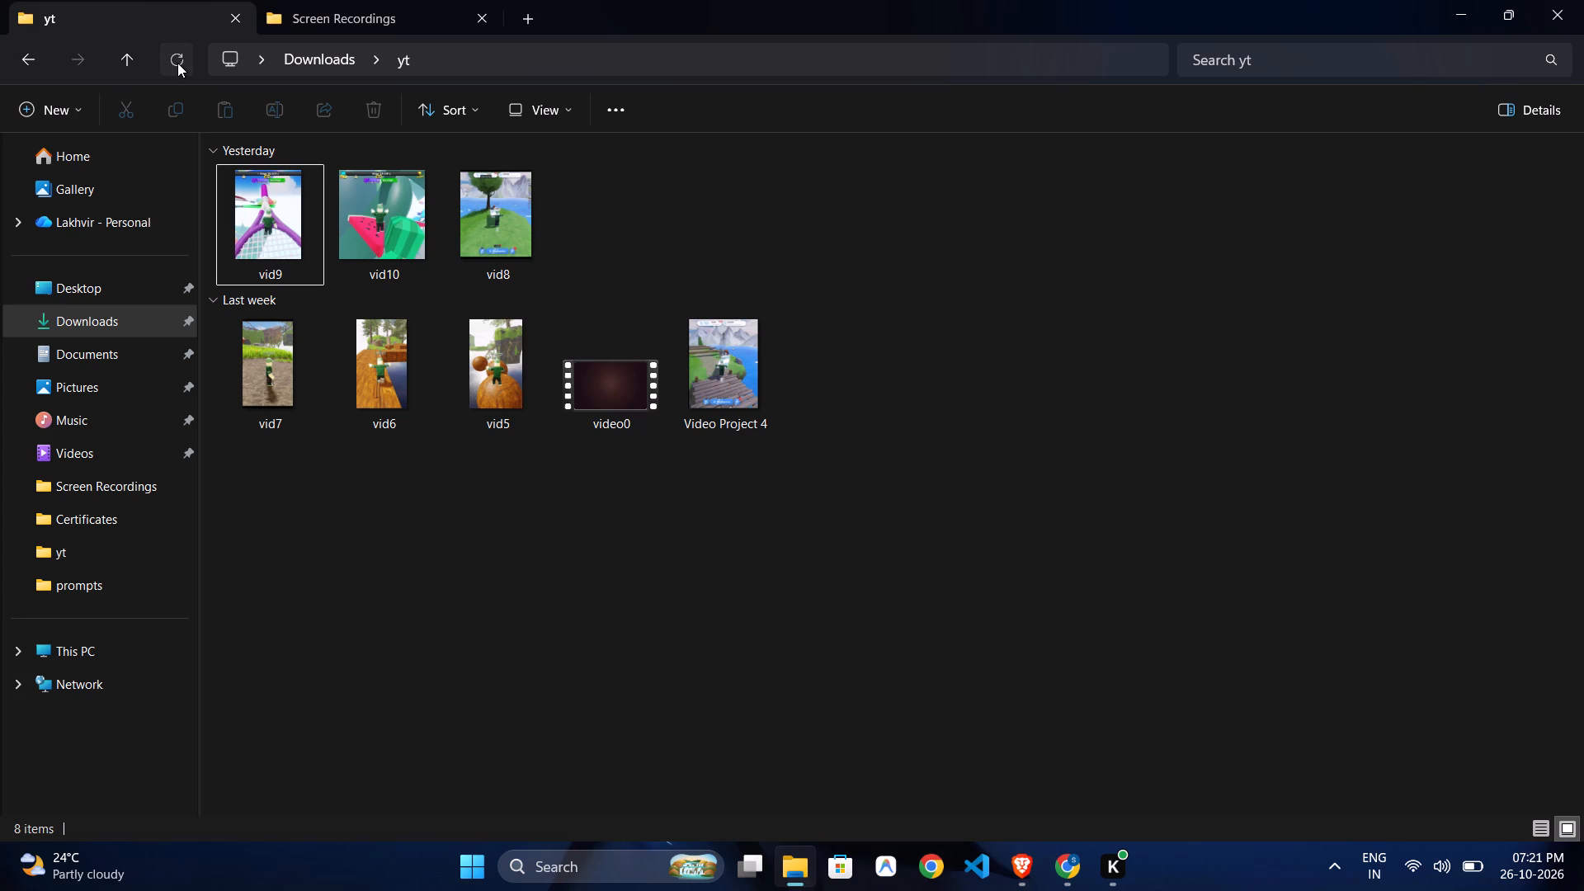
pyautogui.click(396, 30)
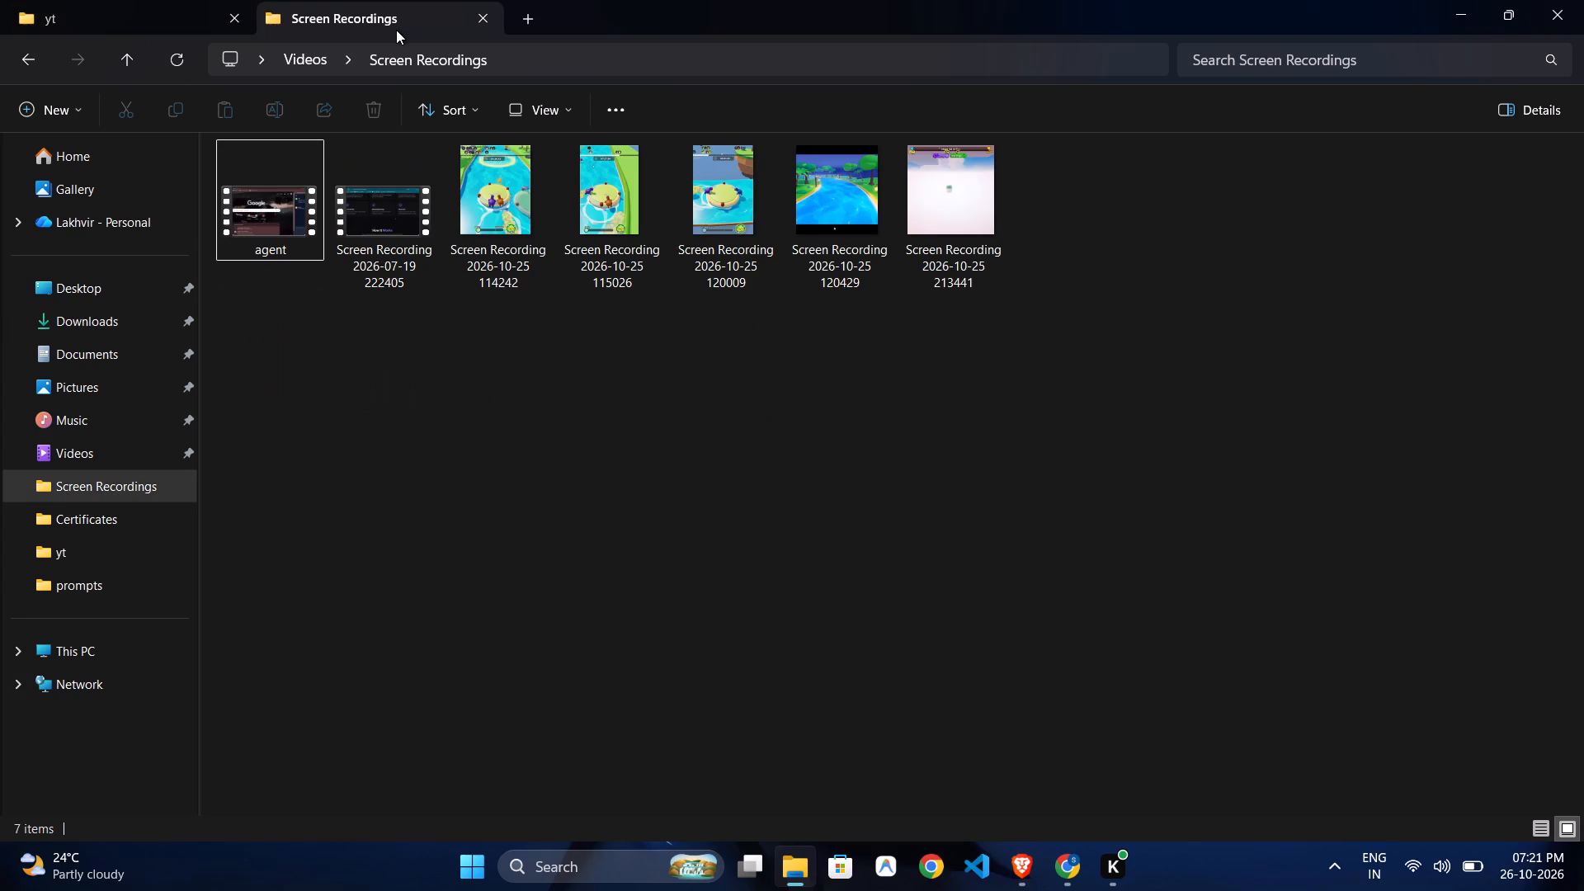
pyautogui.doubleClick(939, 210)
pyautogui.click(939, 210)
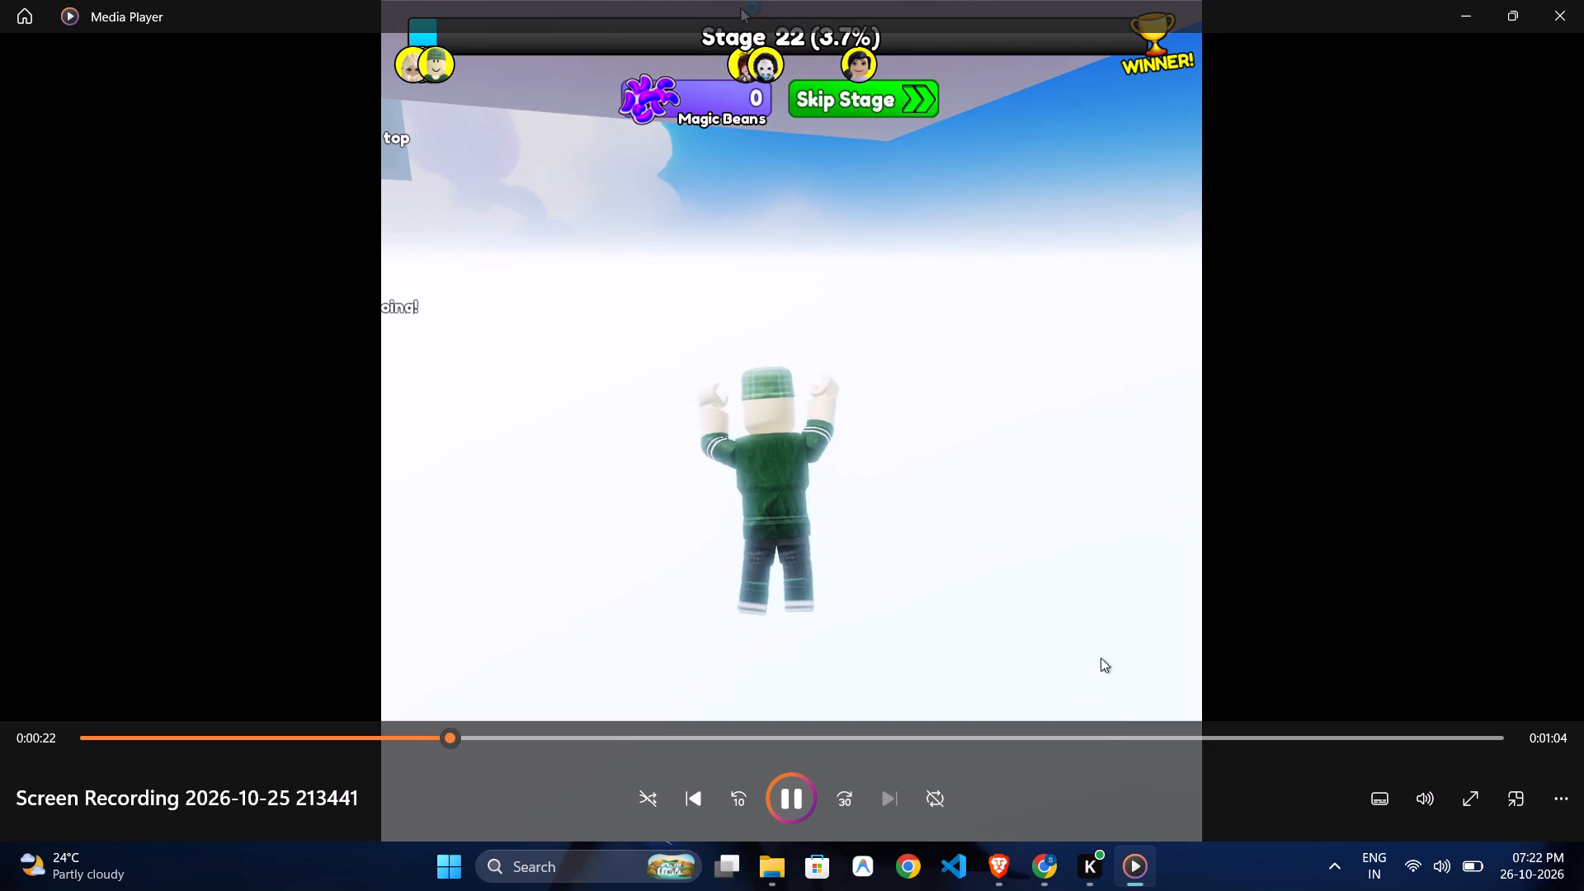
pyautogui.click(564, 728)
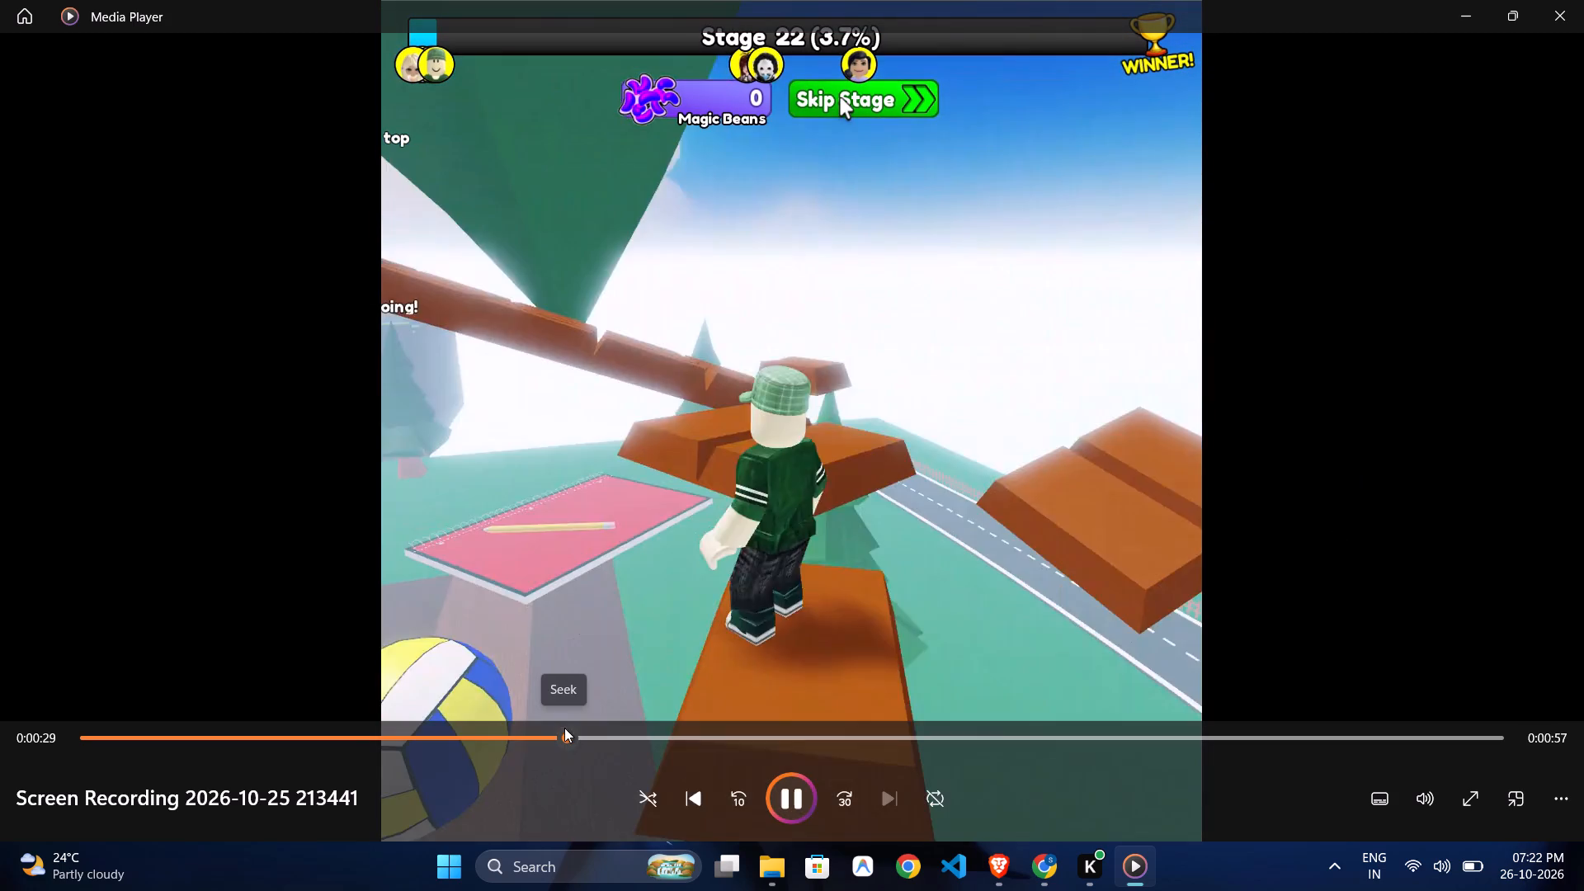
pyautogui.click(596, 724)
pyautogui.click(662, 734)
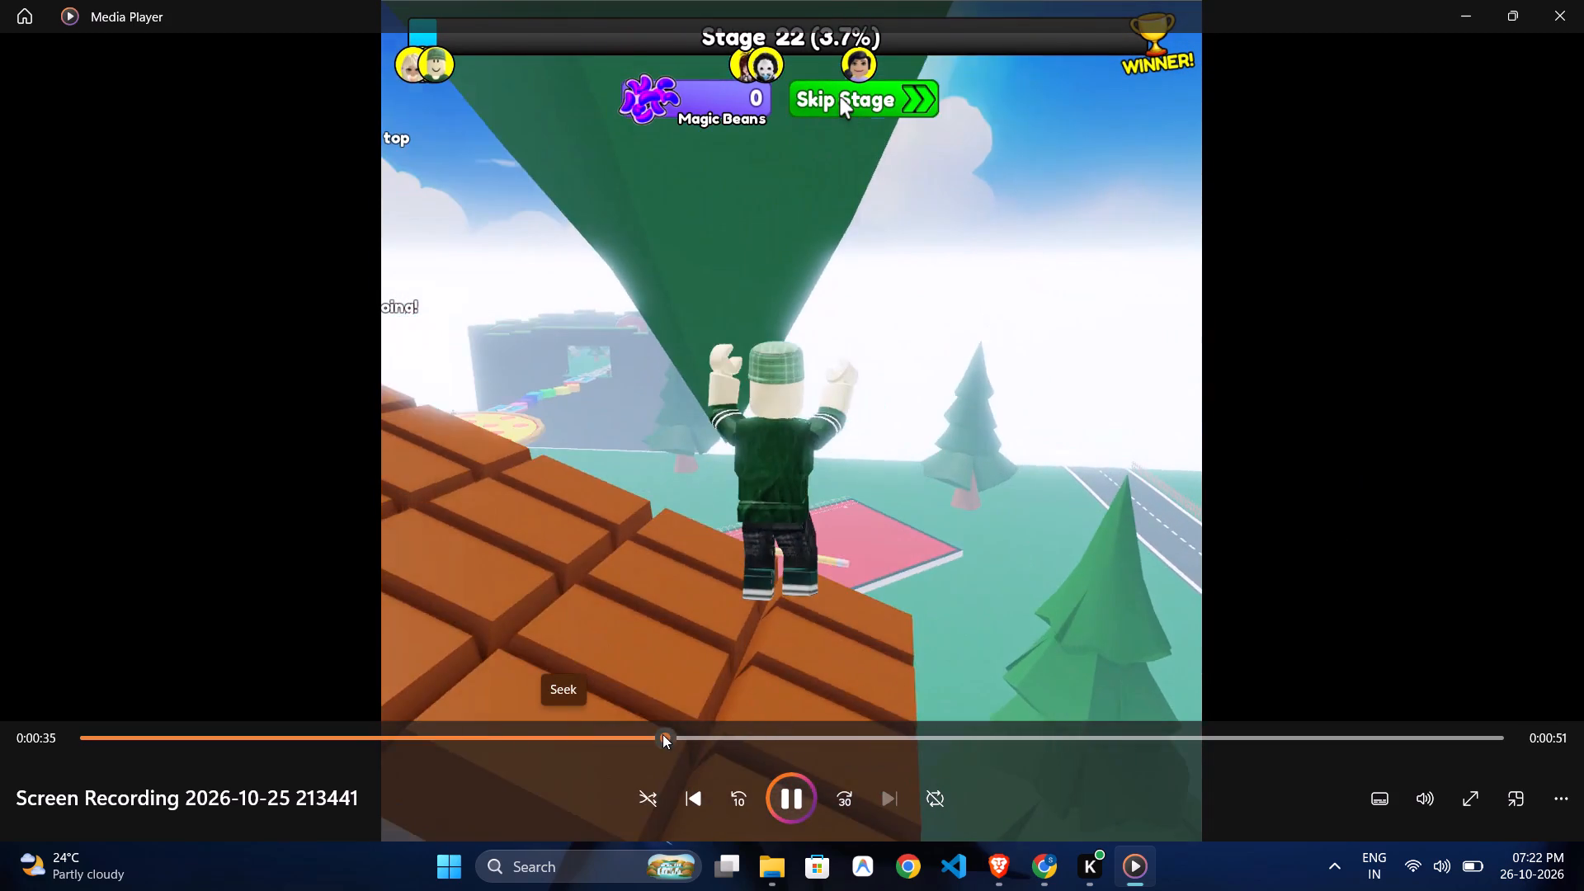
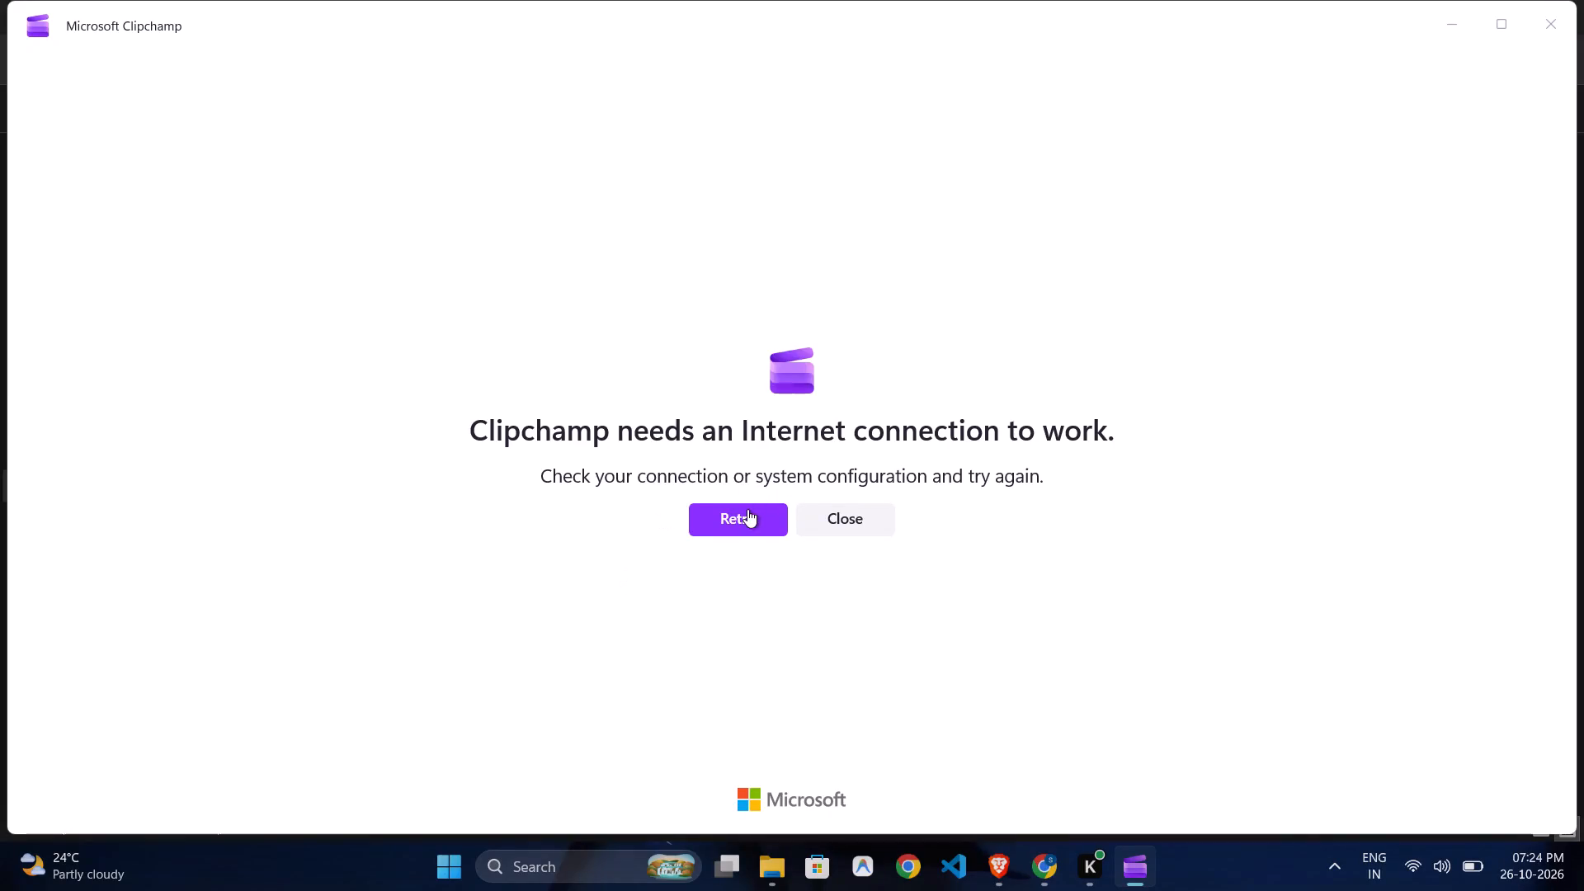
# Retry Clipchamp's connection and maximize its window while it loads.
pyautogui.click(747, 509)
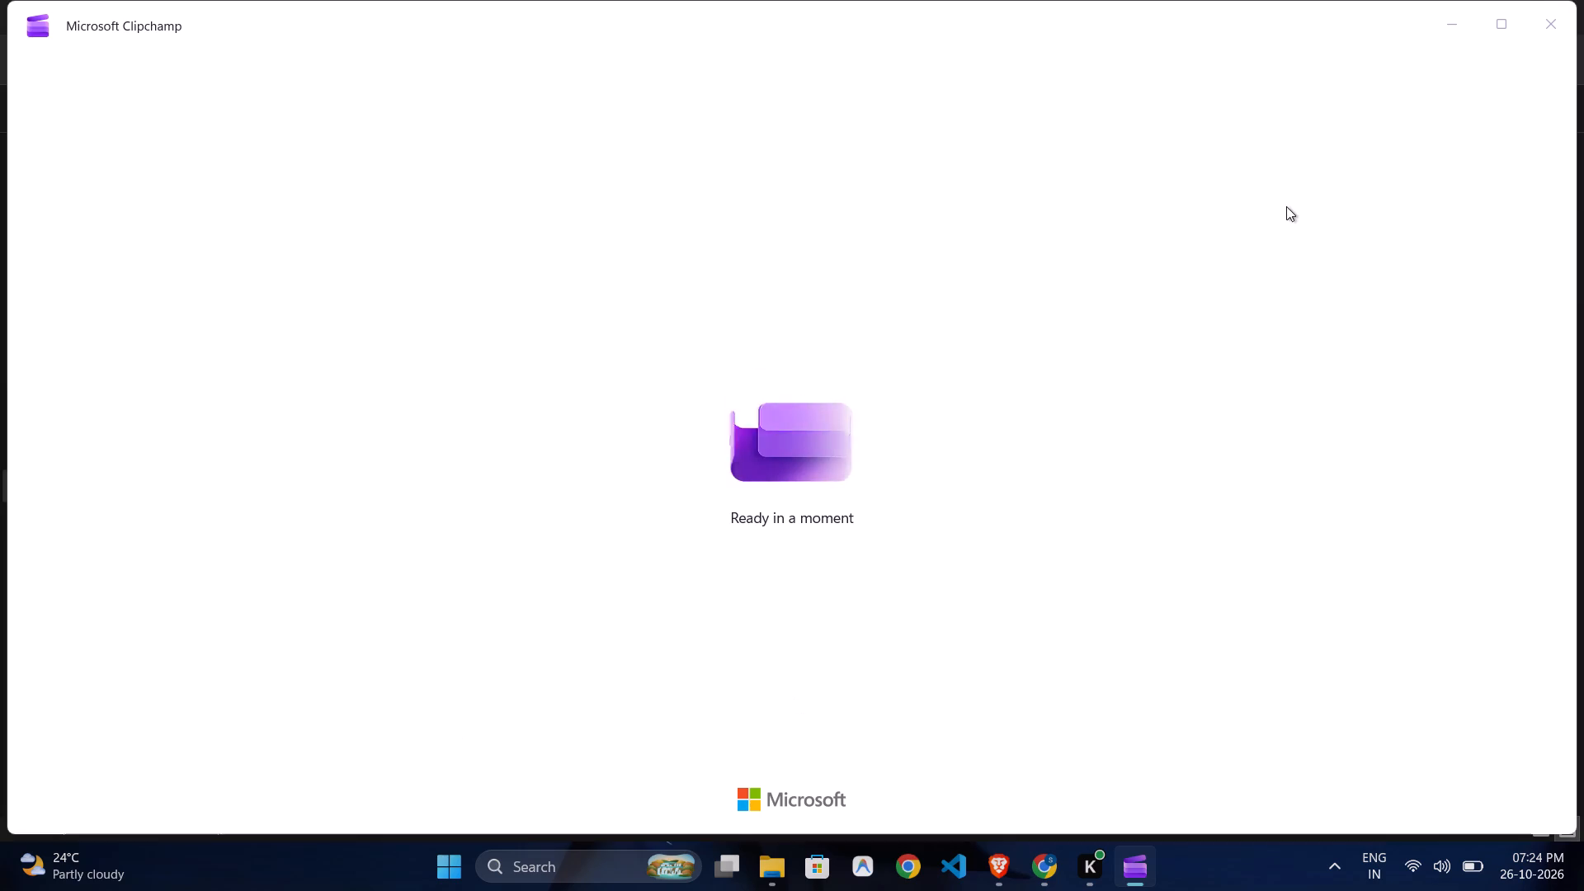
pyautogui.click(1507, 22)
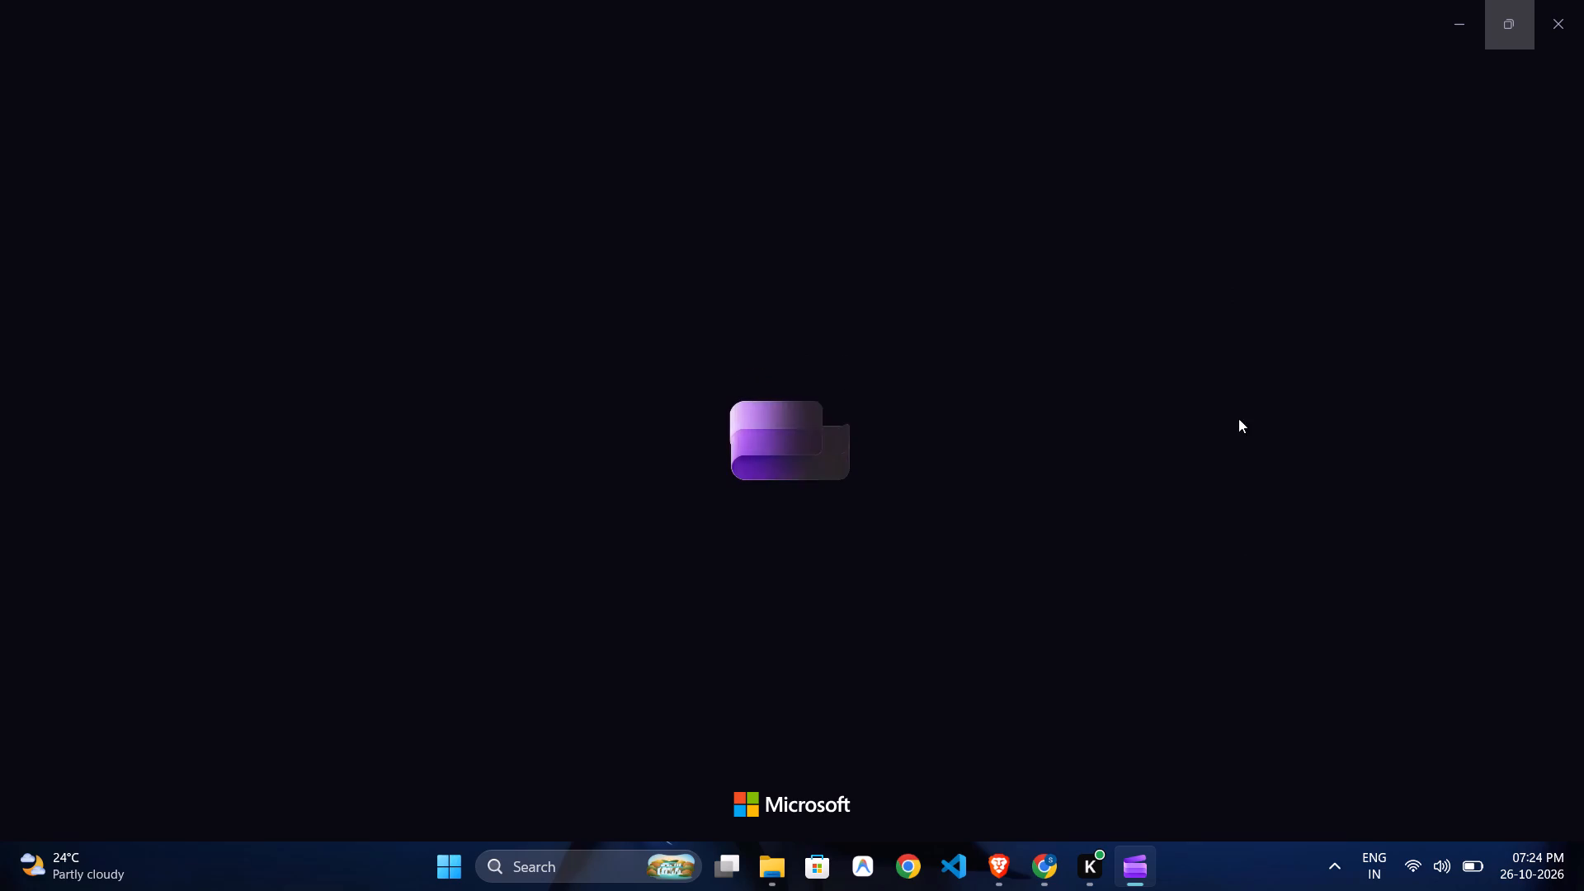
# Switch to Chrome and reload the channel's Shorts content list in YouTube Studio.
pyautogui.click(1042, 859)
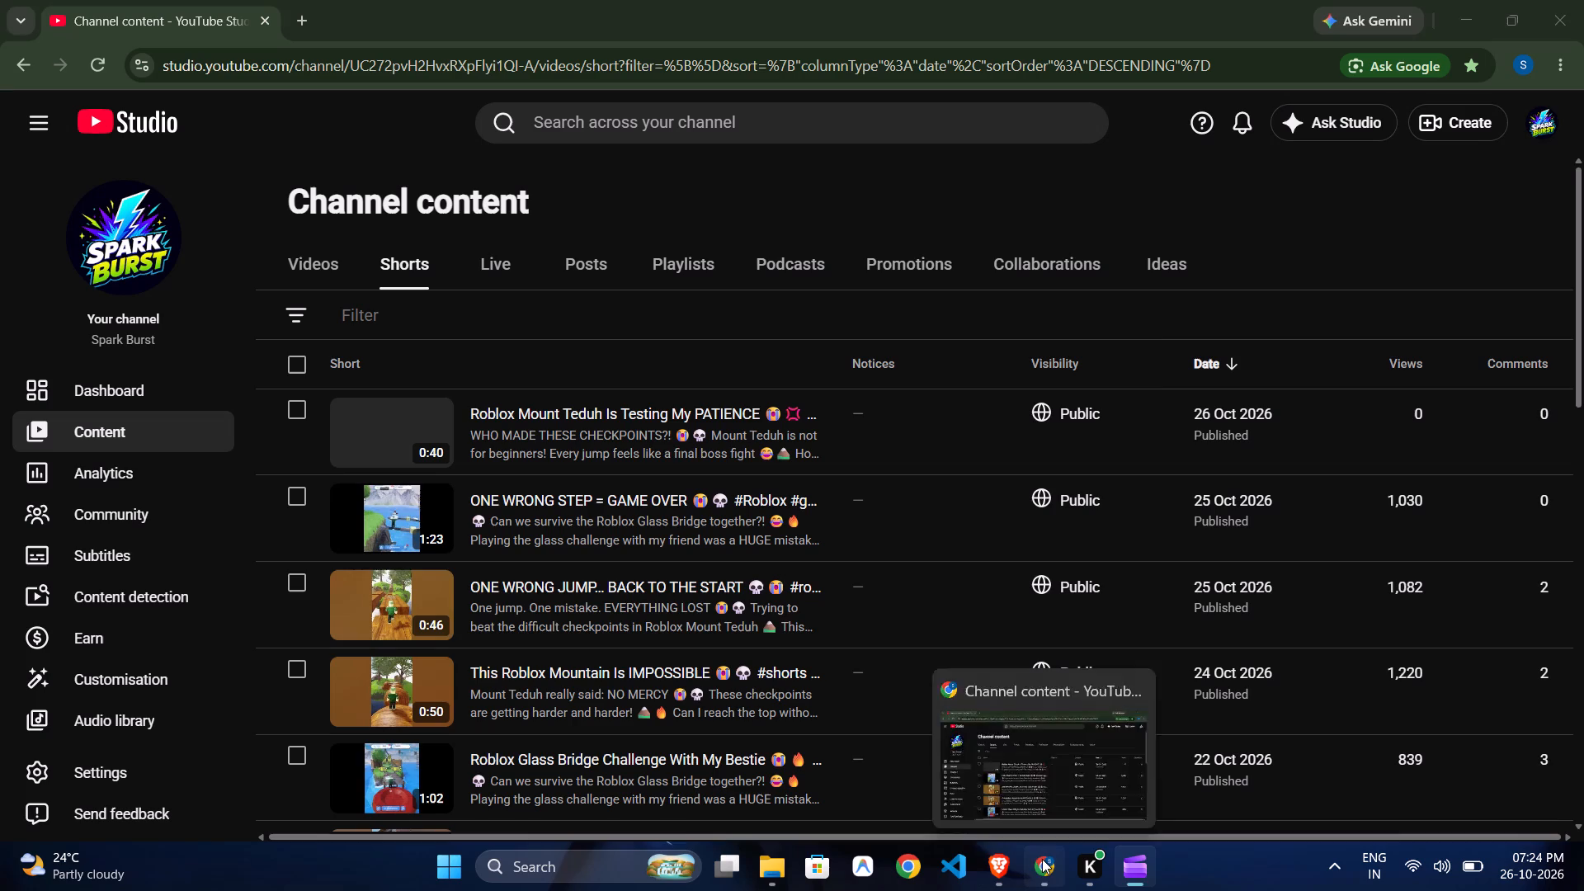
pyautogui.click(99, 48)
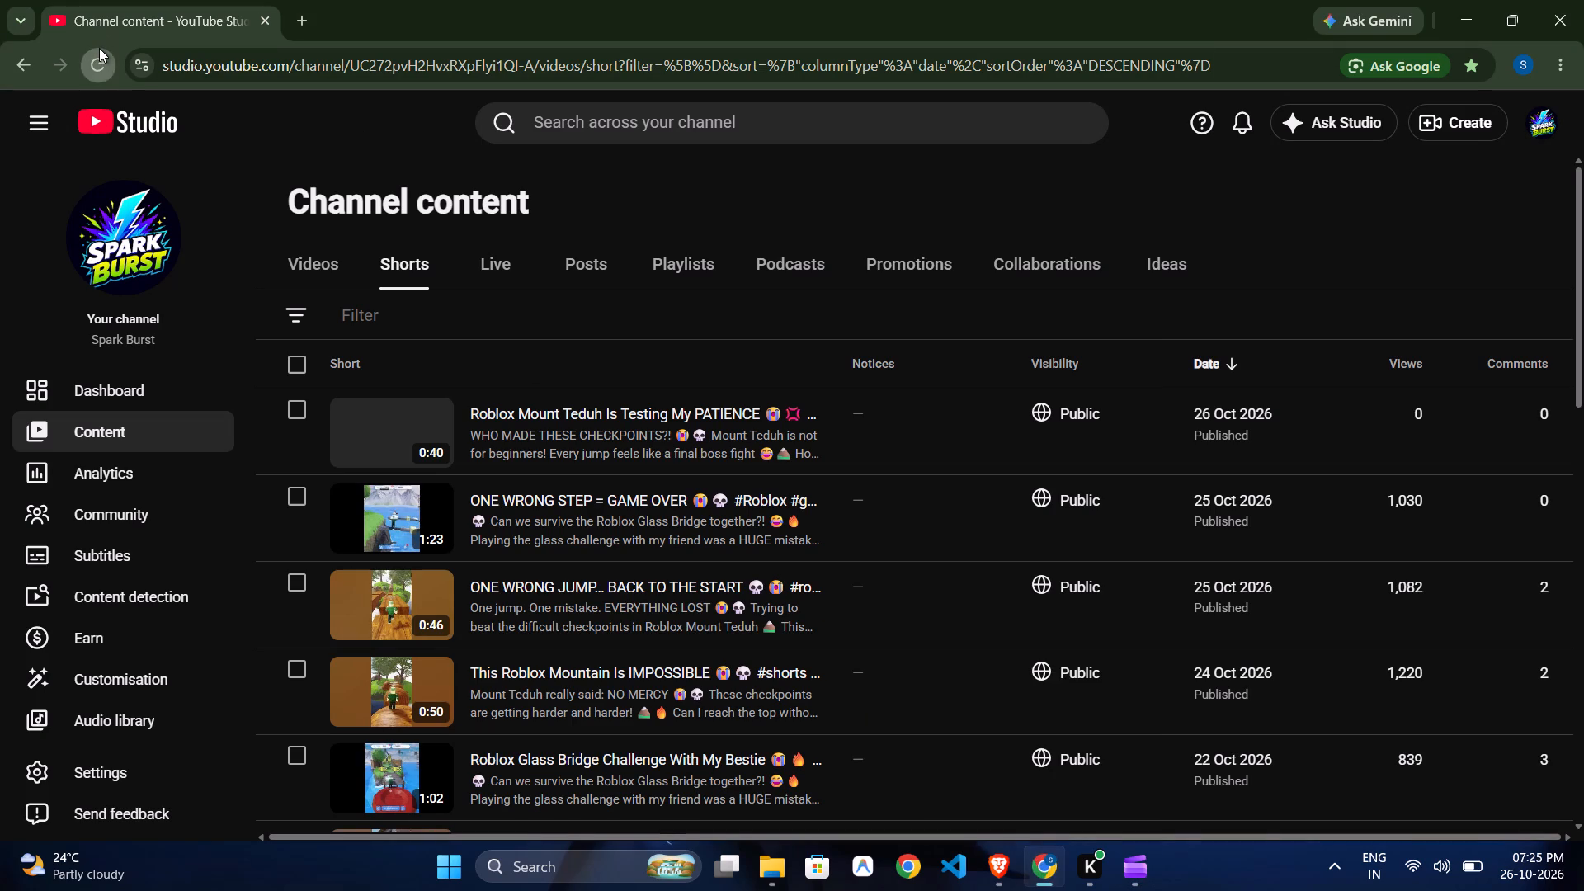
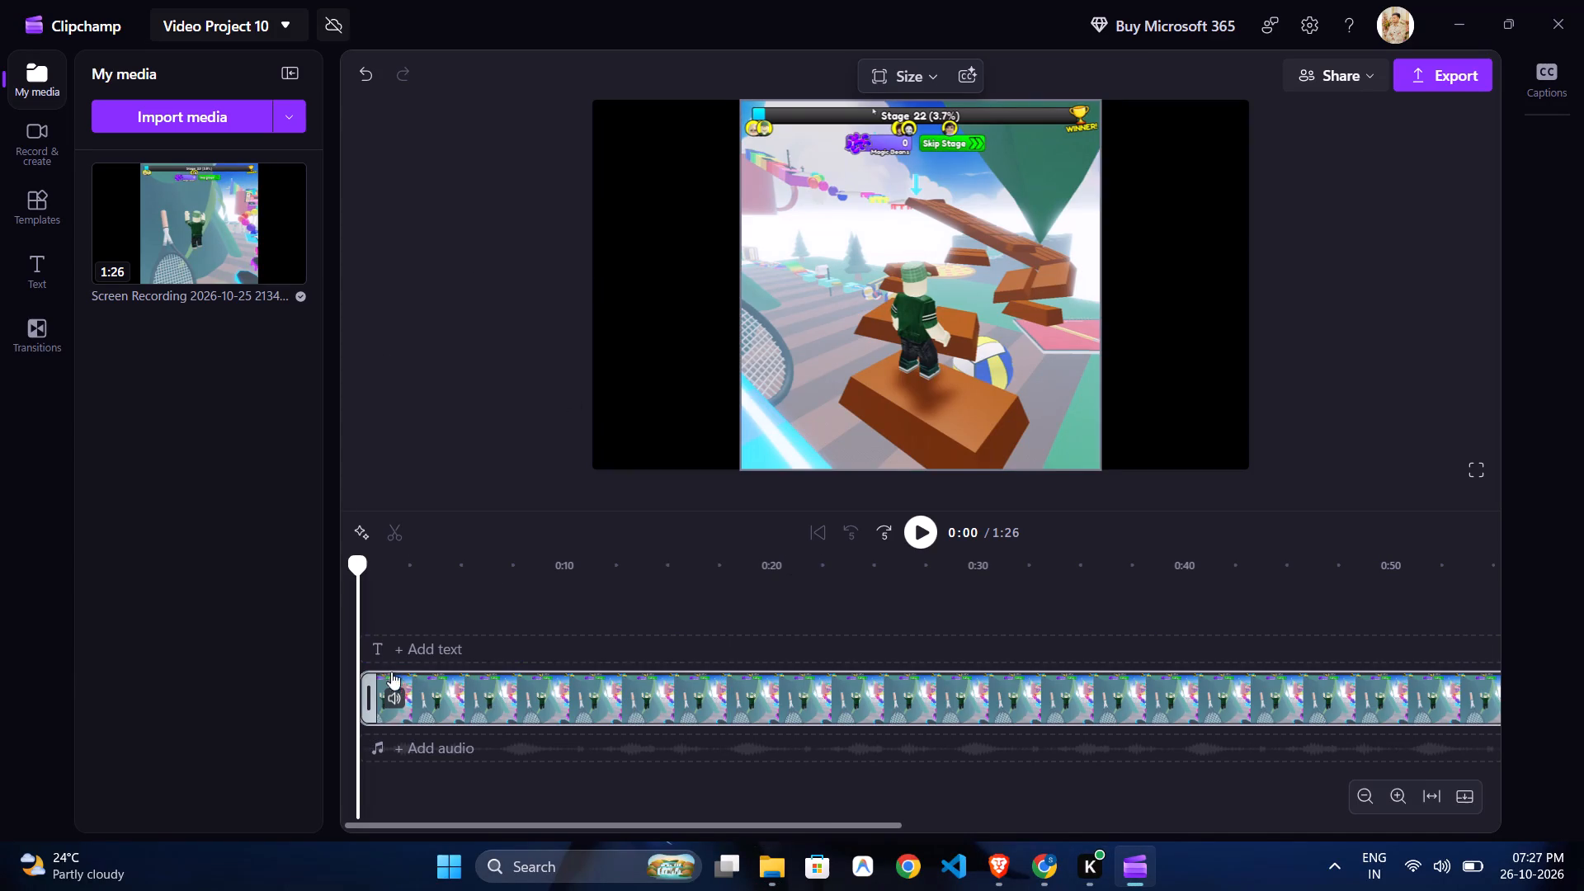
# Trim about 13 seconds off the beginning of the gameplay clip, move it back to the timeline's start, and preview it.
pyautogui.moveTo(365, 692); pyautogui.dragTo(573, 714)
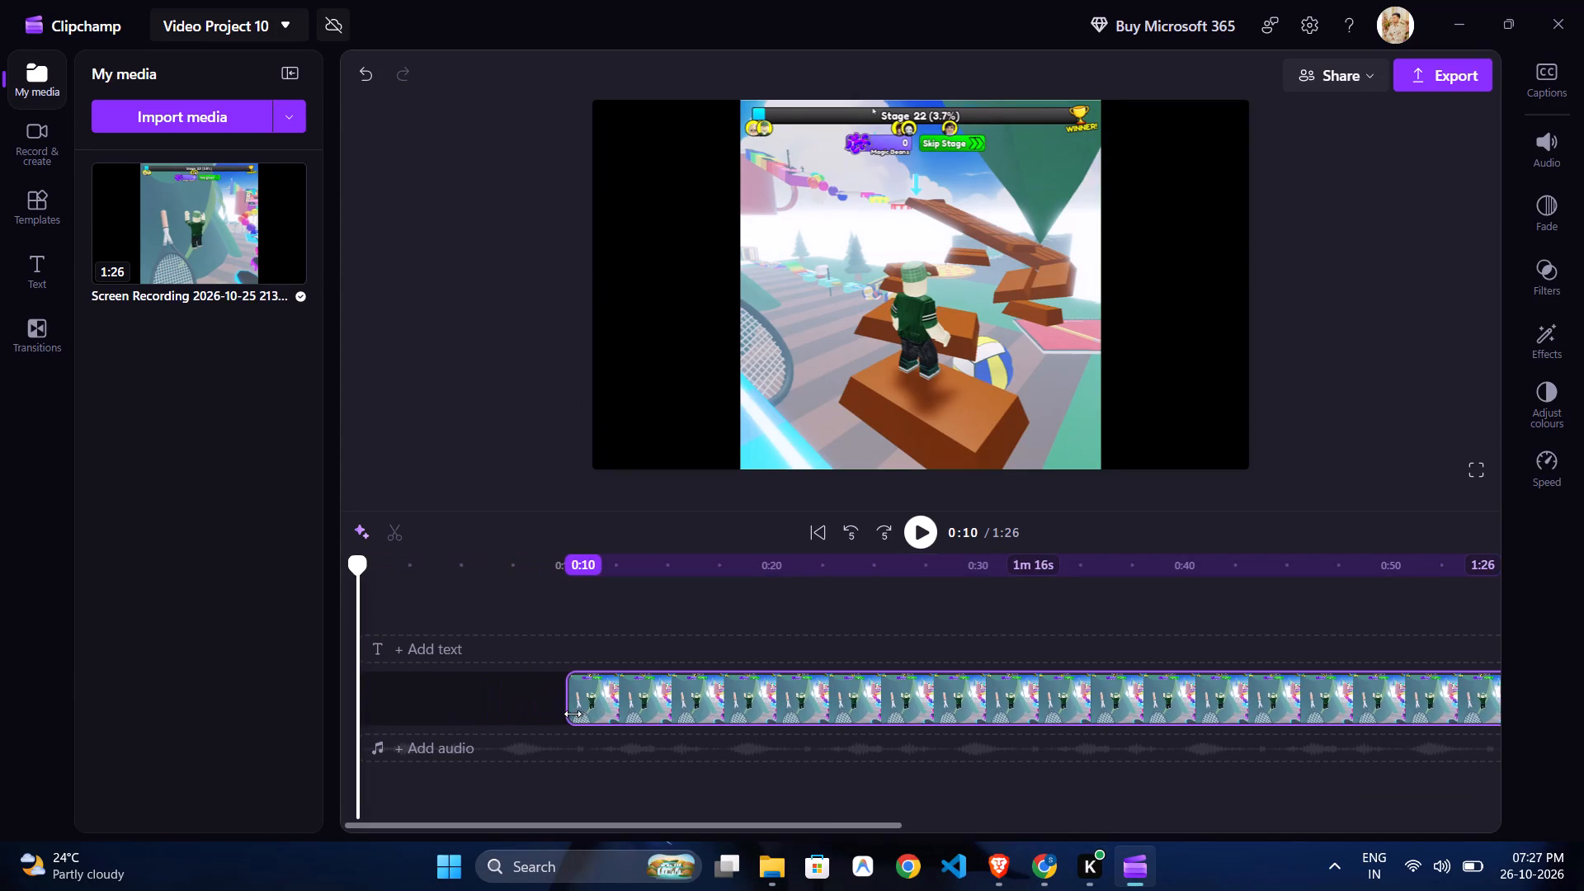
pyautogui.moveTo(573, 714); pyautogui.dragTo(629, 717)
pyautogui.moveTo(756, 686); pyautogui.dragTo(432, 669)
pyautogui.keyDown('ctrl'); pyautogui.scroll(-5, 432, 669); pyautogui.keyUp('ctrl')
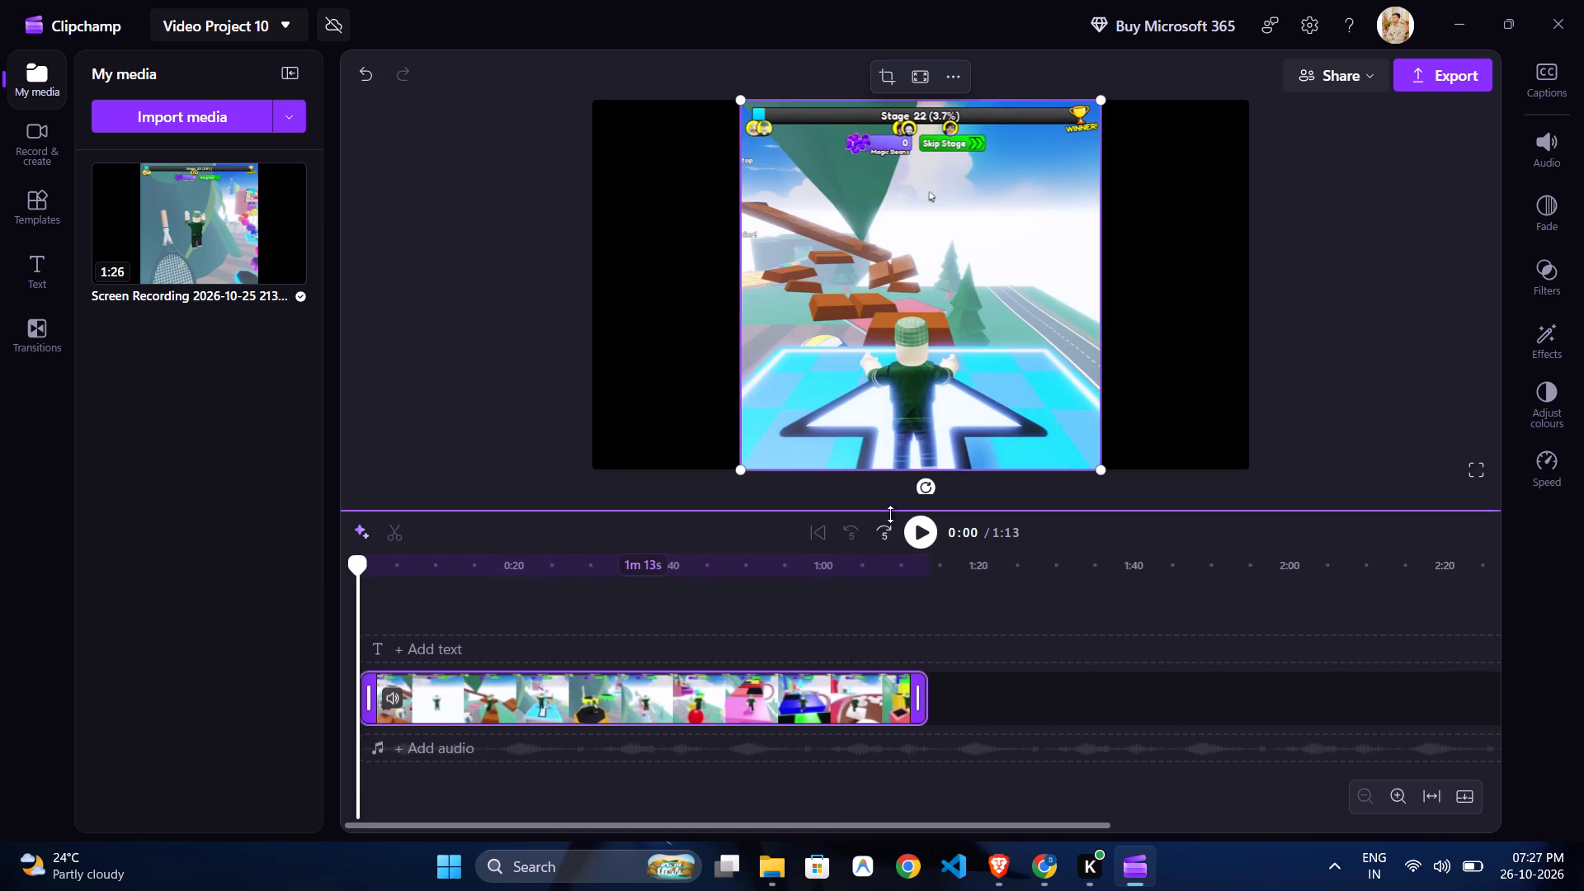
pyautogui.press('space')
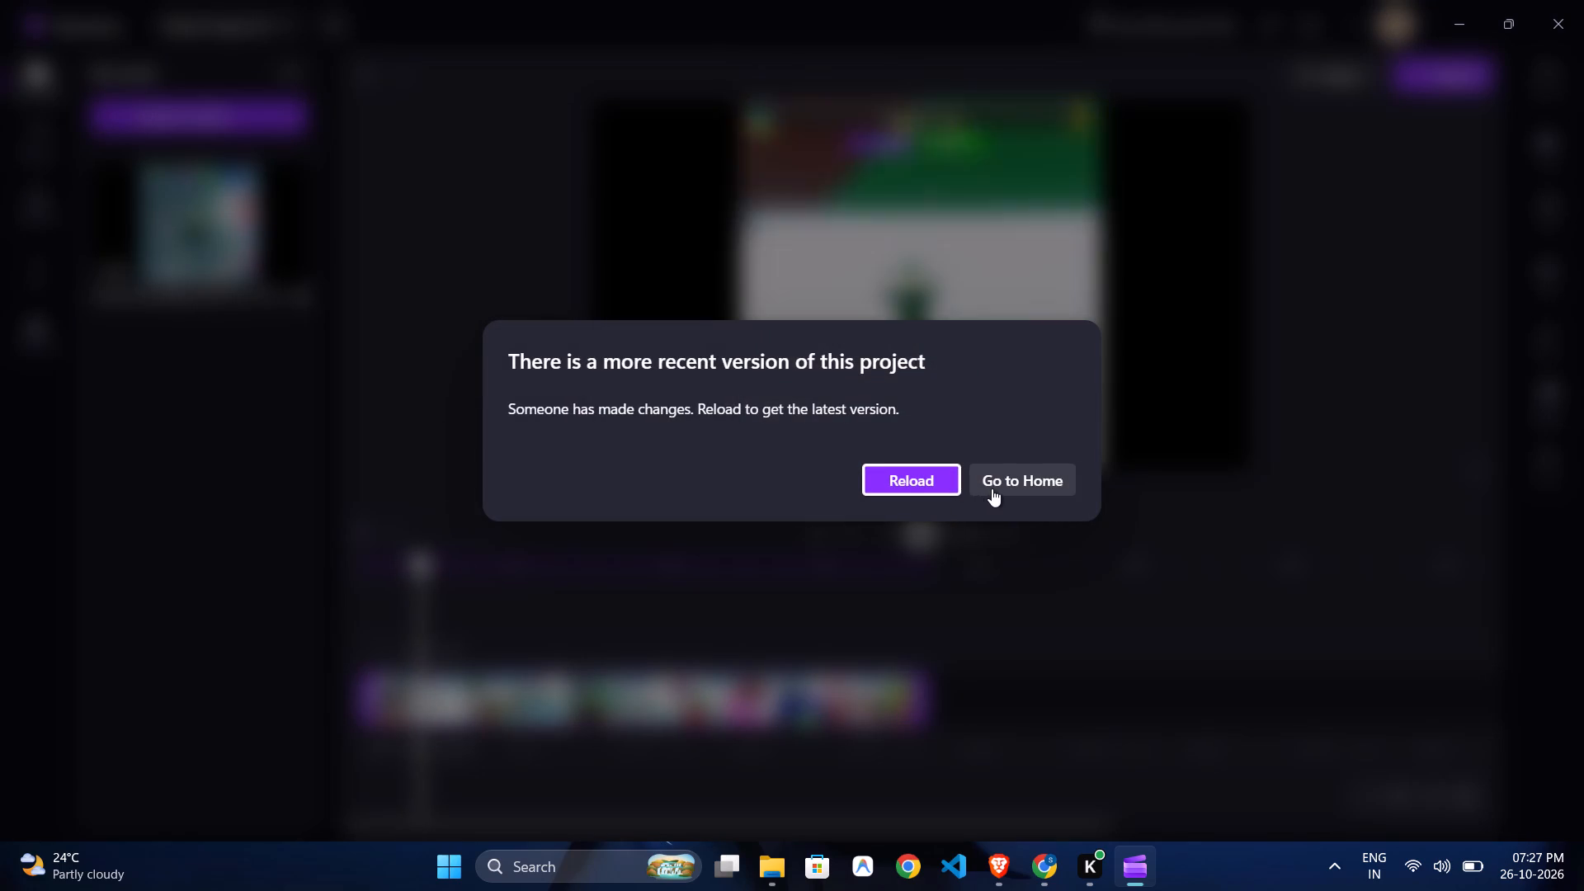
# Reload Video Project 10 to get its latest version.
pyautogui.click(913, 478)
pyautogui.click(913, 478)
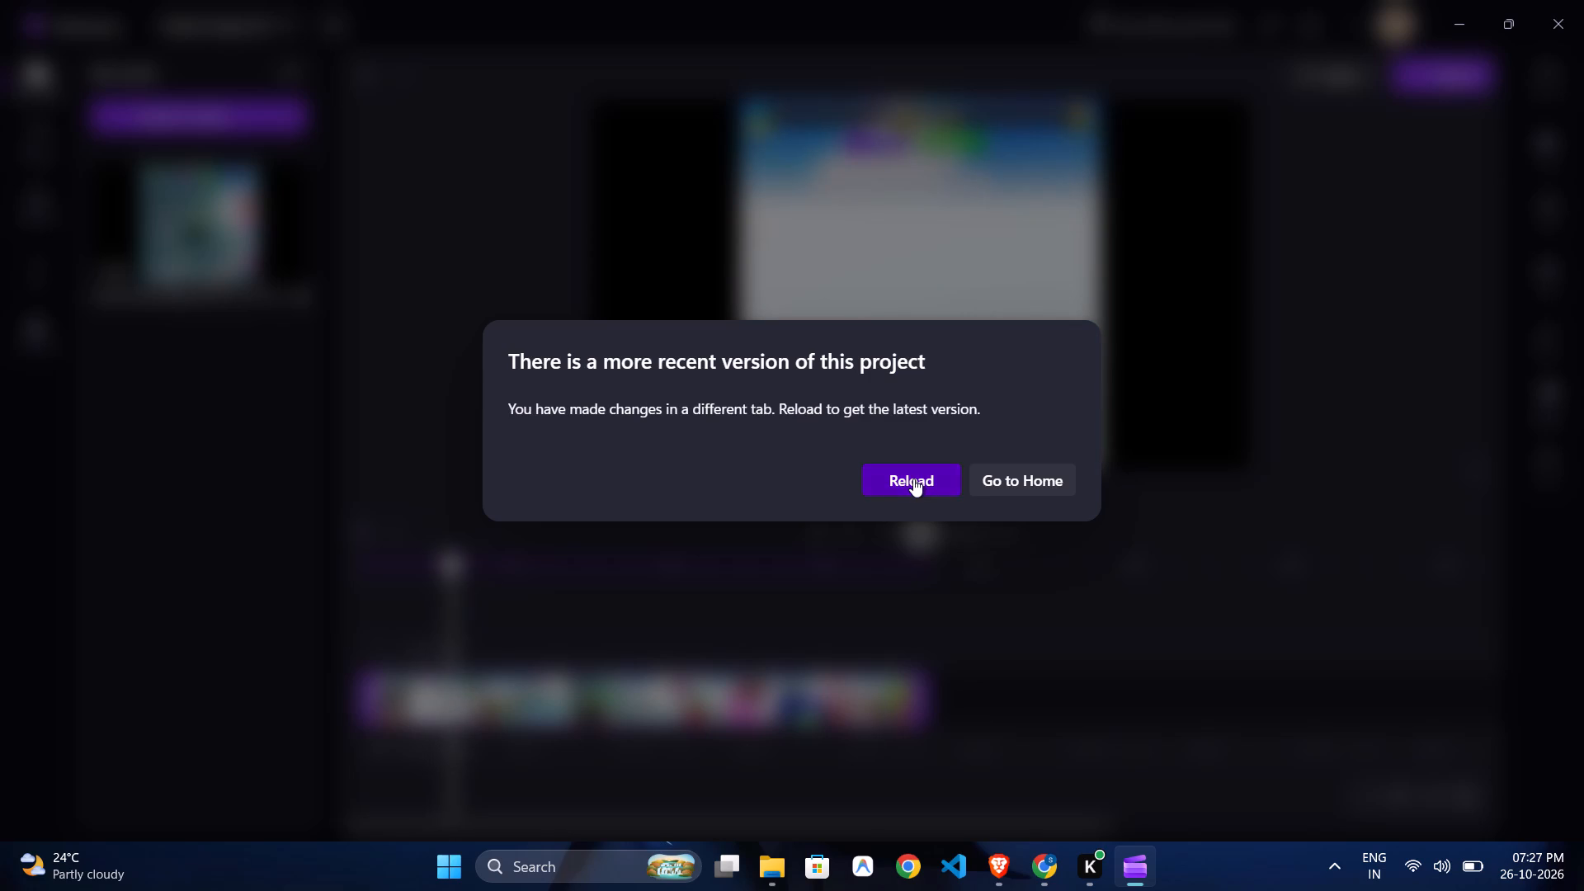
pyautogui.tripleClick(913, 478)
pyautogui.doubleClick(913, 478)
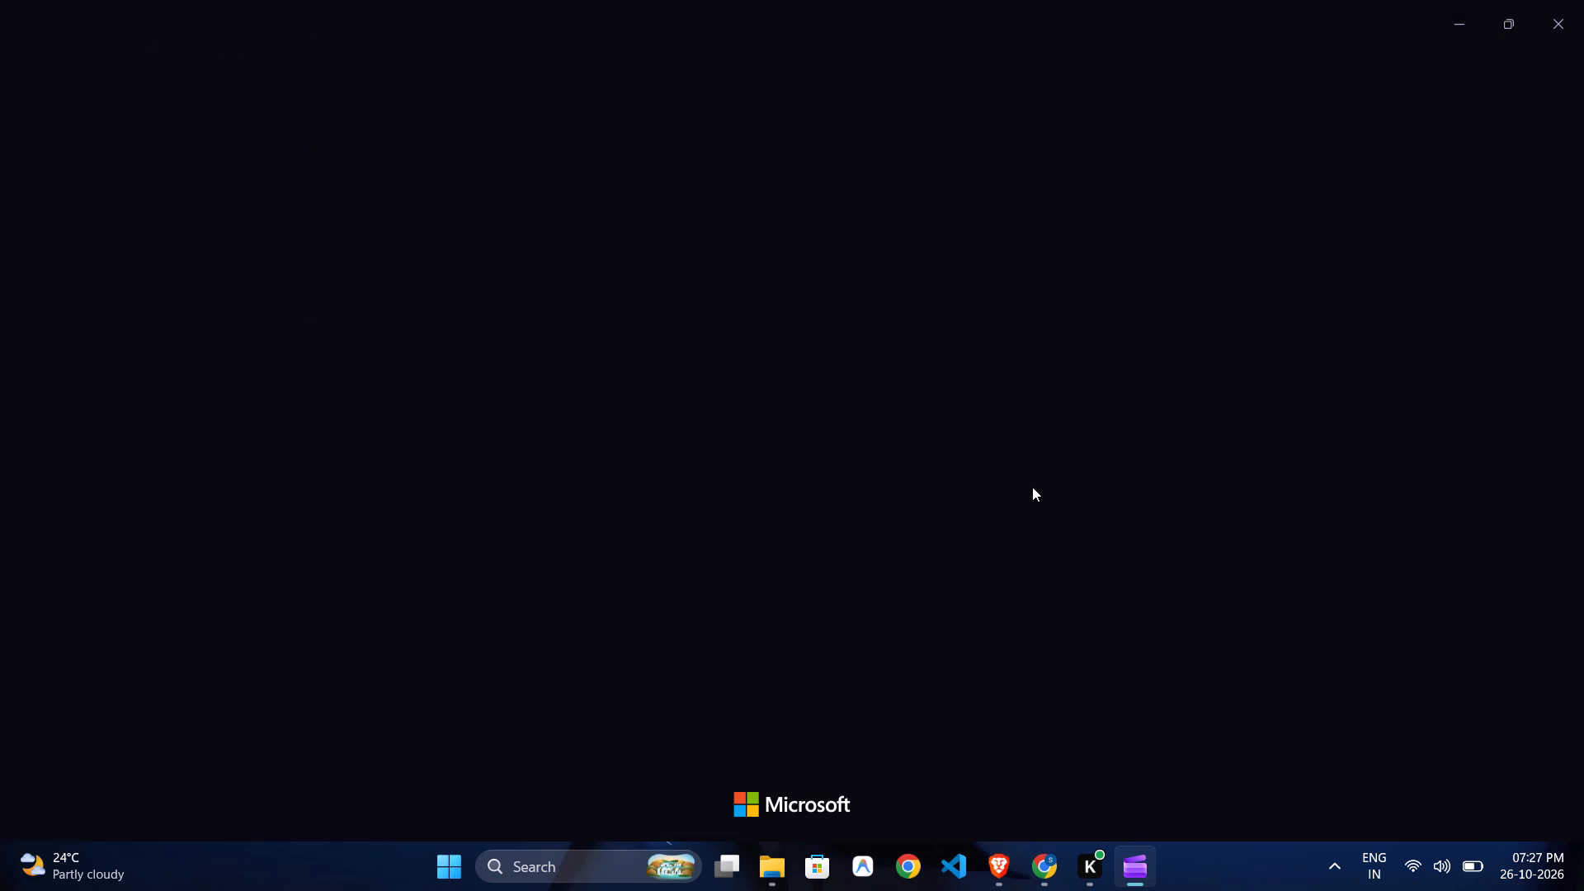
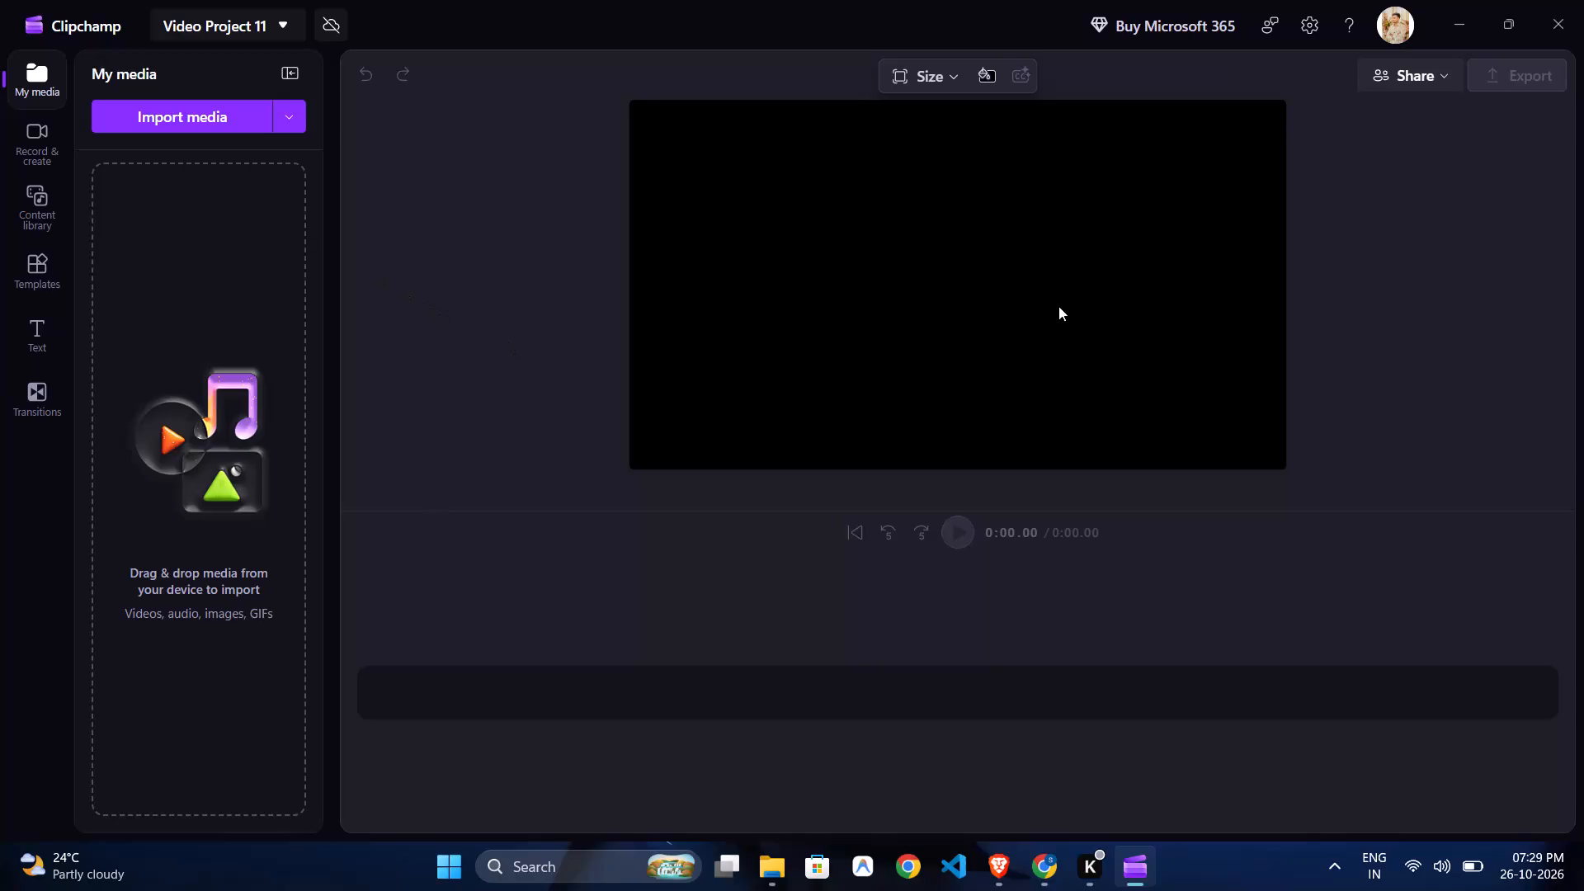
pyautogui.click(1583, 0)
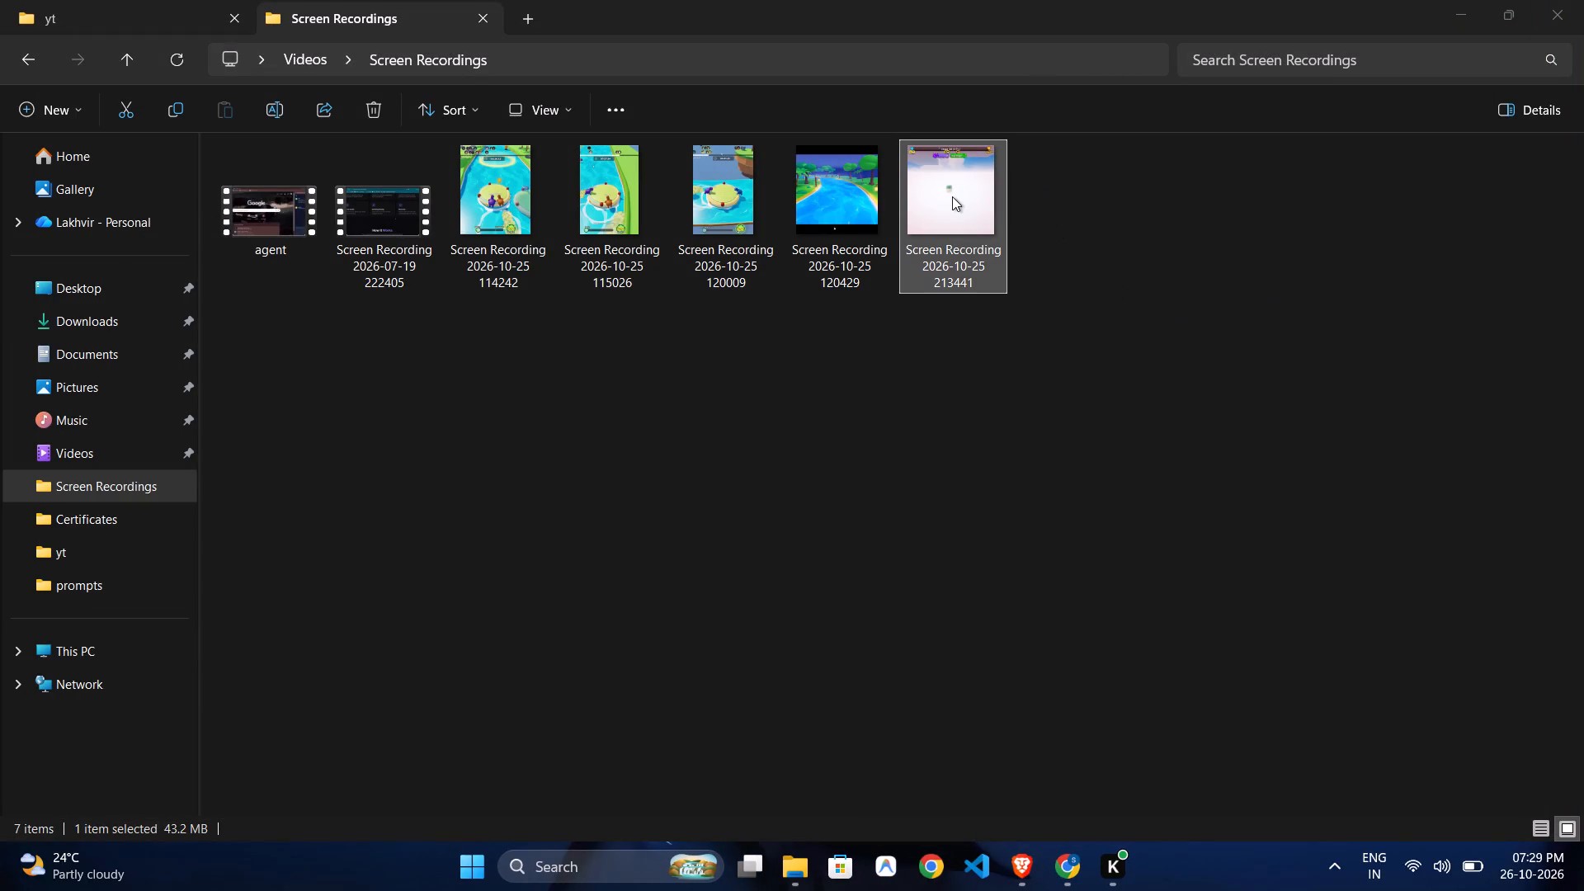
pyautogui.rightClick(952, 196)
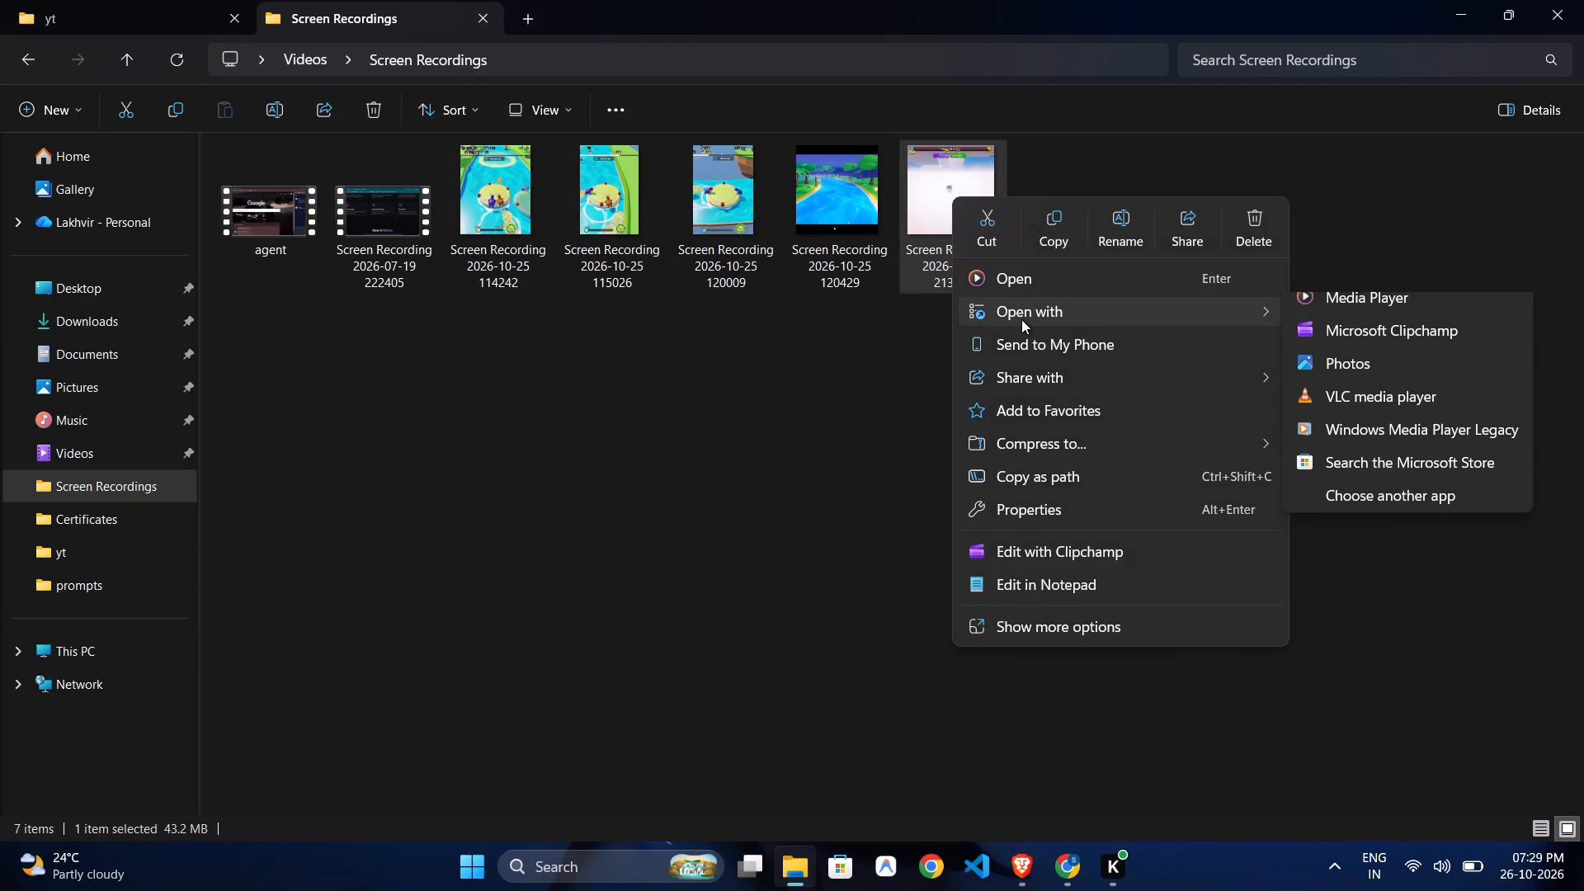
pyautogui.click(1007, 554)
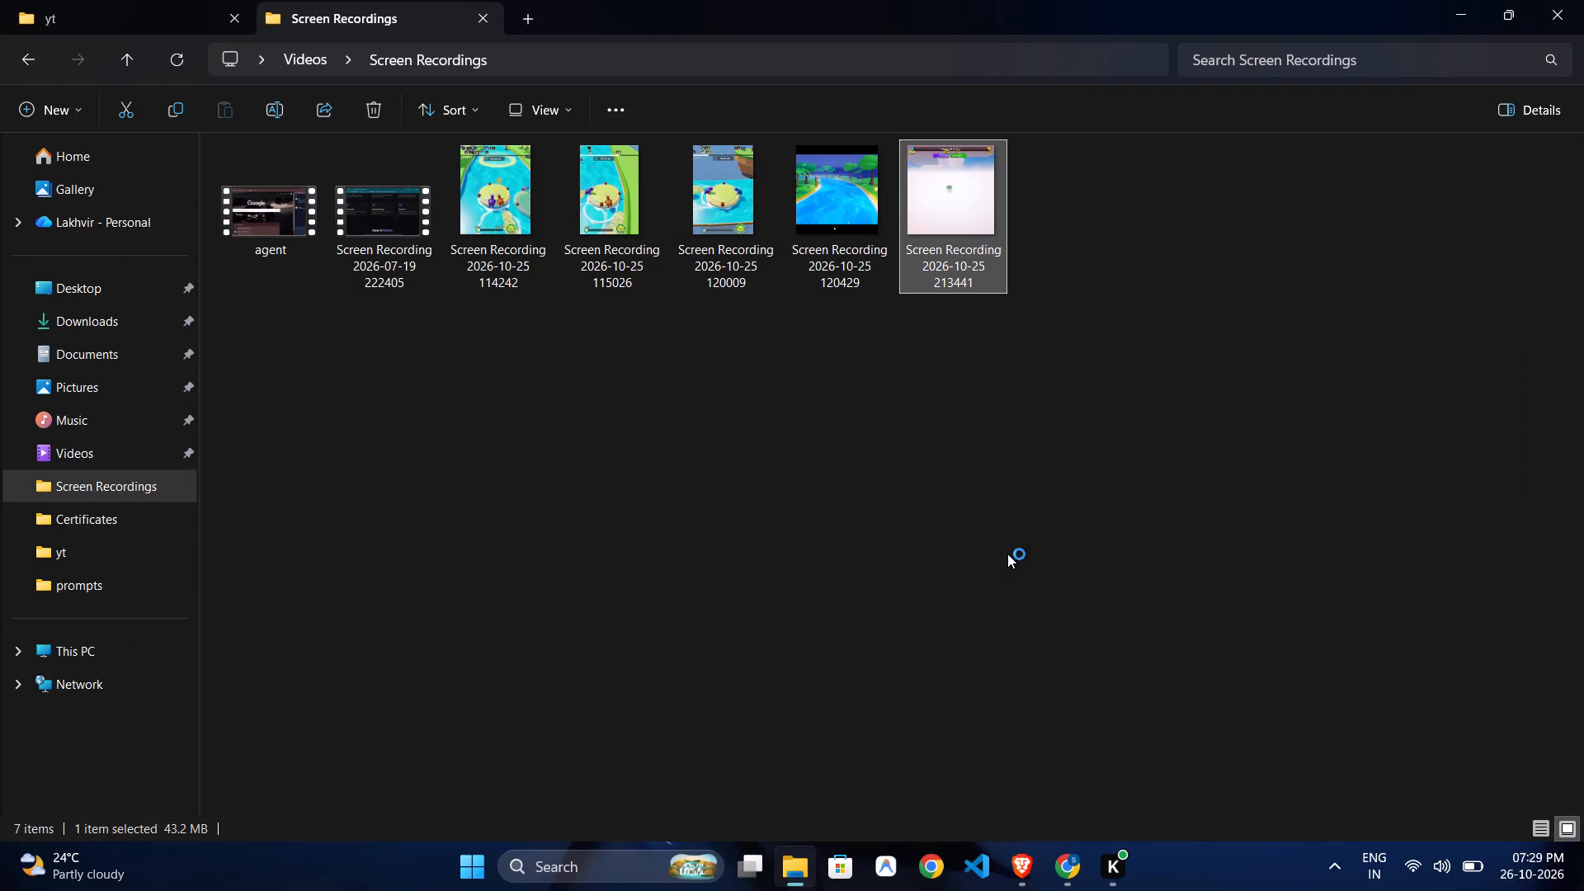
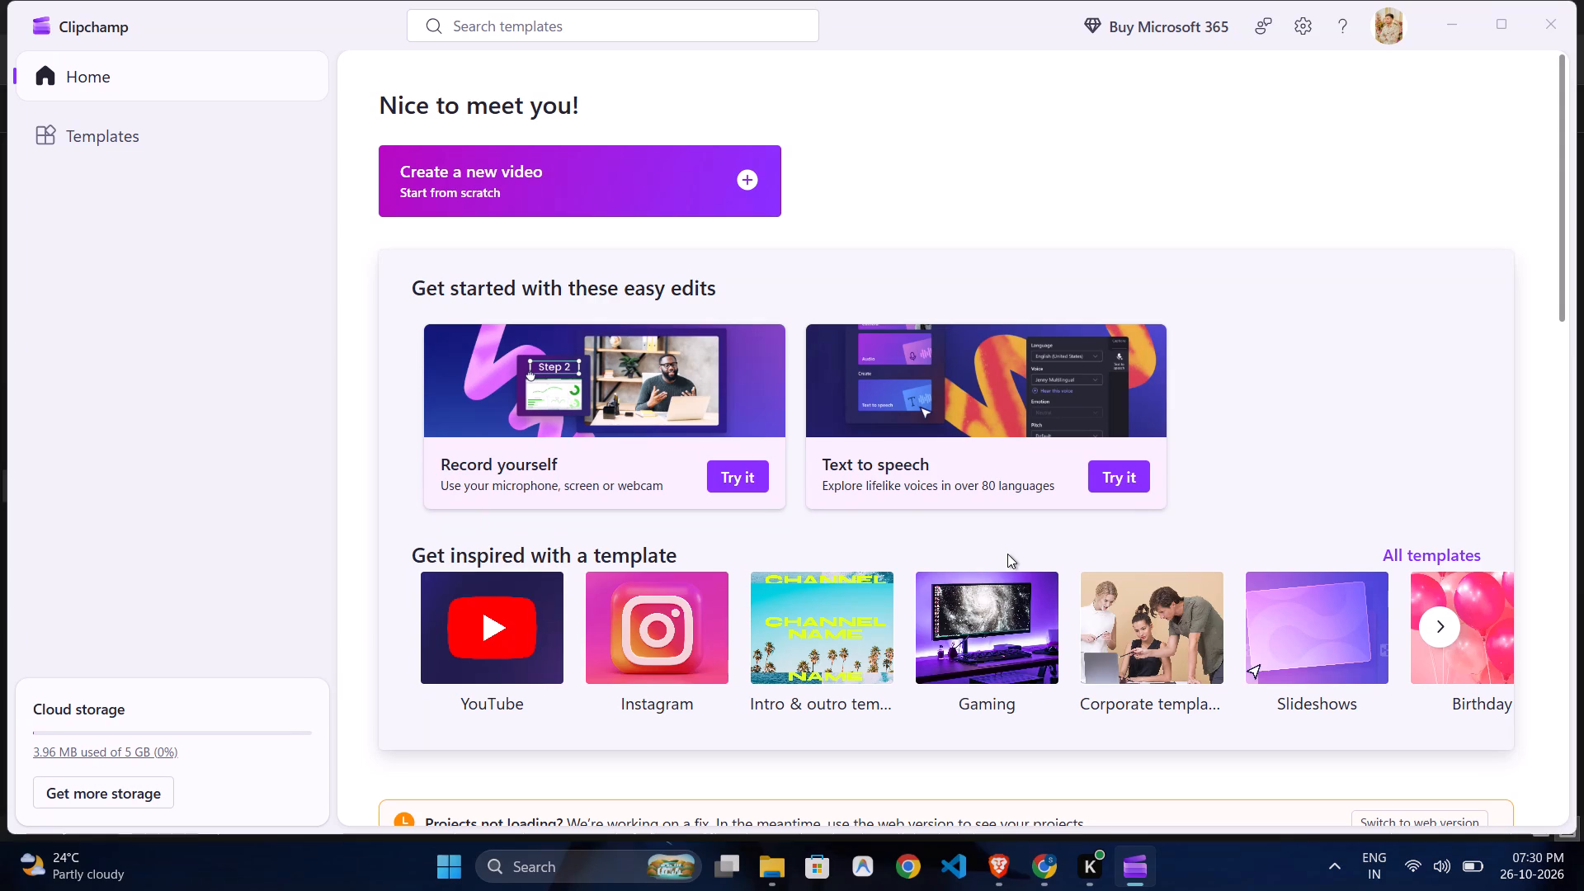
# Create a new video project from scratch.
pyautogui.scroll(-5, 958, 595)
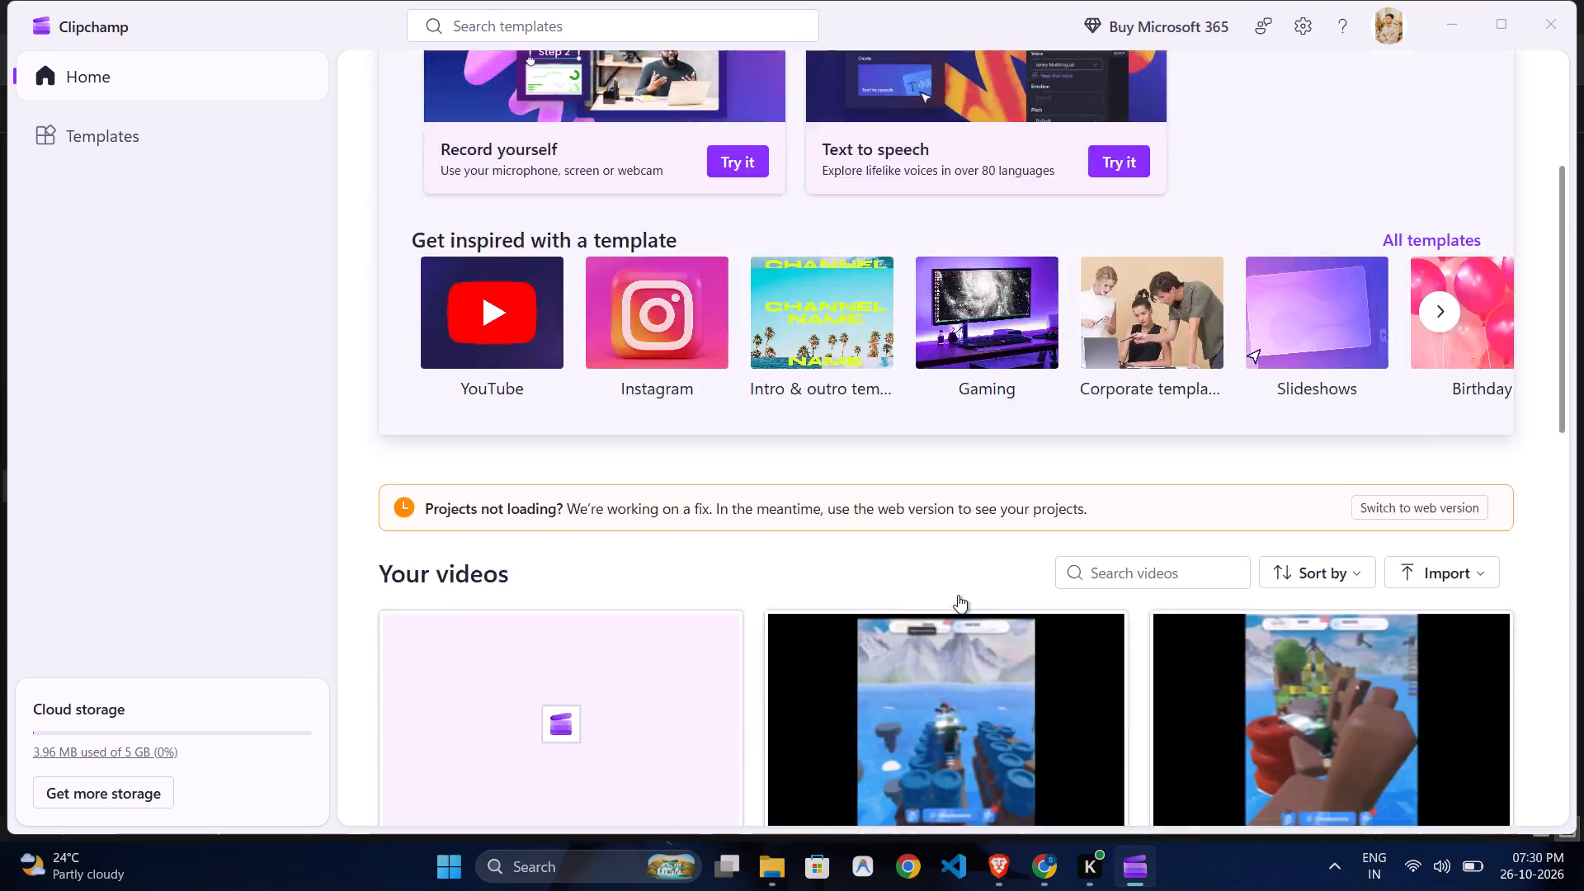
pyautogui.scroll(8, 958, 595)
pyautogui.scroll(-5, 958, 595)
pyautogui.scroll(1, 958, 595)
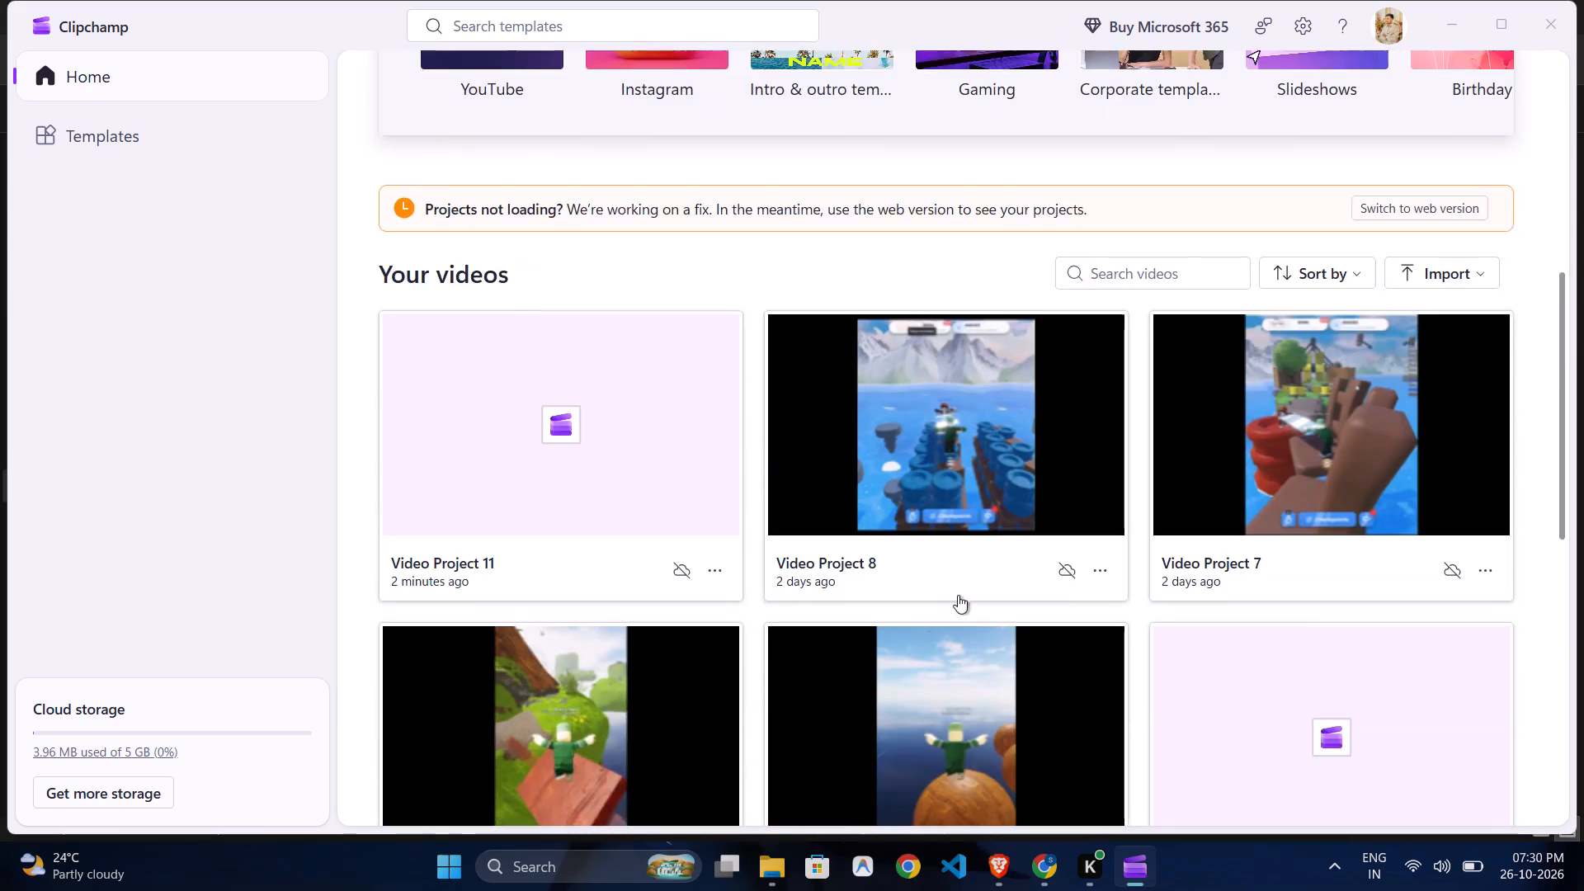
pyautogui.scroll(2, 958, 595)
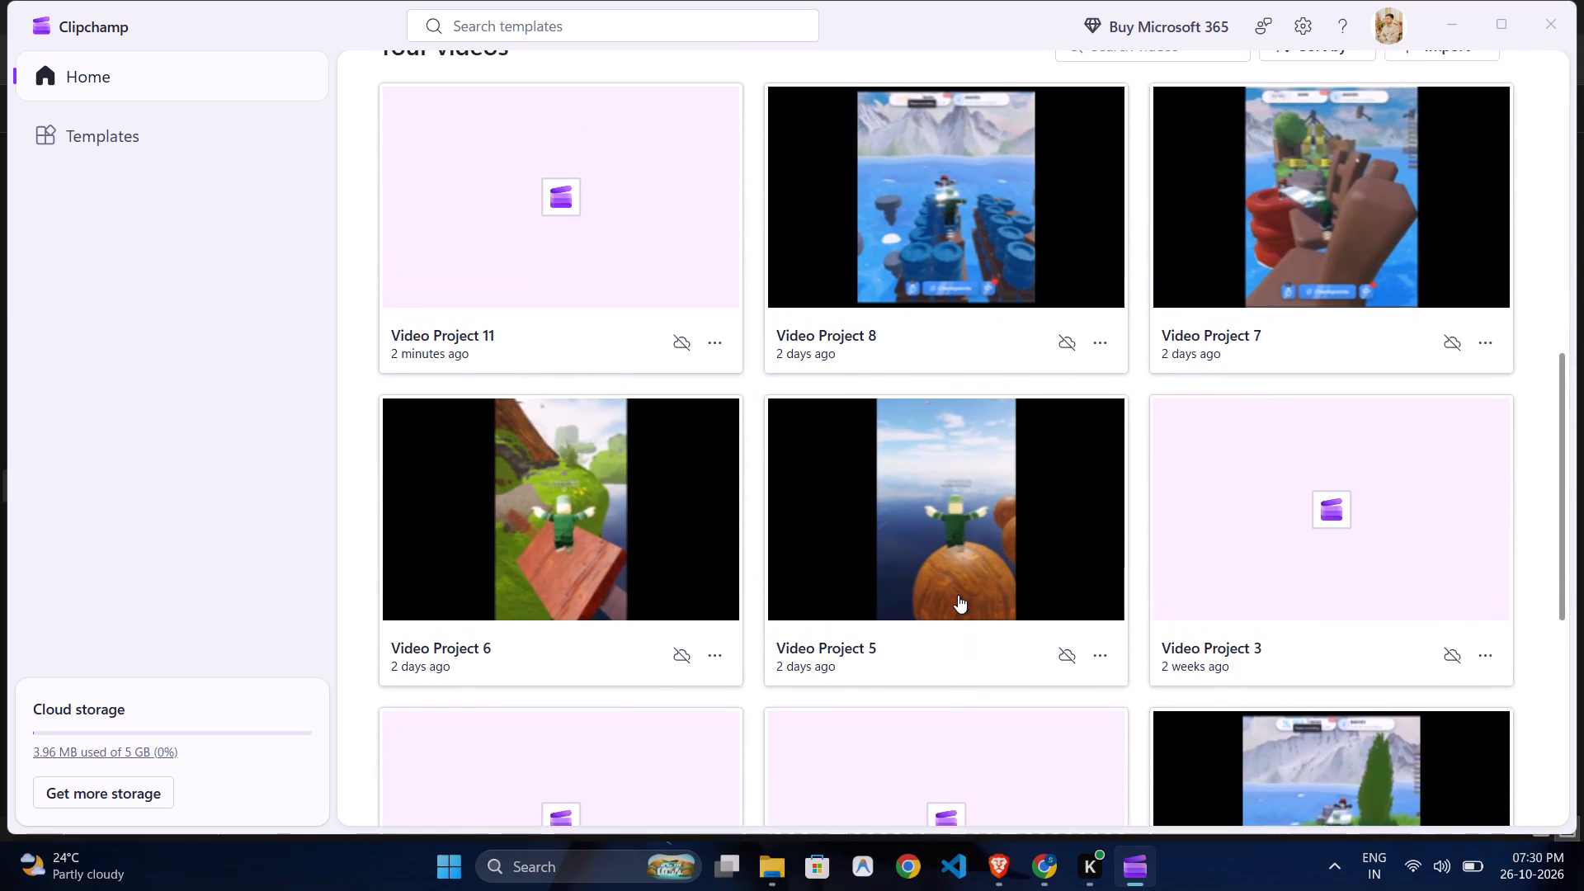
pyautogui.scroll(2, 958, 595)
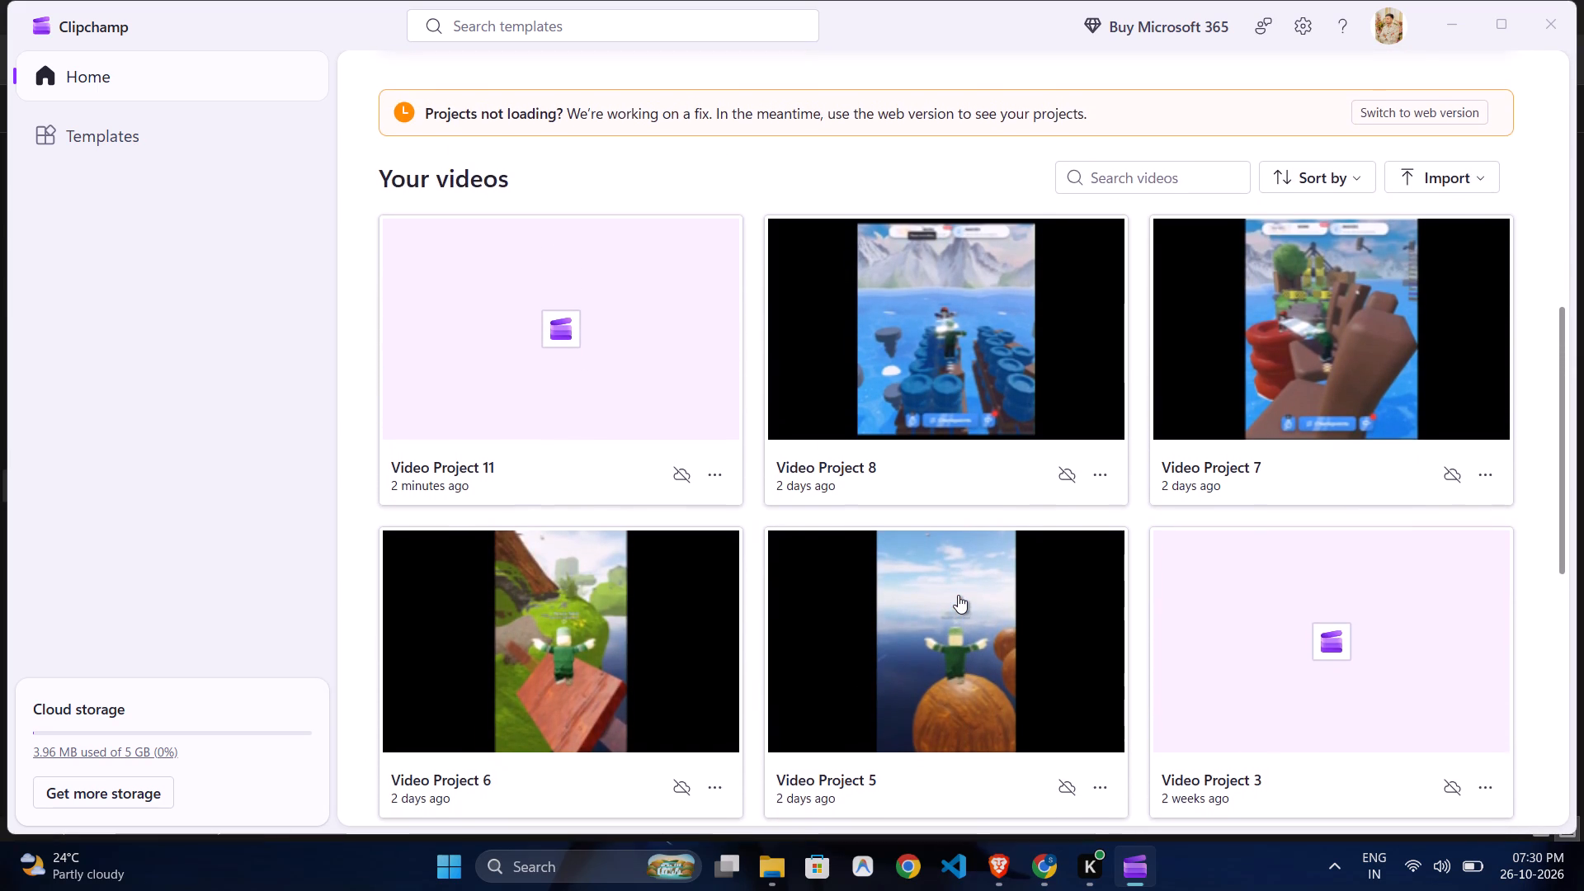
pyautogui.scroll(2, 958, 595)
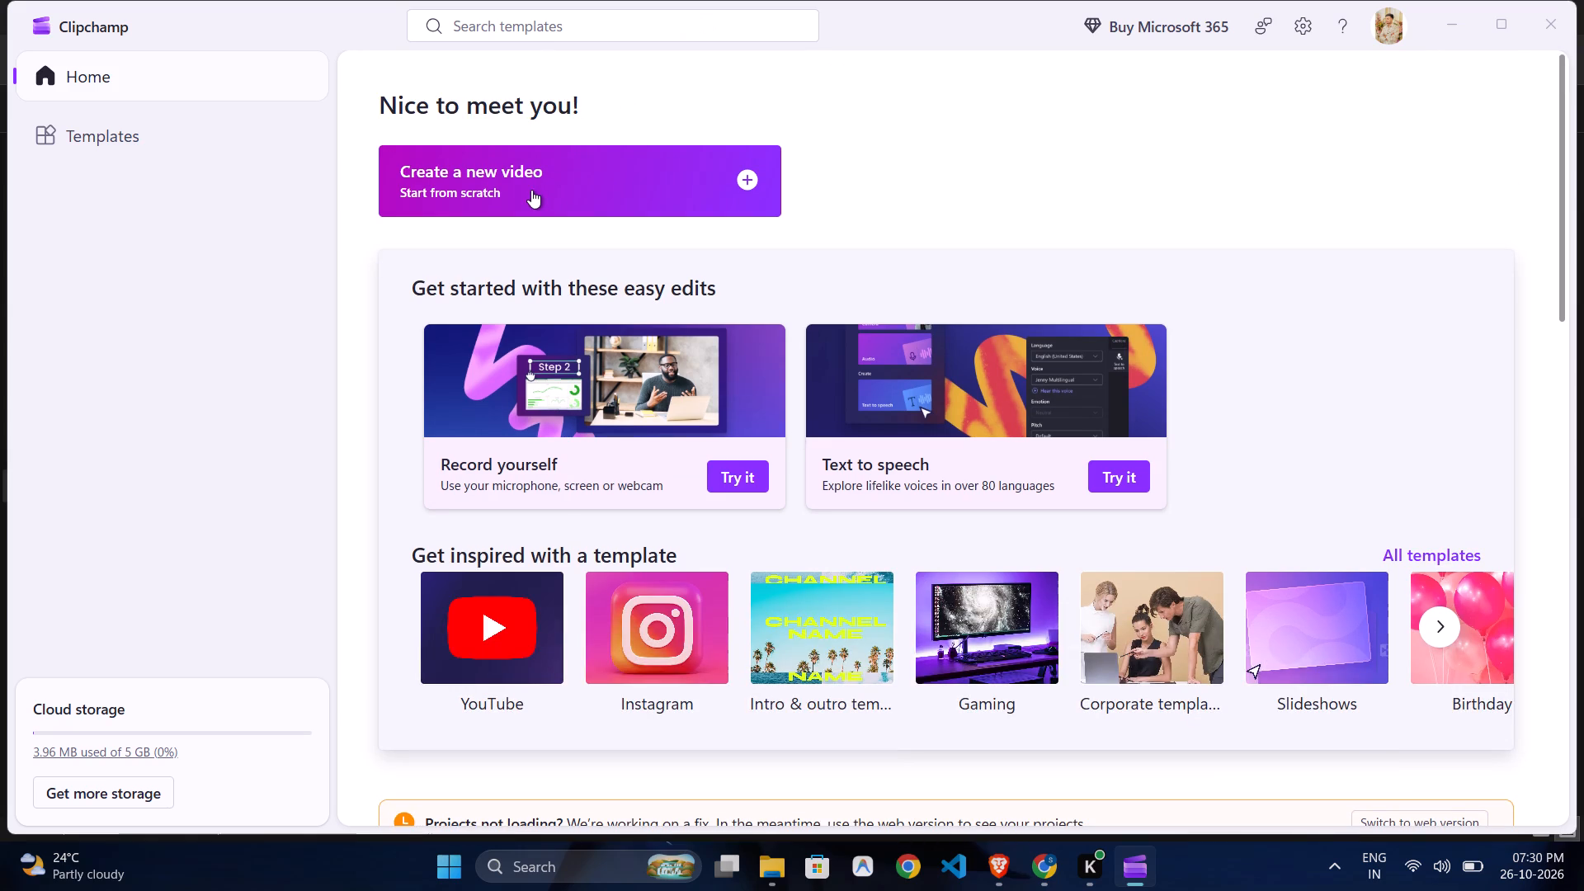
pyautogui.click(496, 173)
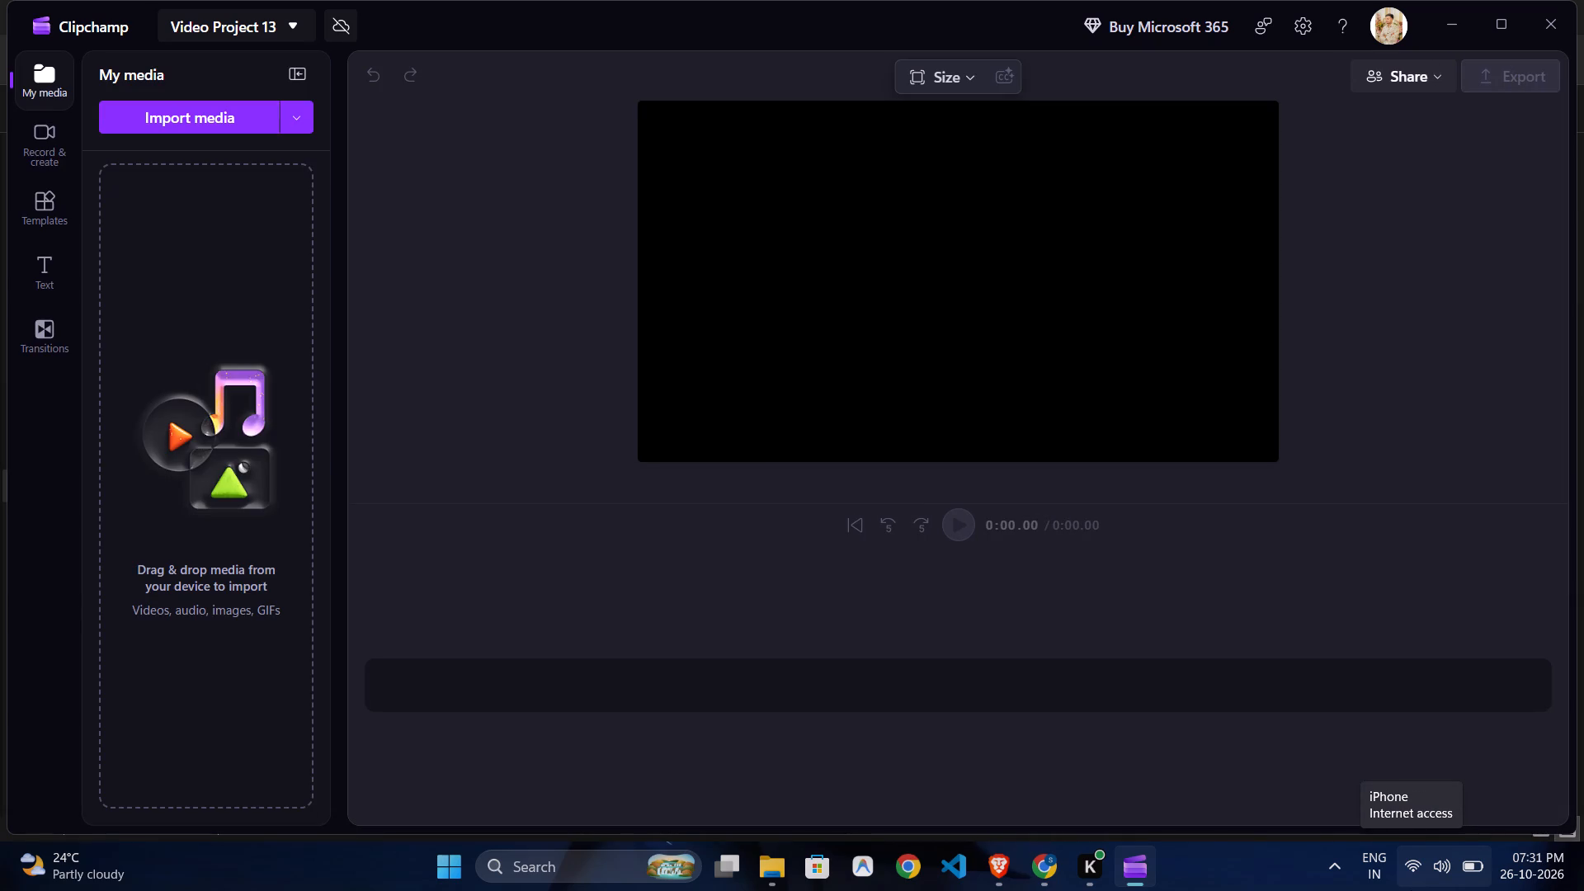
pyautogui.click(251, 115)
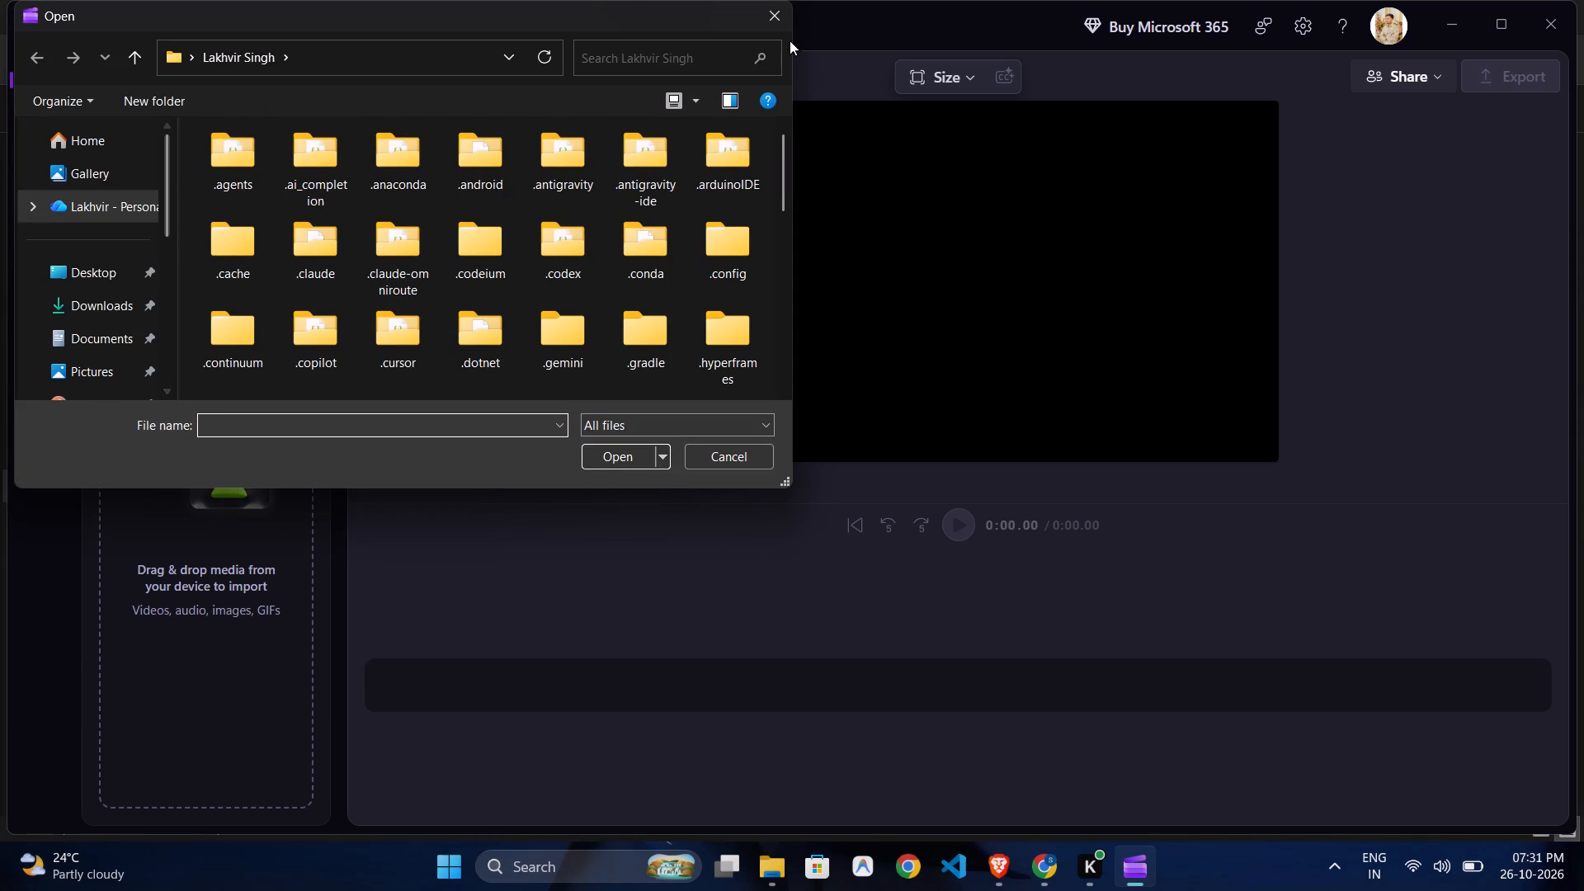
pyautogui.click(765, 11)
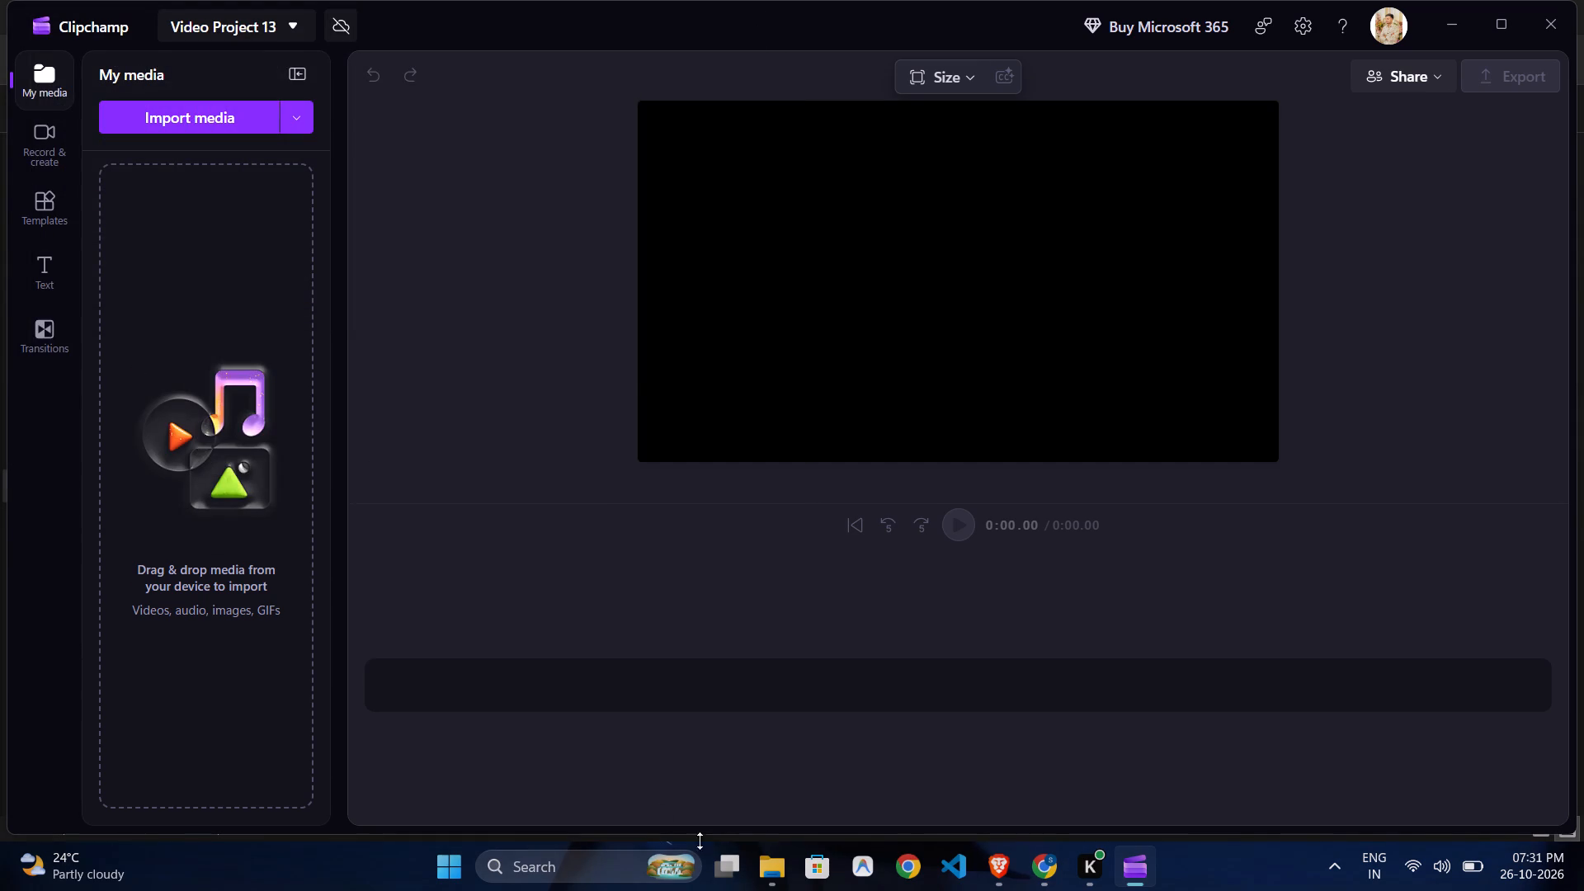
pyautogui.click(755, 871)
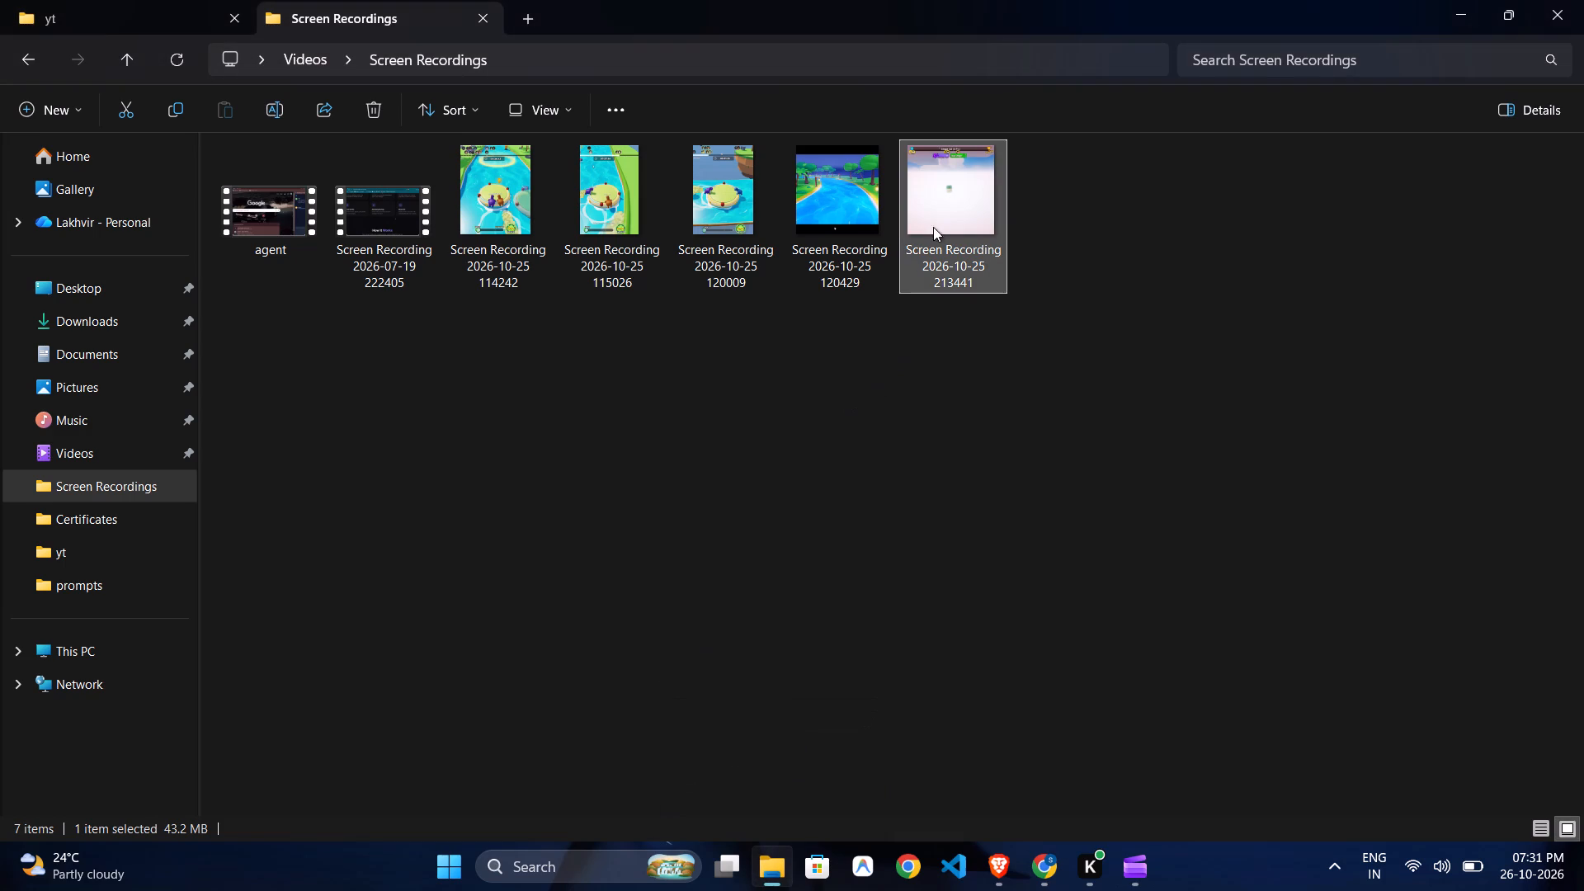
pyautogui.moveTo(935, 224); pyautogui.dragTo(211, 515)
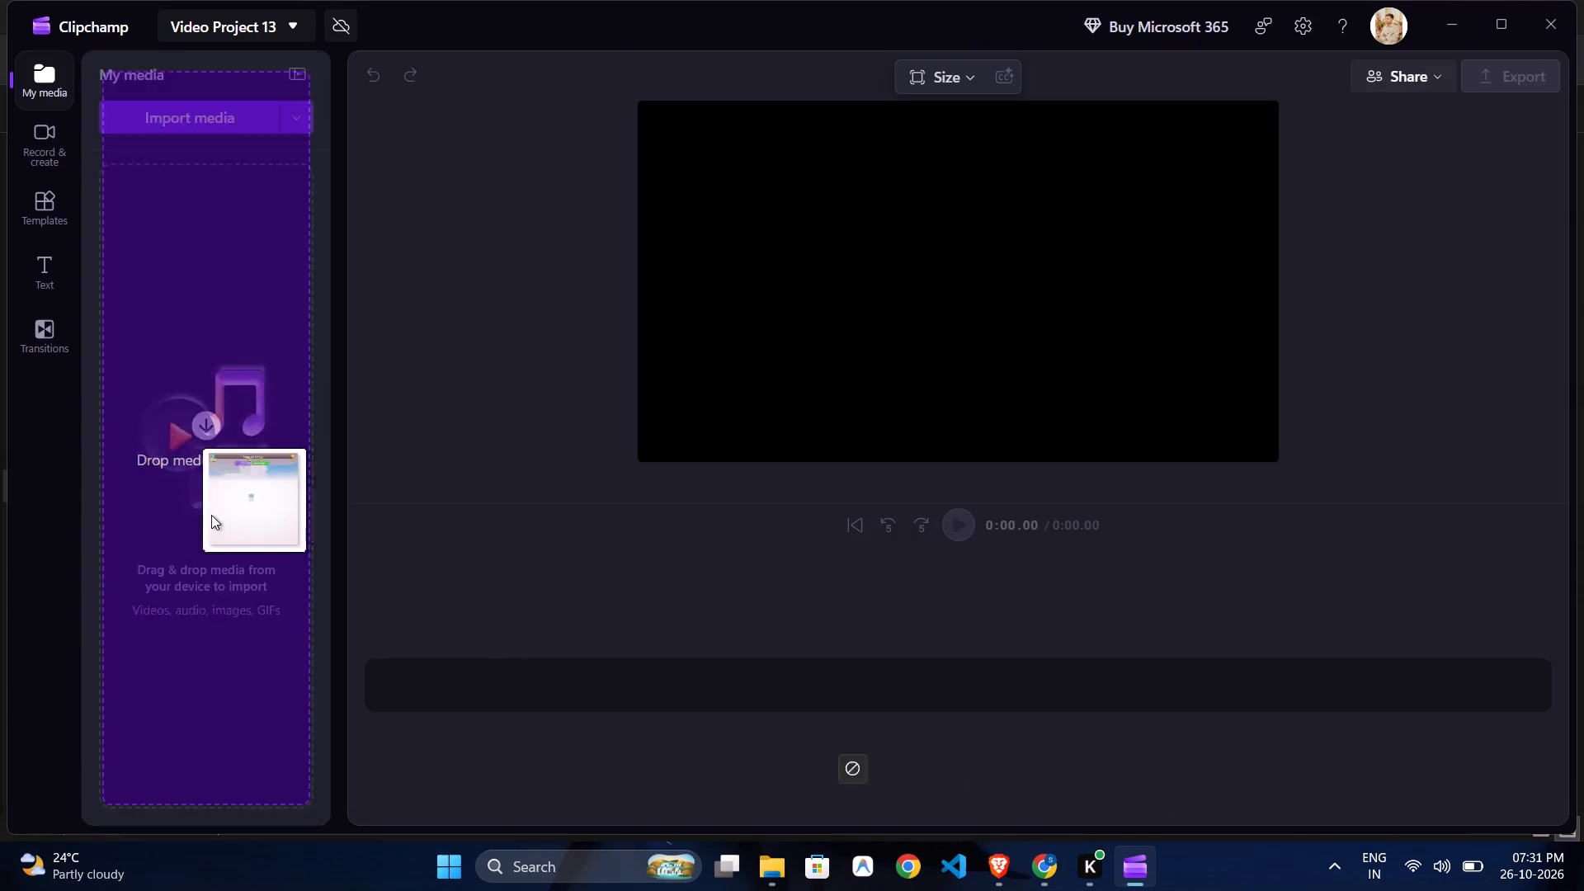
pyautogui.moveTo(211, 515); pyautogui.dragTo(181, 473)
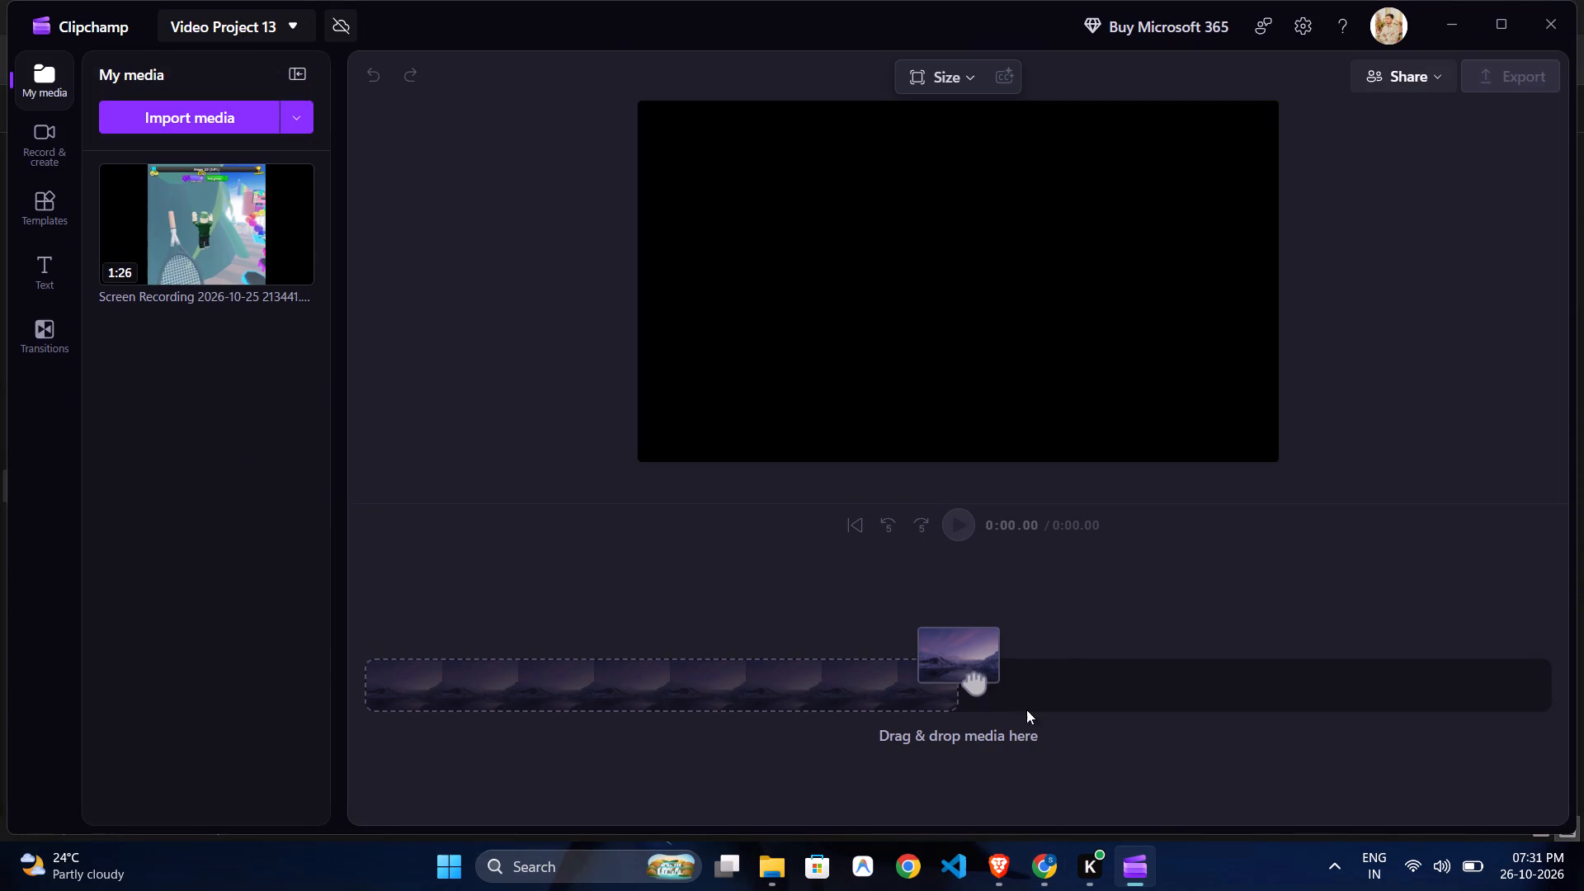
# Place the imported screen recording on the empty timeline.
pyautogui.click(1049, 643)
pyautogui.moveTo(179, 210); pyautogui.dragTo(564, 460)
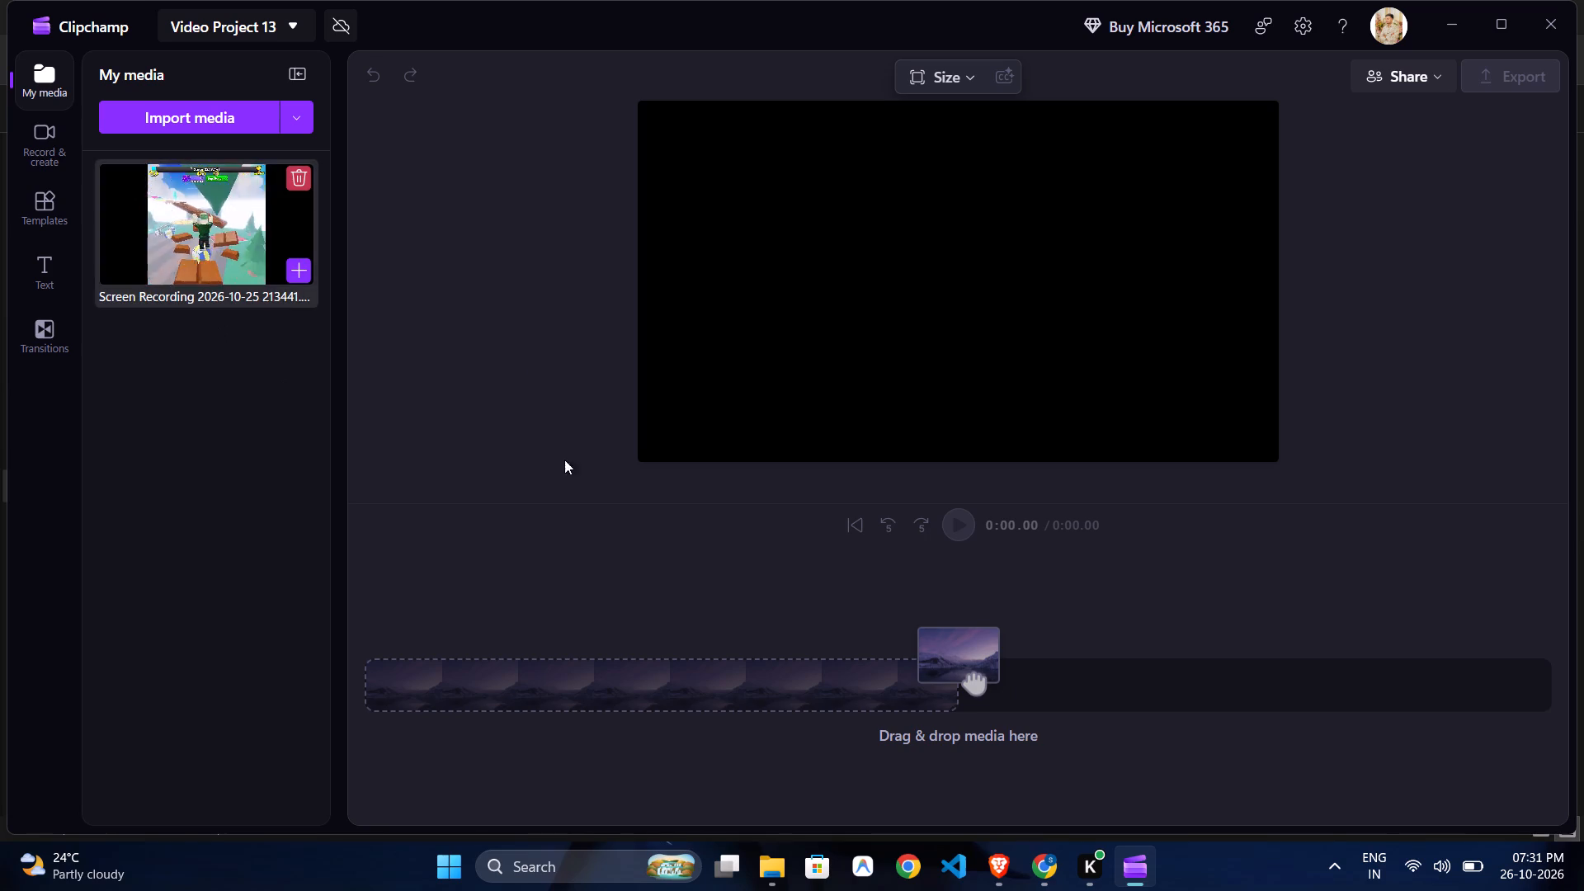
pyautogui.moveTo(564, 460); pyautogui.dragTo(644, 641)
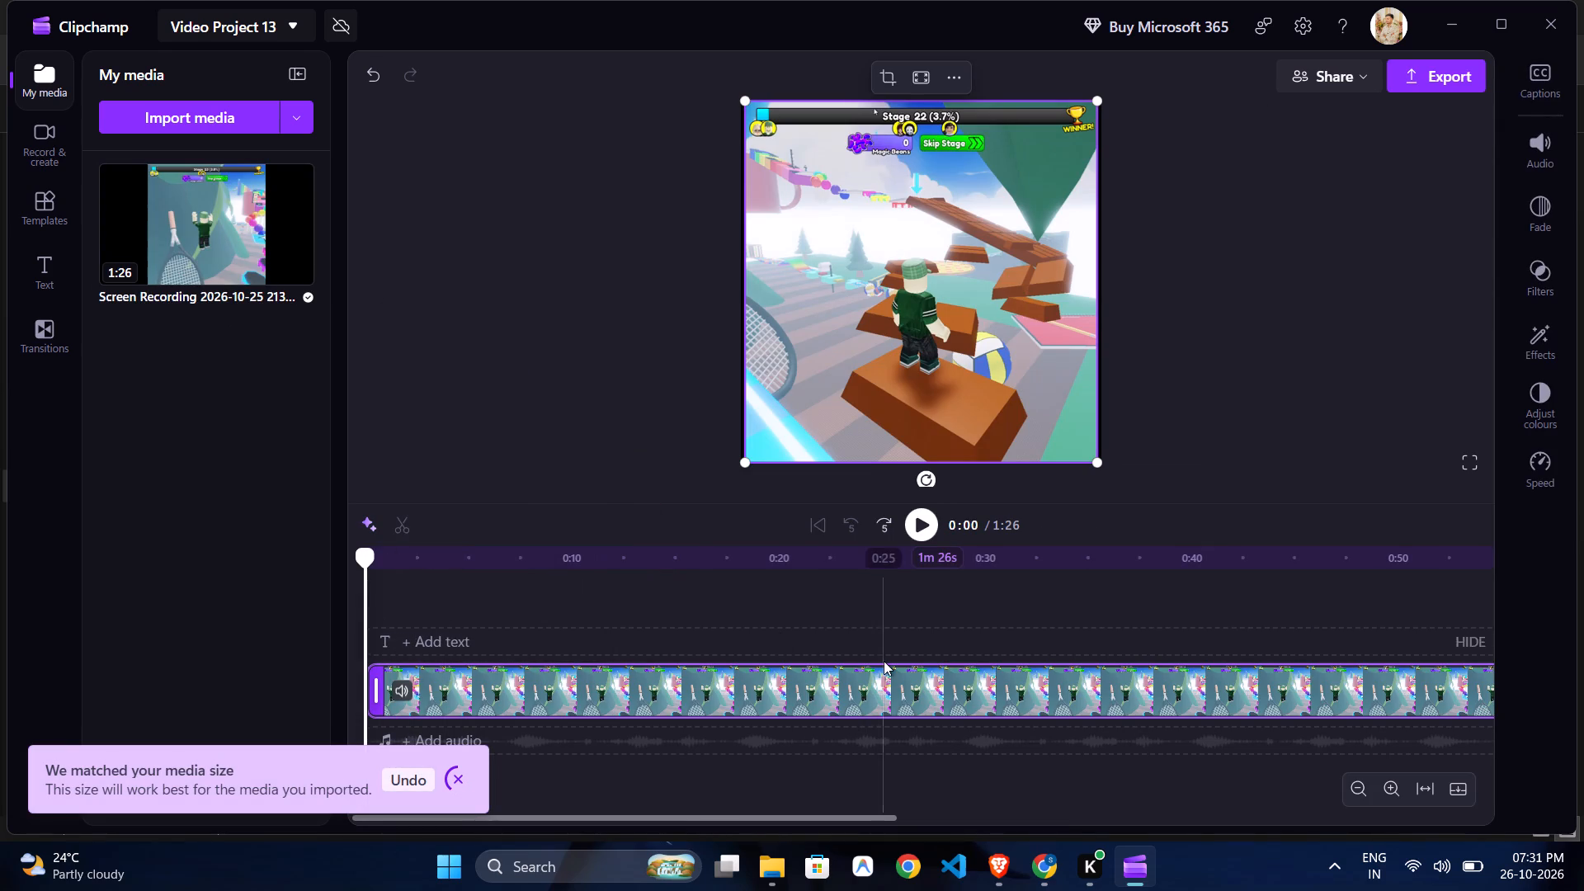
# Trim the clip's start to leave about 1m 05s and move the clip back to 0:00 on the timeline.
pyautogui.keyDown('ctrl'); pyautogui.scroll(-7, 884, 661); pyautogui.keyUp('ctrl')
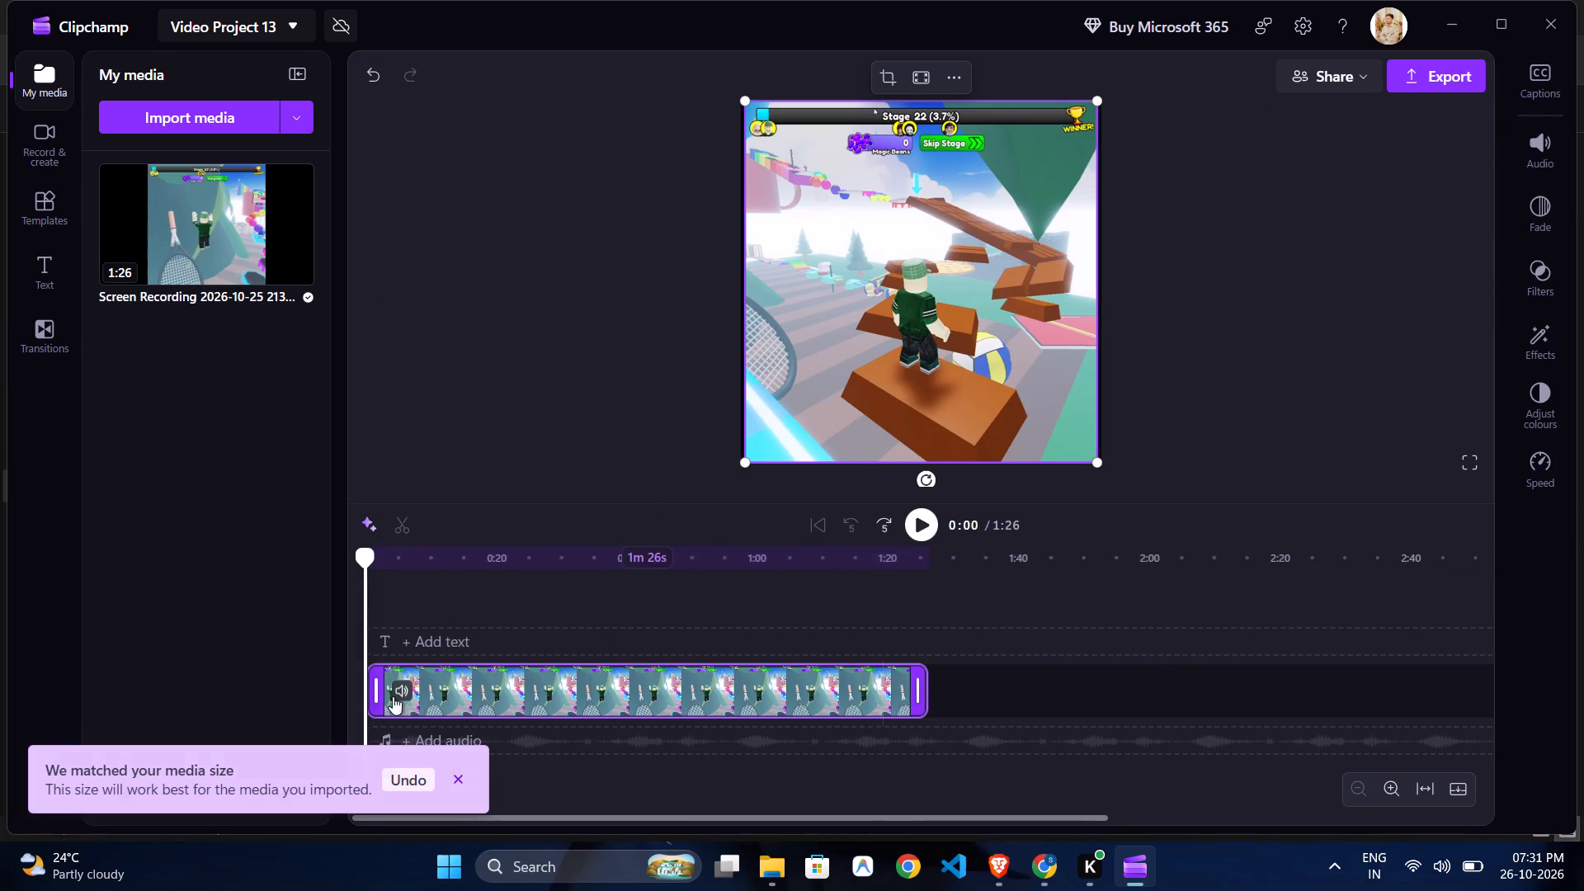
pyautogui.moveTo(380, 673); pyautogui.dragTo(484, 682)
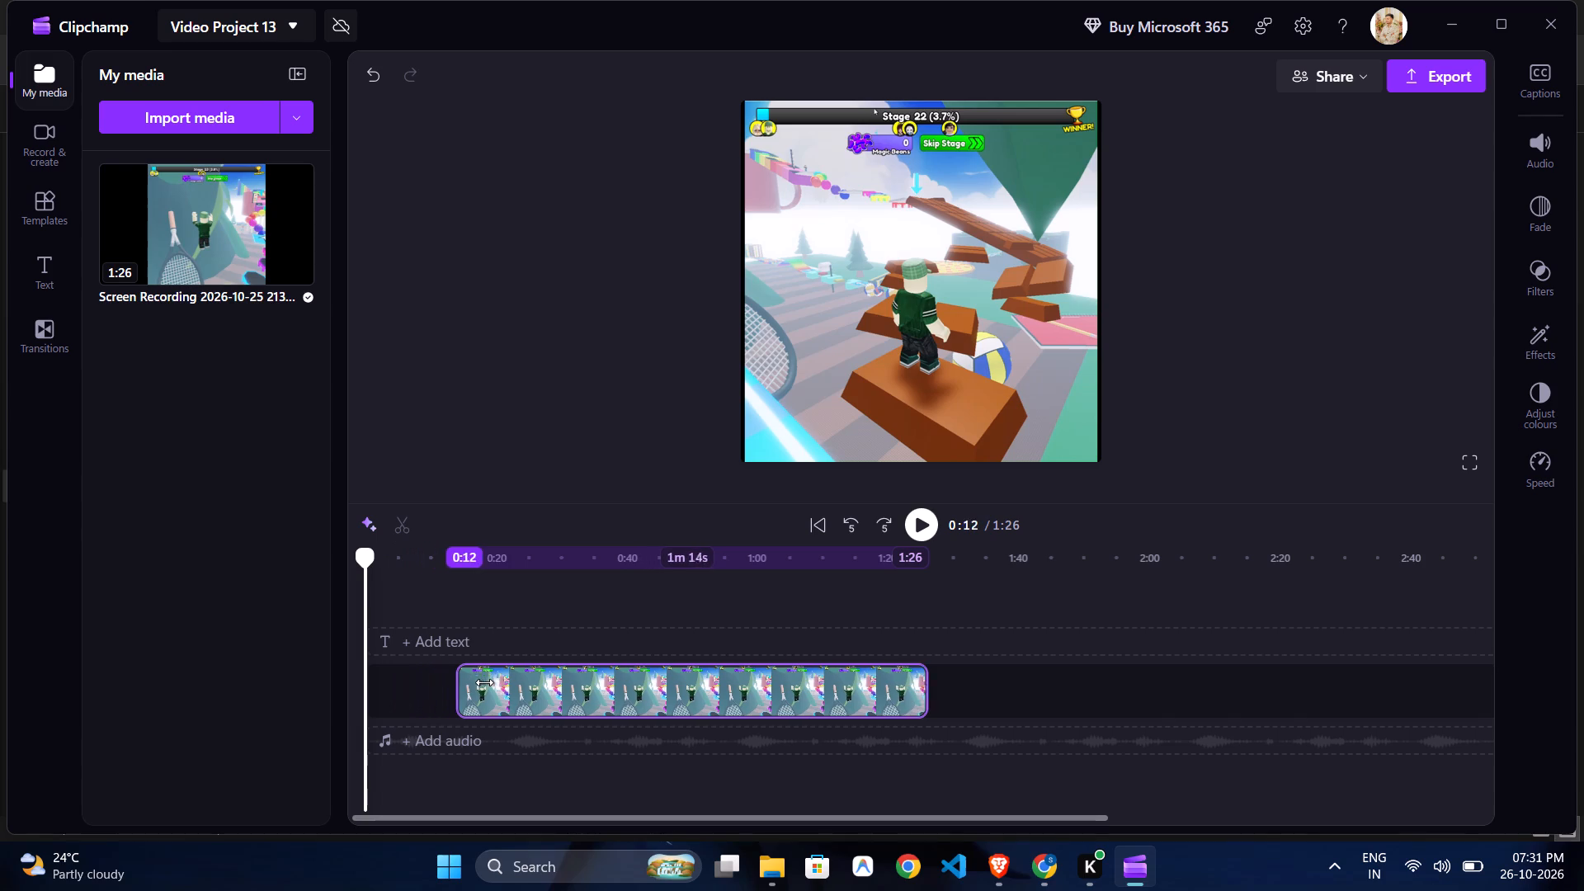
pyautogui.moveTo(484, 682); pyautogui.dragTo(517, 686)
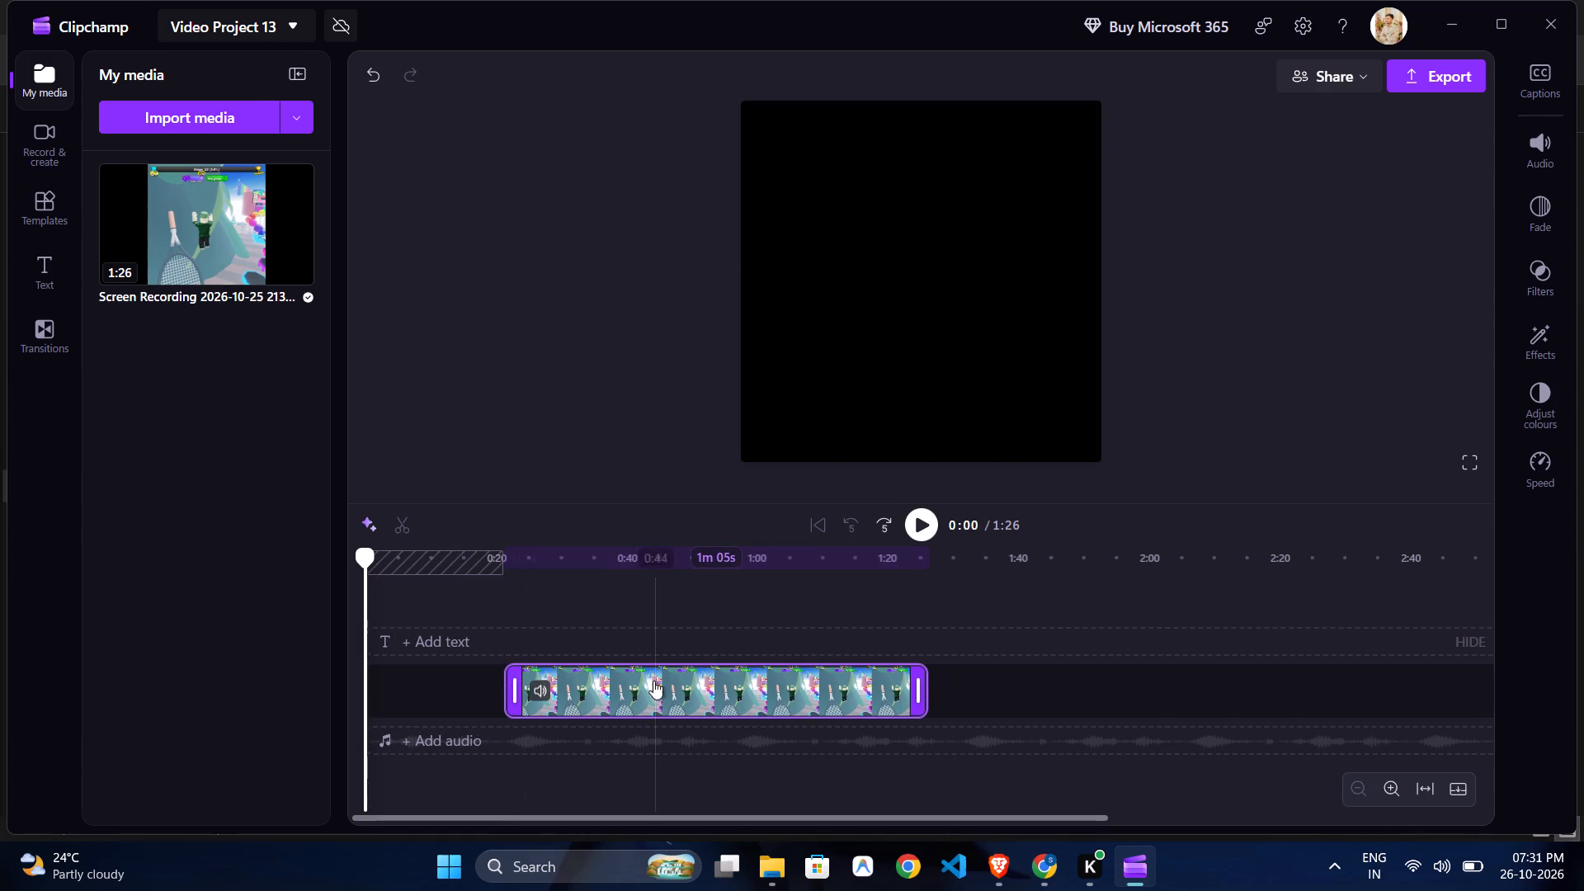
pyautogui.moveTo(652, 686); pyautogui.dragTo(460, 685)
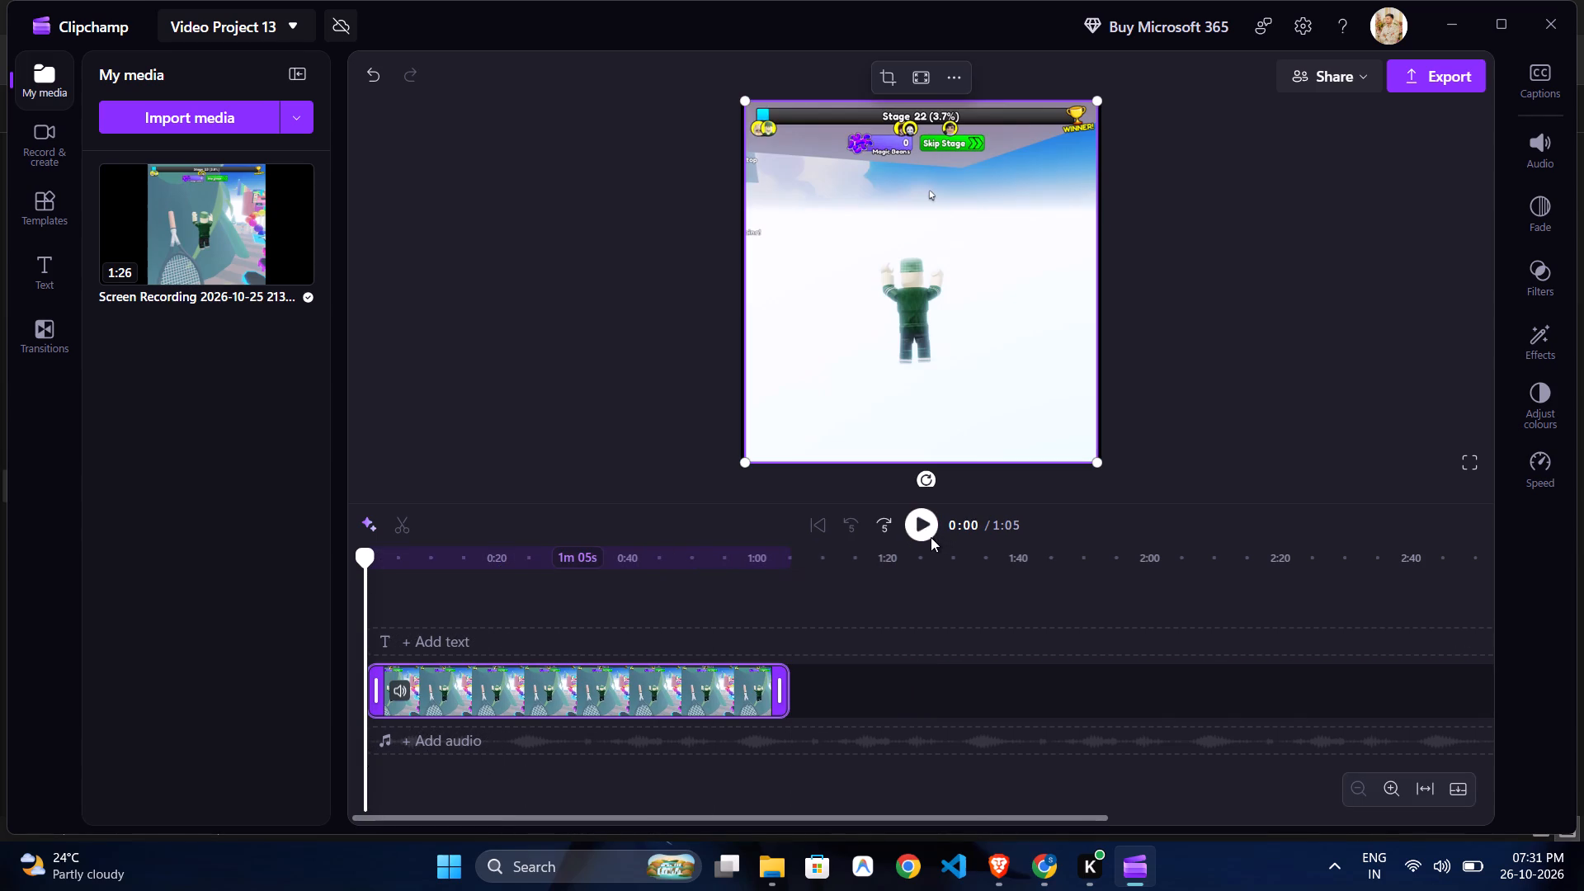
# Preview the clip's opening, trim its start to leave about 1m 02s, and move it back to 0:00.
pyautogui.click(930, 536)
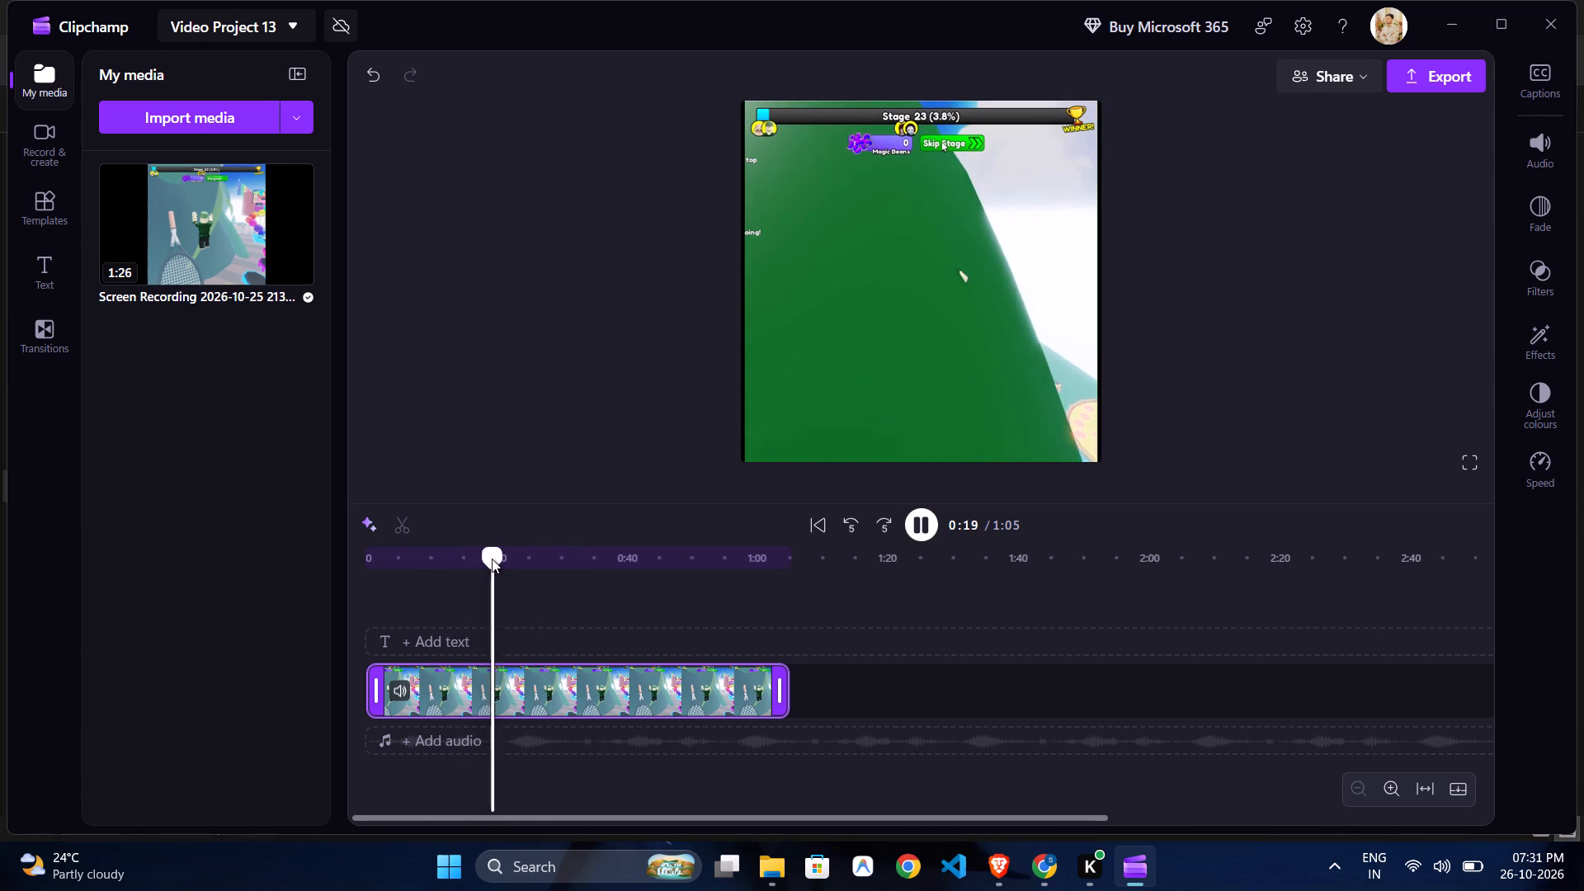
pyautogui.moveTo(492, 559); pyautogui.dragTo(392, 567)
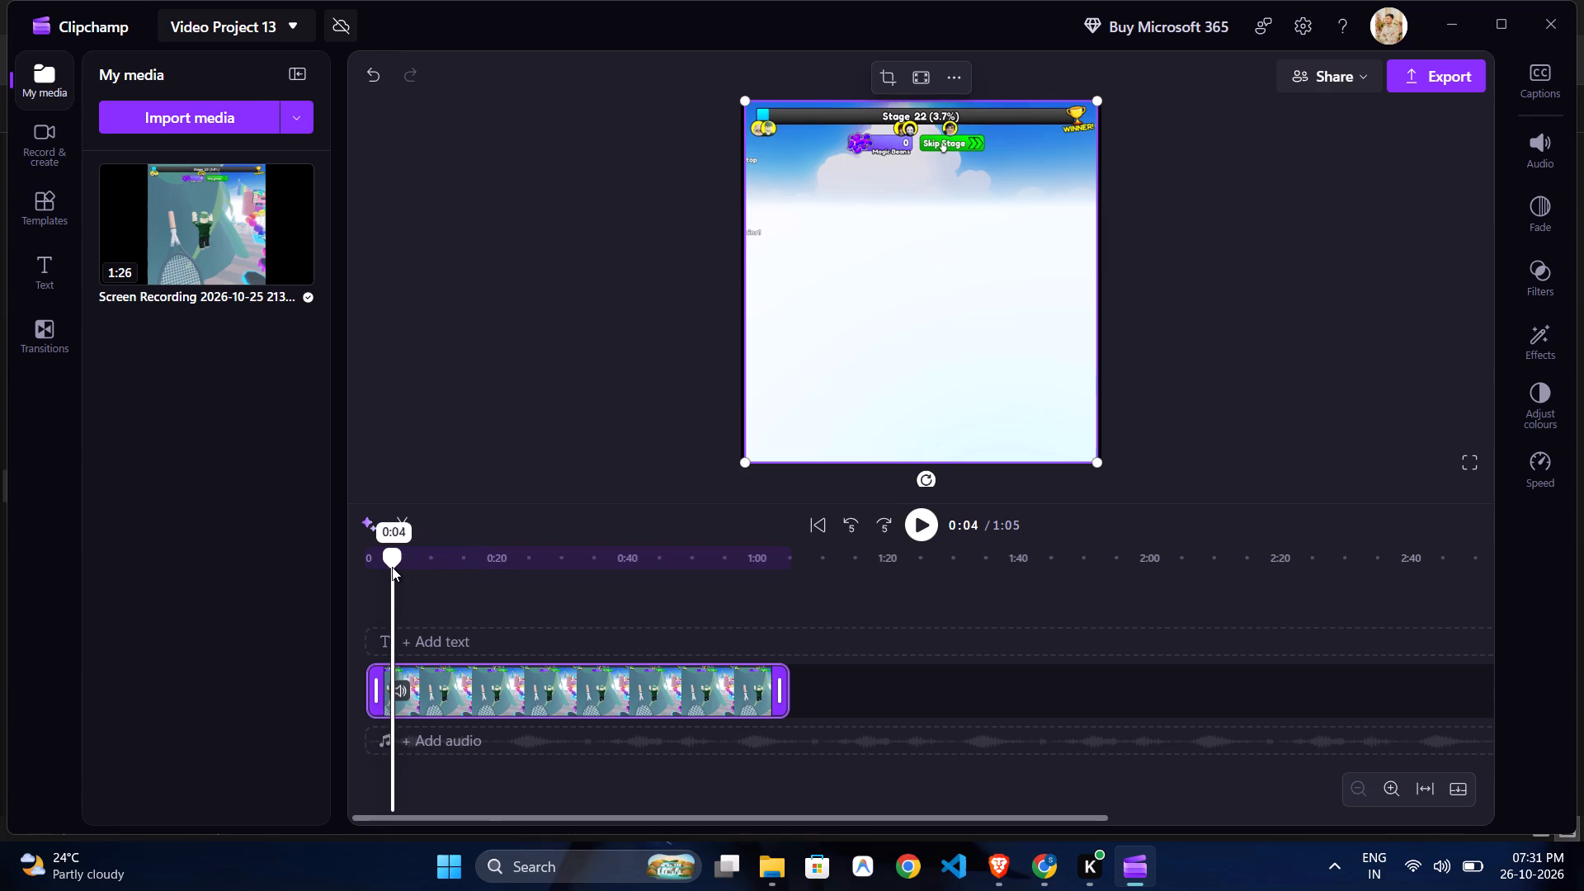
pyautogui.moveTo(392, 567); pyautogui.dragTo(392, 568)
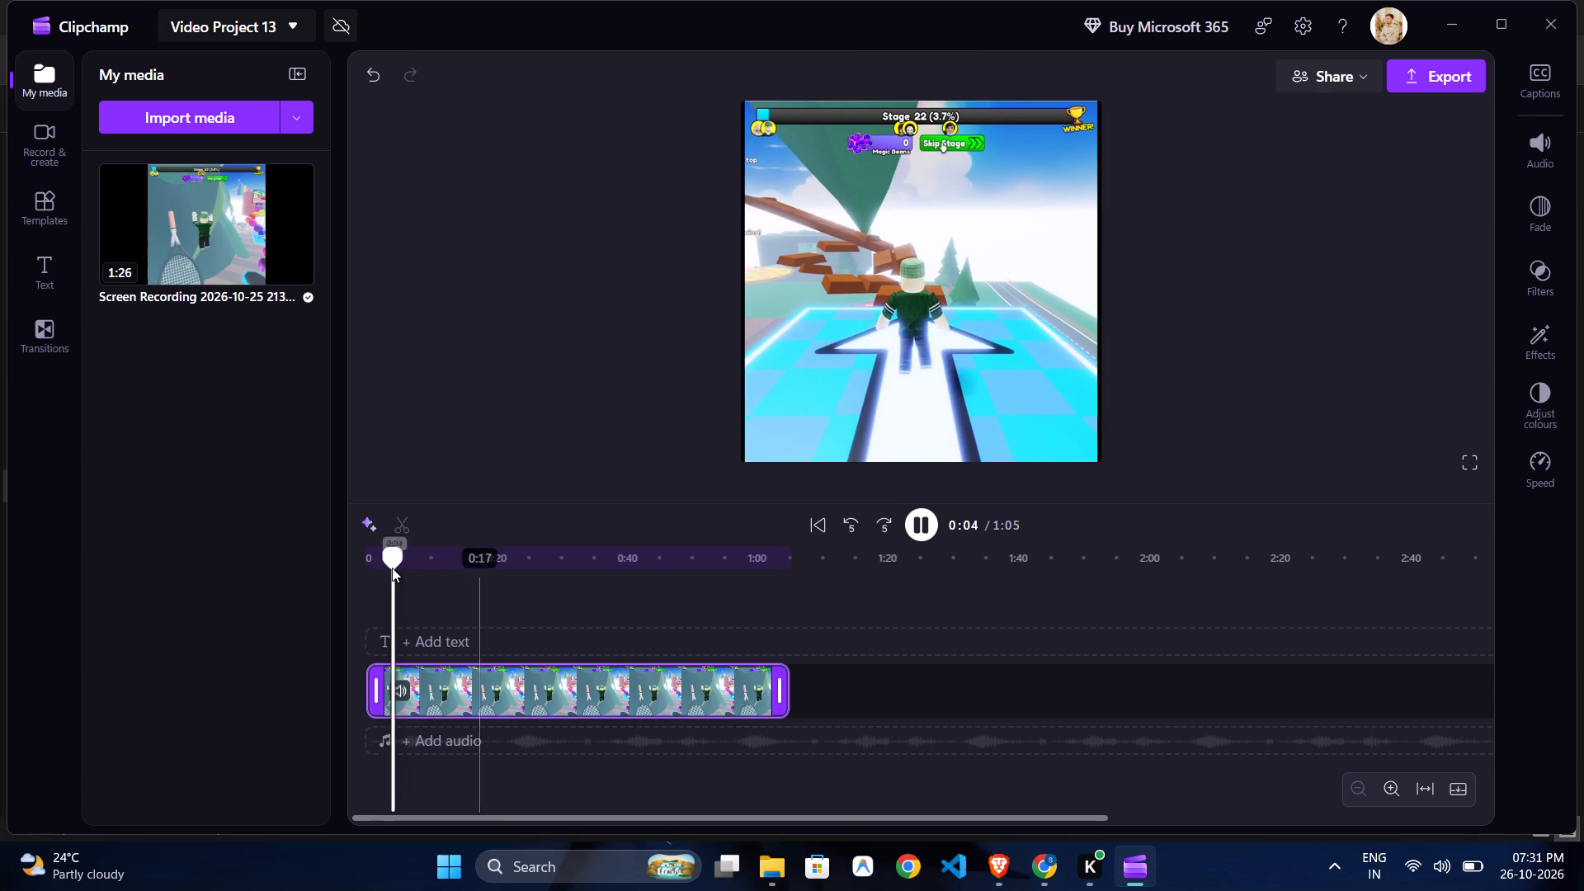
pyautogui.moveTo(376, 695); pyautogui.dragTo(395, 699)
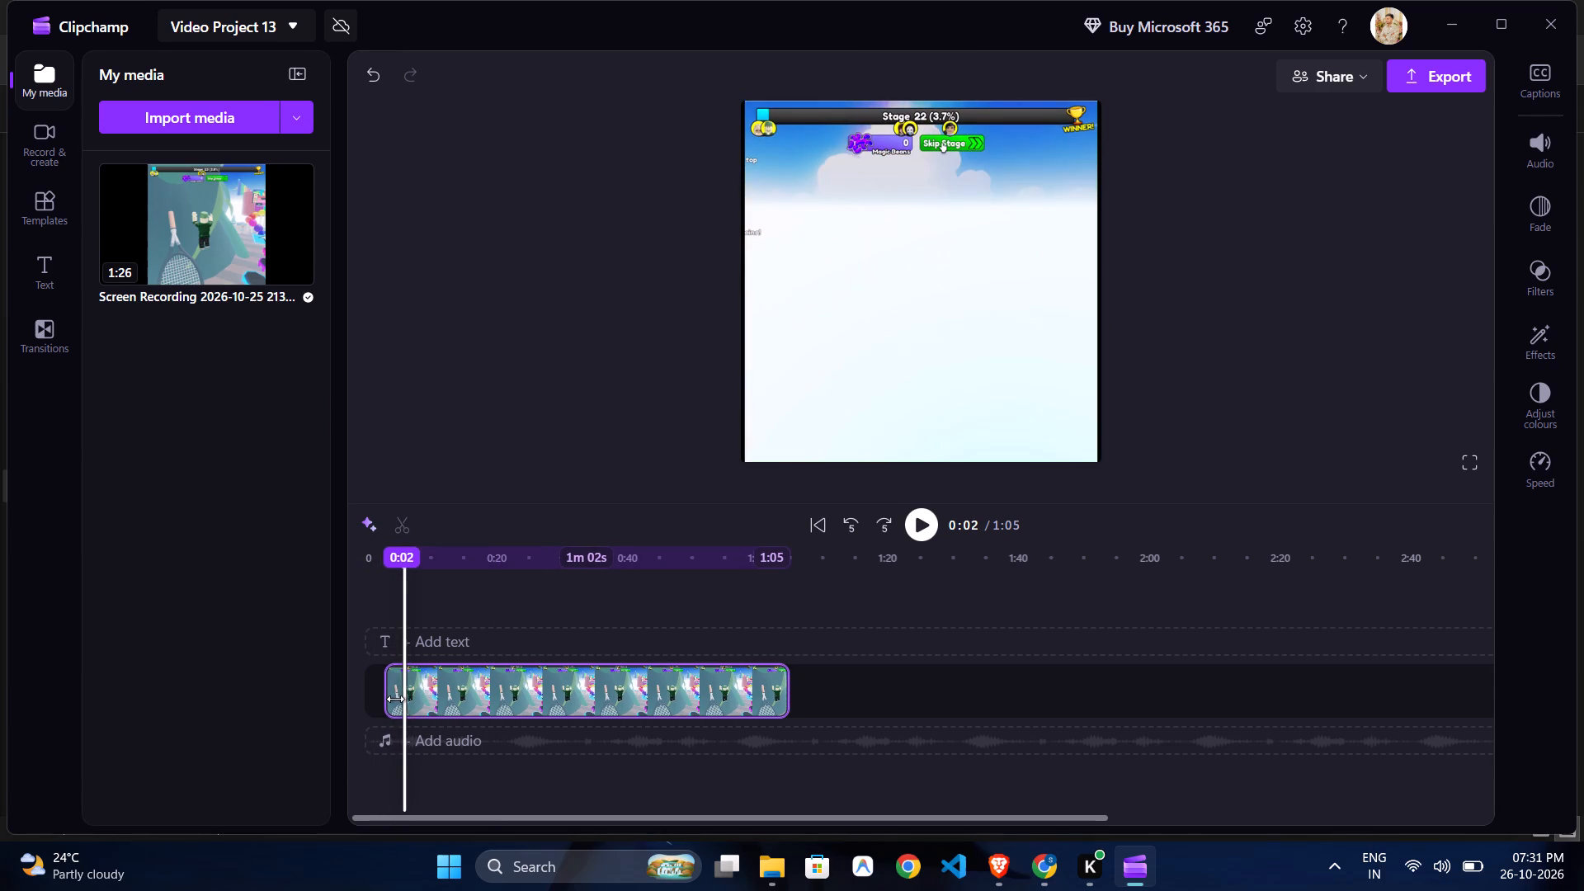
pyautogui.moveTo(395, 699); pyautogui.dragTo(397, 699)
pyautogui.click(564, 707)
pyautogui.moveTo(564, 707); pyautogui.dragTo(457, 707)
# Replay the opening, trim the clip's start further to leave 1m 00s, and move it back to 0:00.
pyautogui.moveTo(554, 548); pyautogui.dragTo(323, 535)
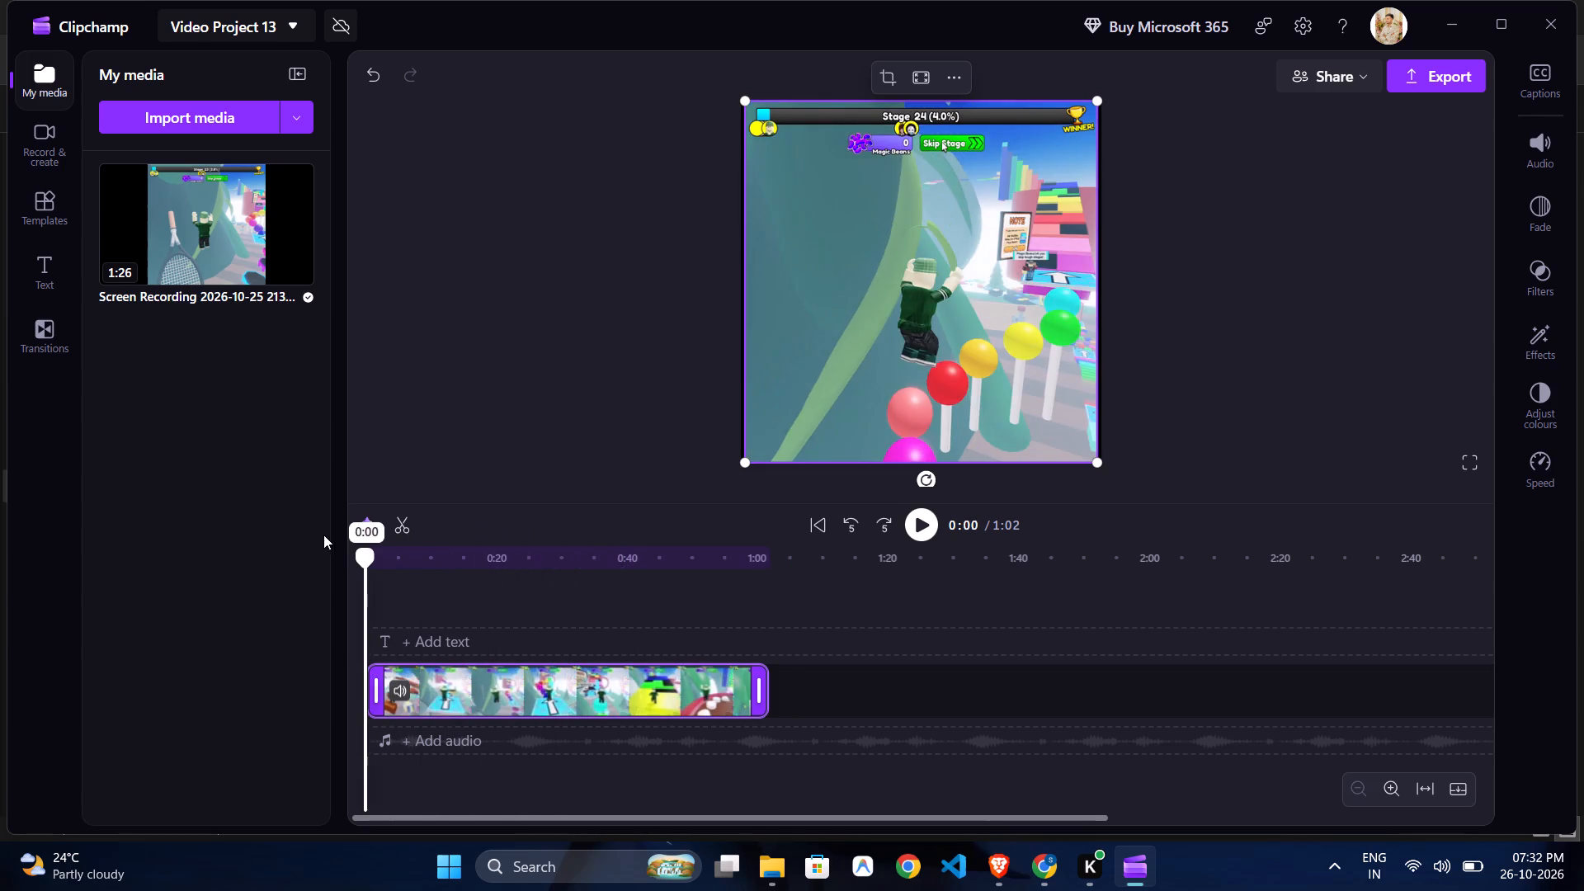
pyautogui.moveTo(323, 535); pyautogui.dragTo(312, 533)
pyautogui.click(915, 533)
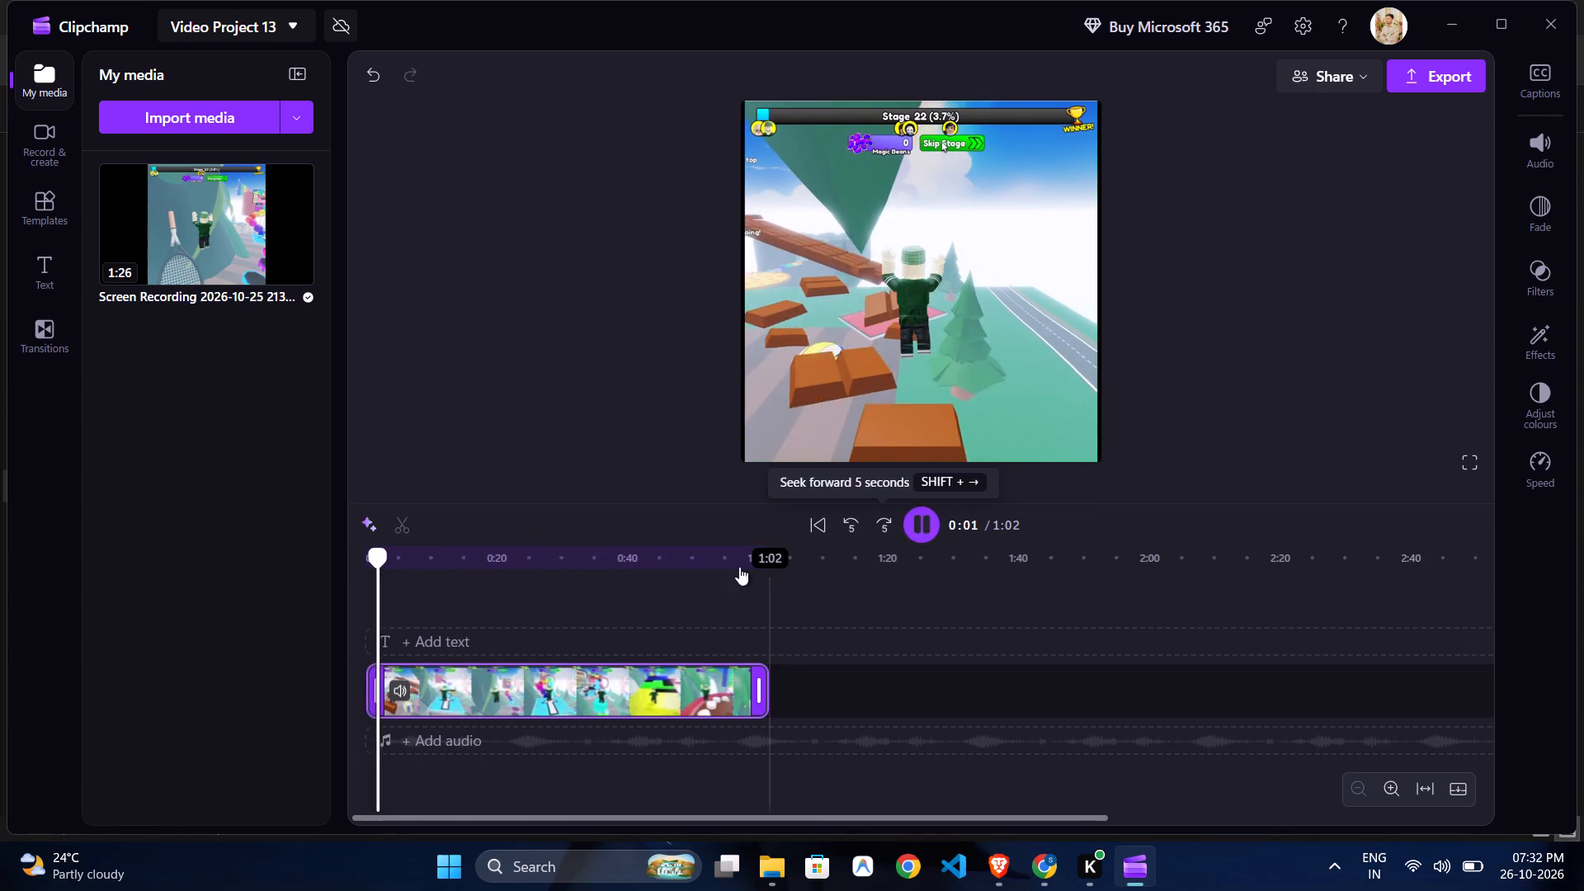
pyautogui.moveTo(372, 683); pyautogui.dragTo(380, 686)
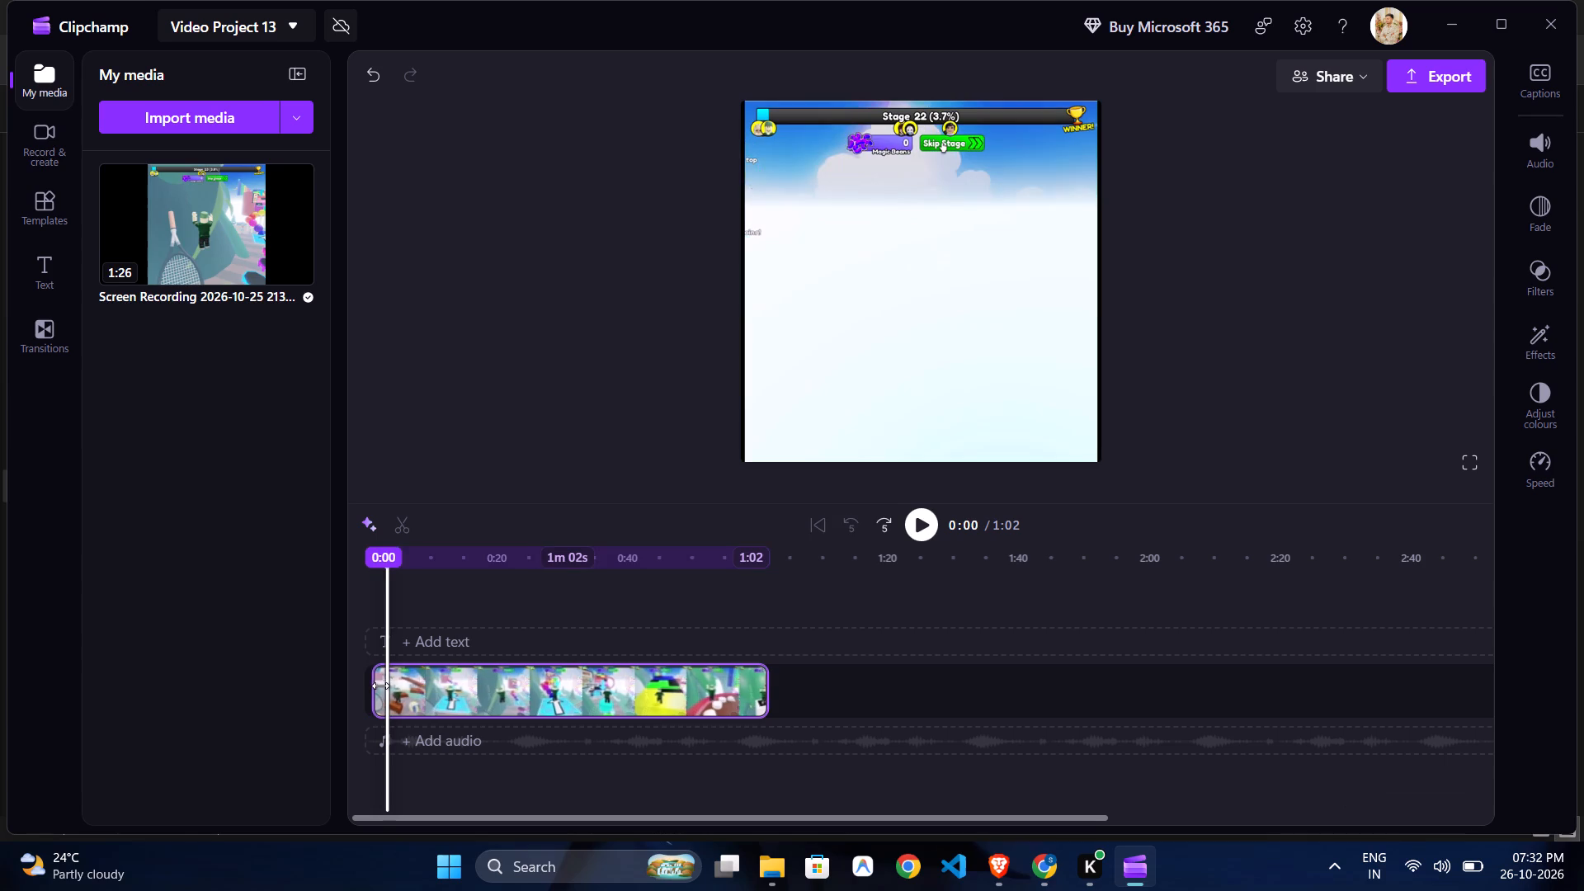
pyautogui.moveTo(380, 686); pyautogui.dragTo(380, 686)
pyautogui.moveTo(541, 691); pyautogui.dragTo(473, 691)
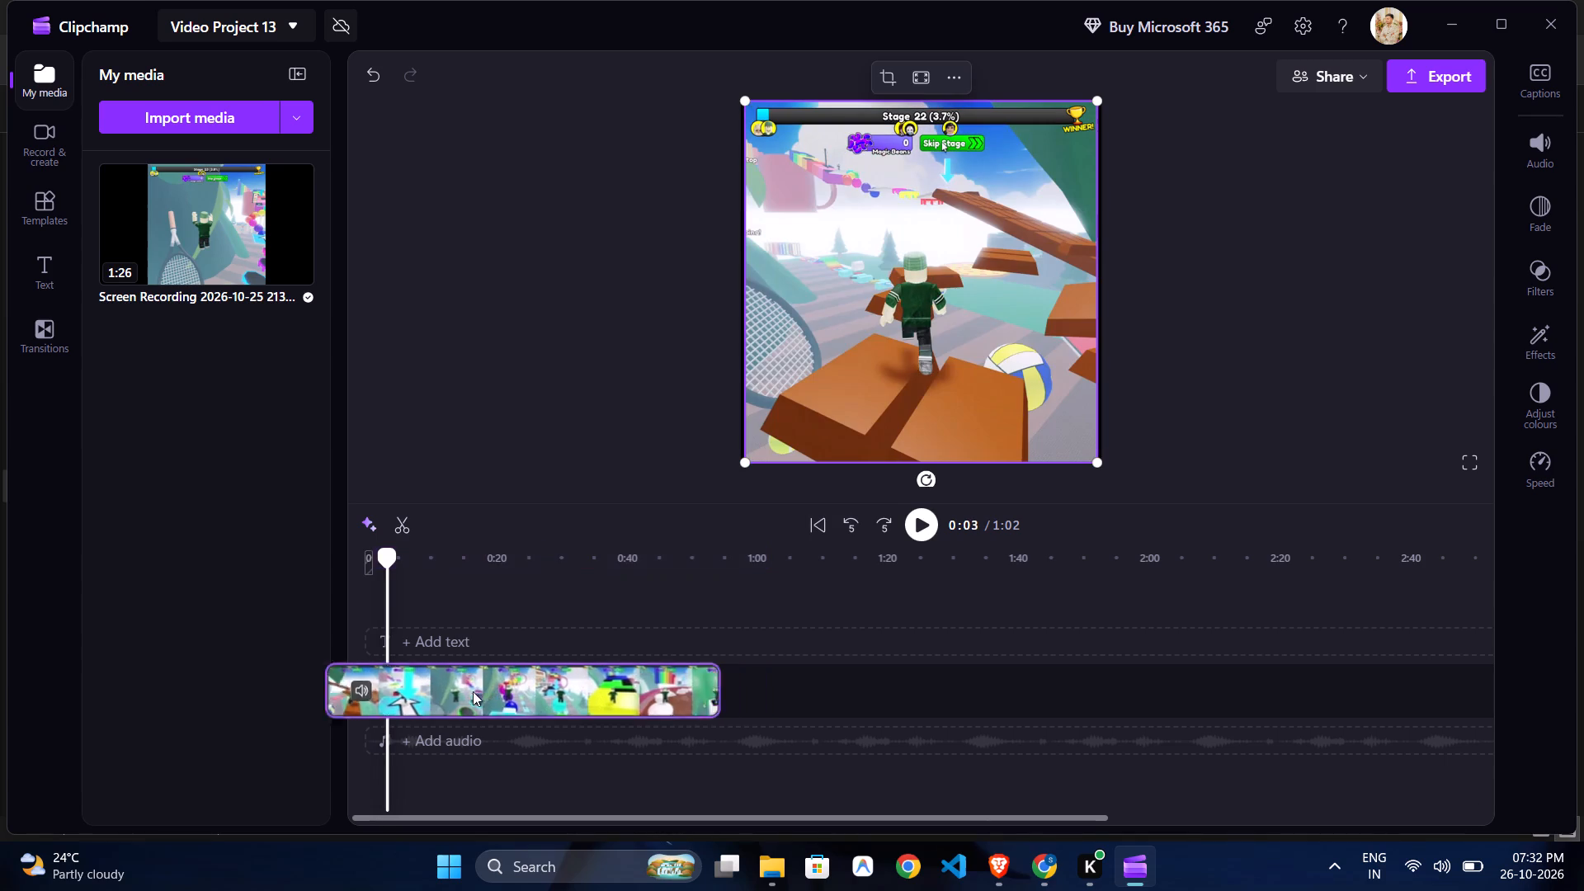
pyautogui.moveTo(473, 691); pyautogui.dragTo(462, 691)
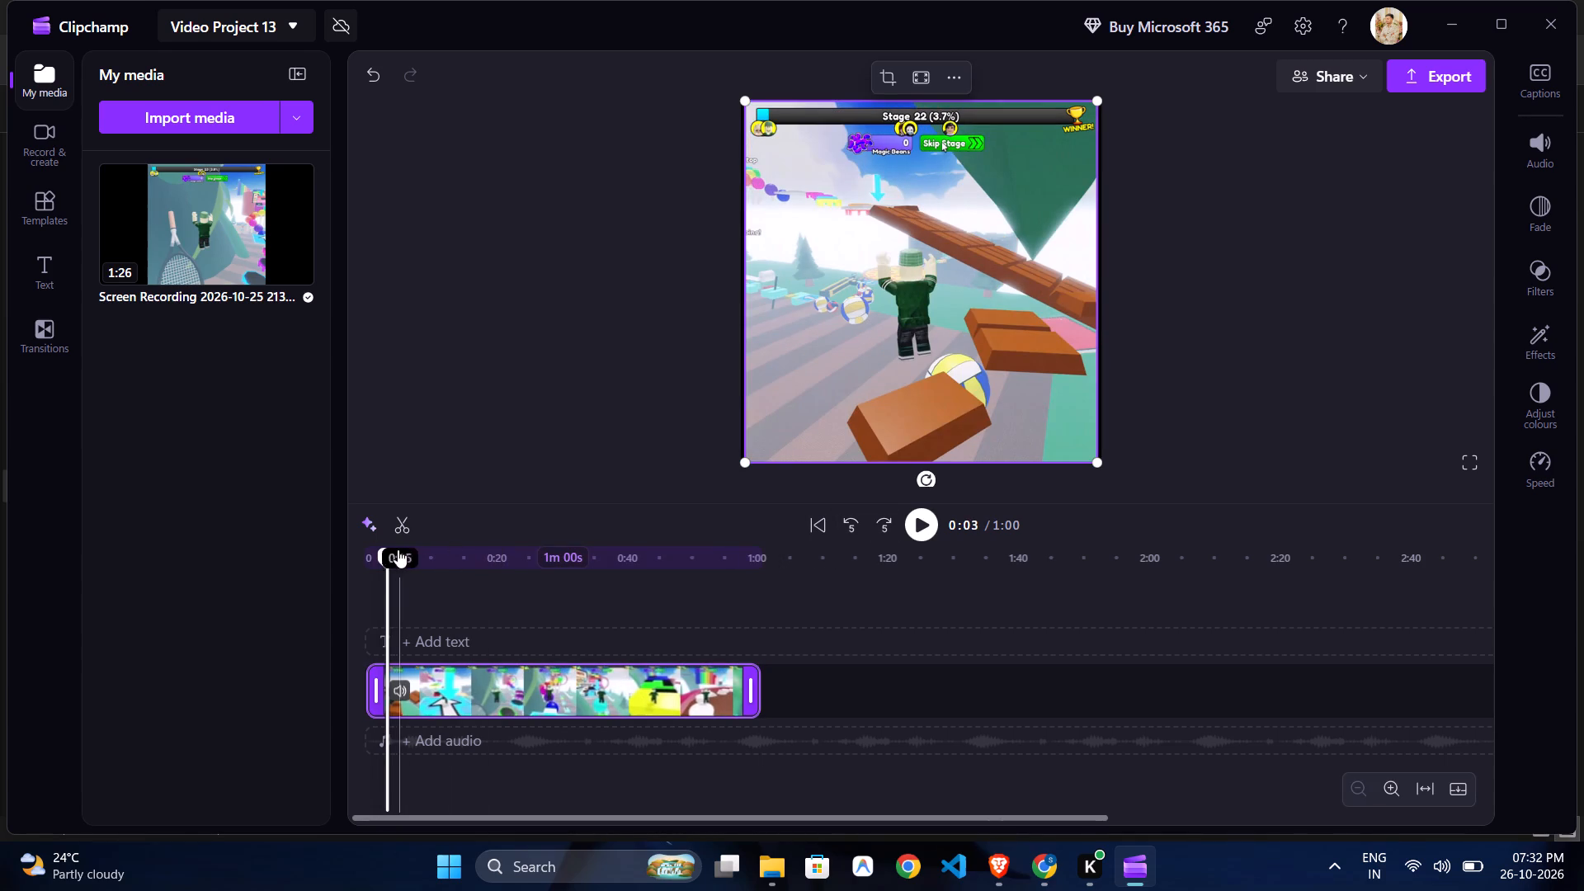
# Play the trimmed clip from the beginning to review it.
pyautogui.click(395, 549)
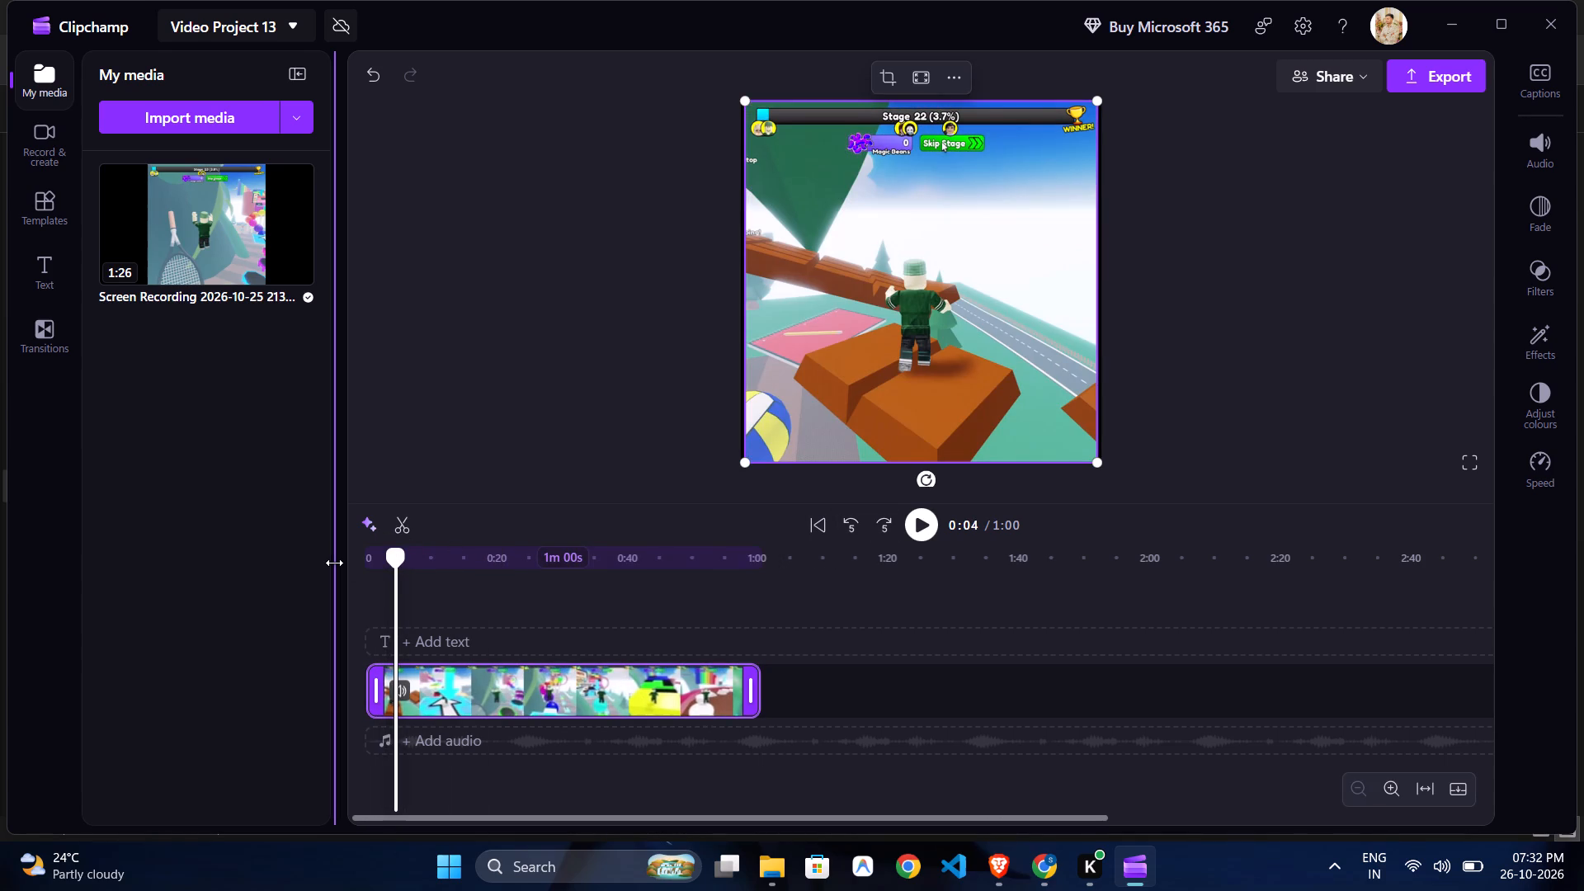
pyautogui.moveTo(402, 560); pyautogui.dragTo(361, 559)
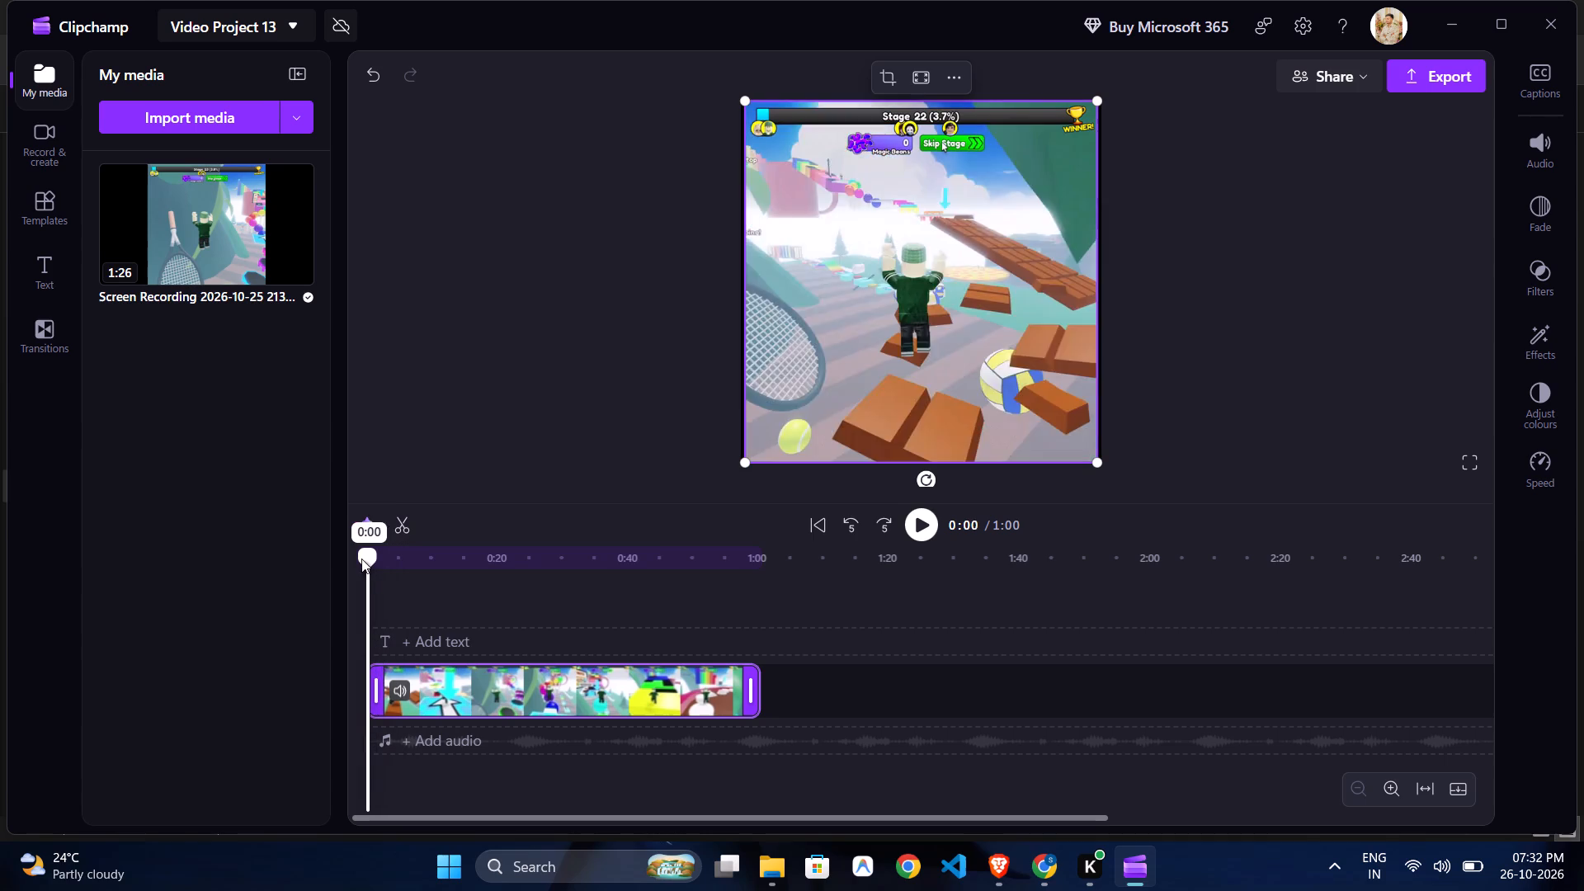
pyautogui.moveTo(361, 559); pyautogui.dragTo(362, 559)
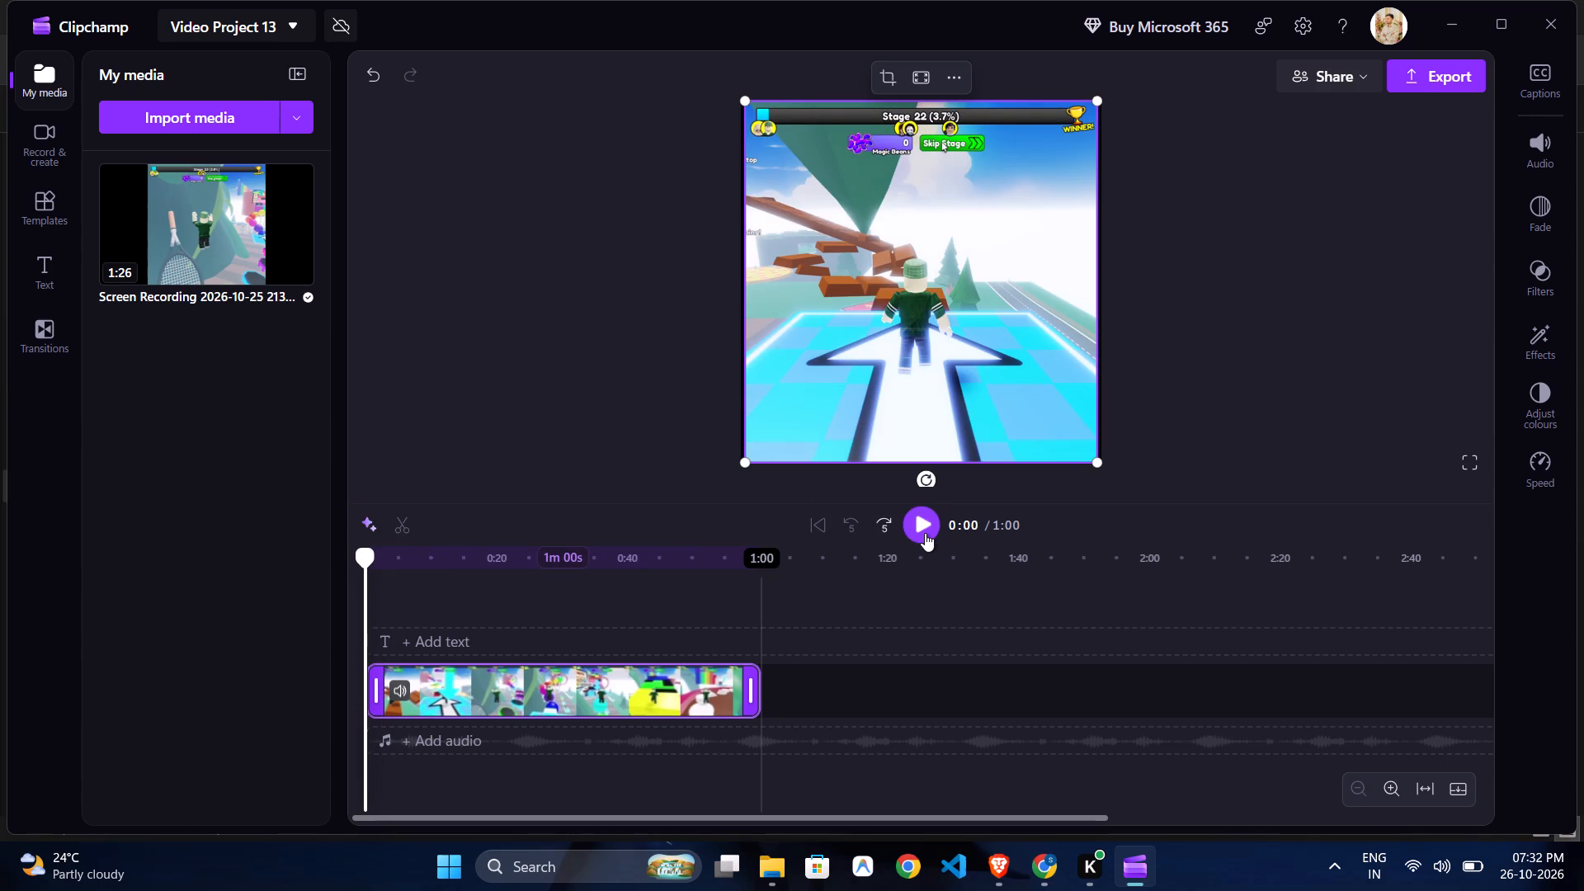
pyautogui.click(925, 533)
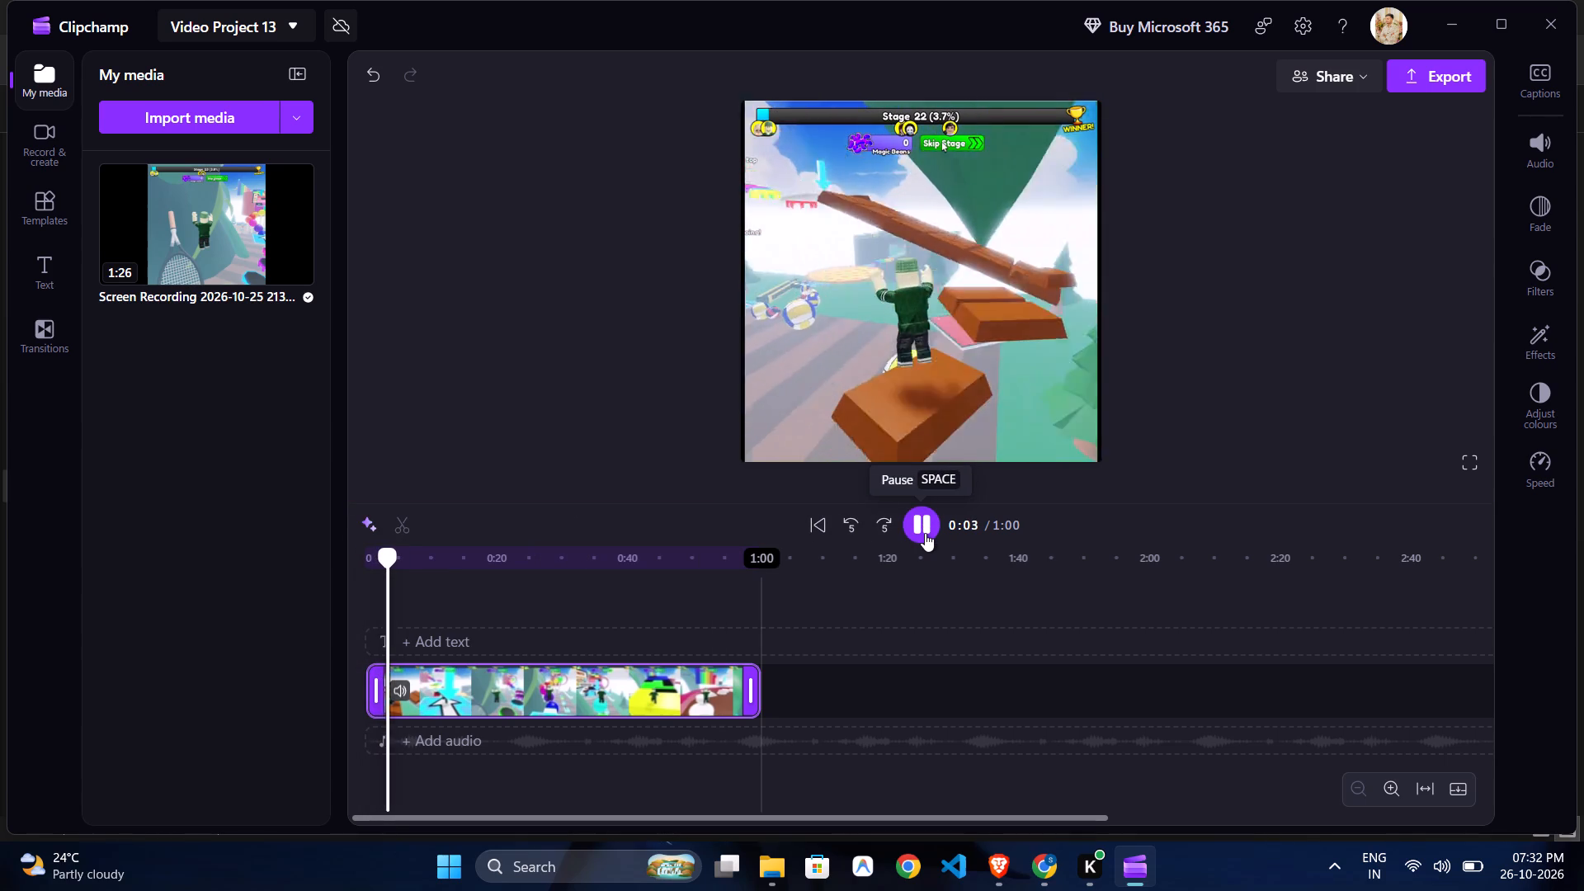
pyautogui.click(818, 735)
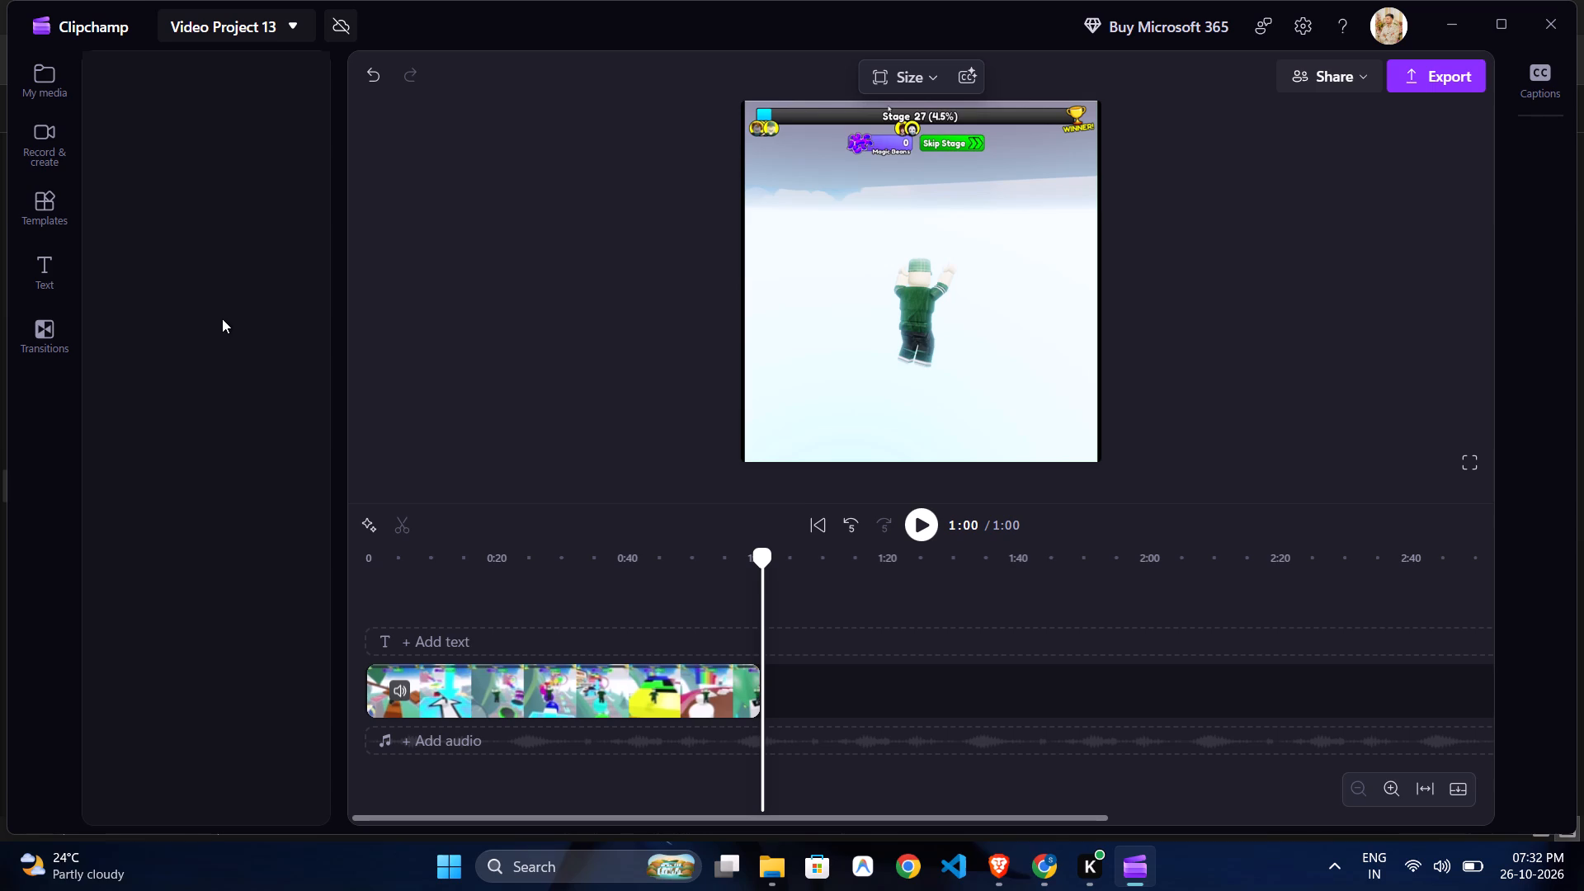
# Check the aspect ratio options available for the video at about 0:05.
pyautogui.click(400, 733)
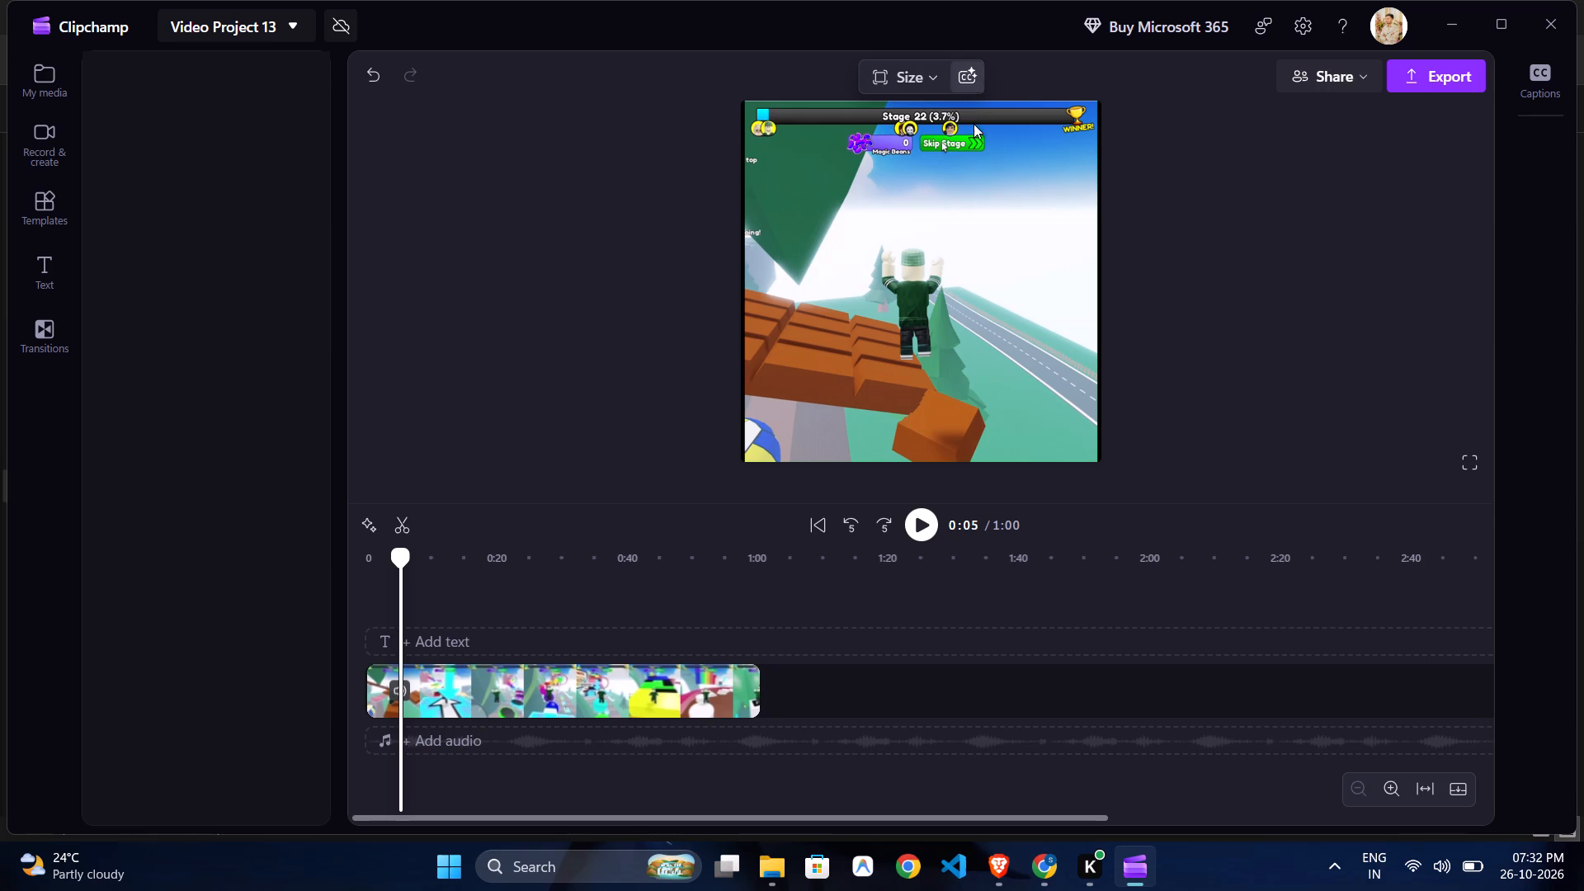
pyautogui.click(921, 88)
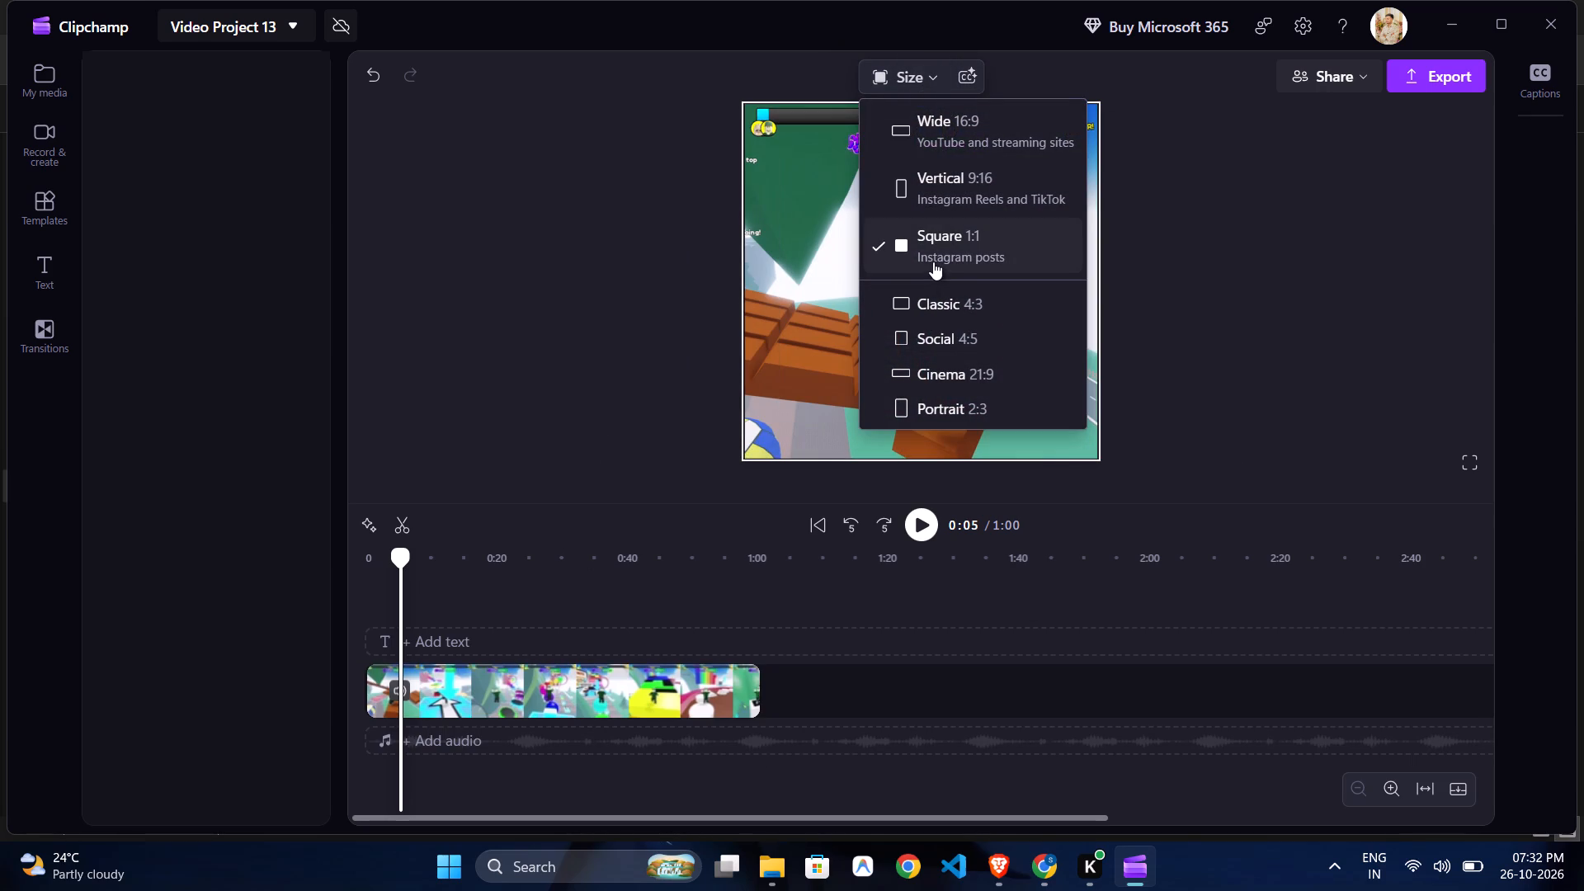
pyautogui.click(1338, 233)
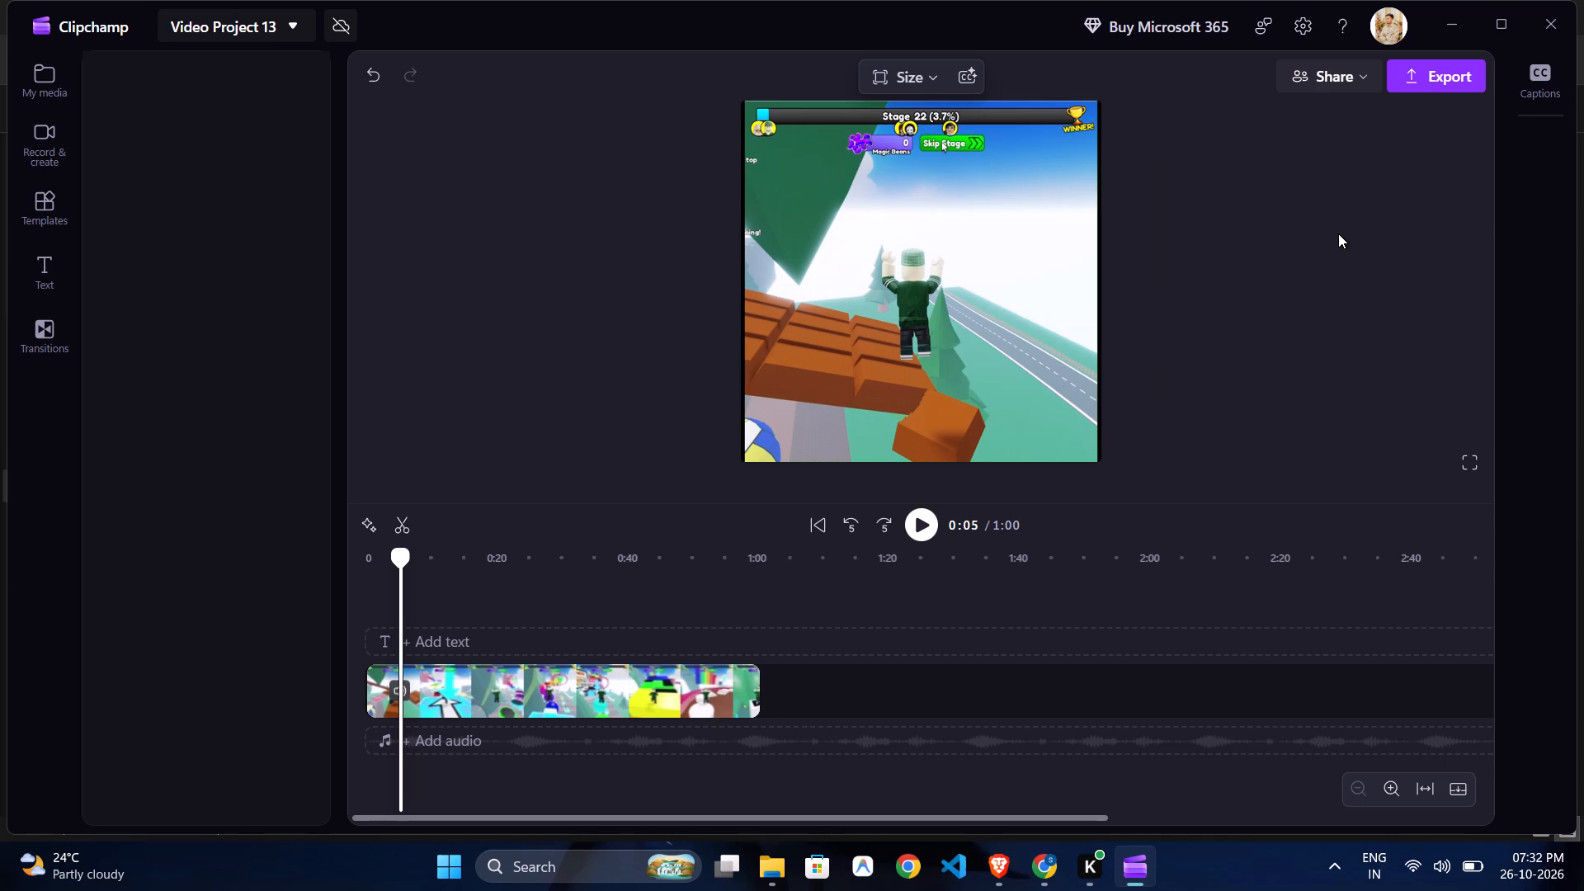
# Switch to Brave and search the web for "trending music for yt copyright free" in a new tab.
pyautogui.click(992, 870)
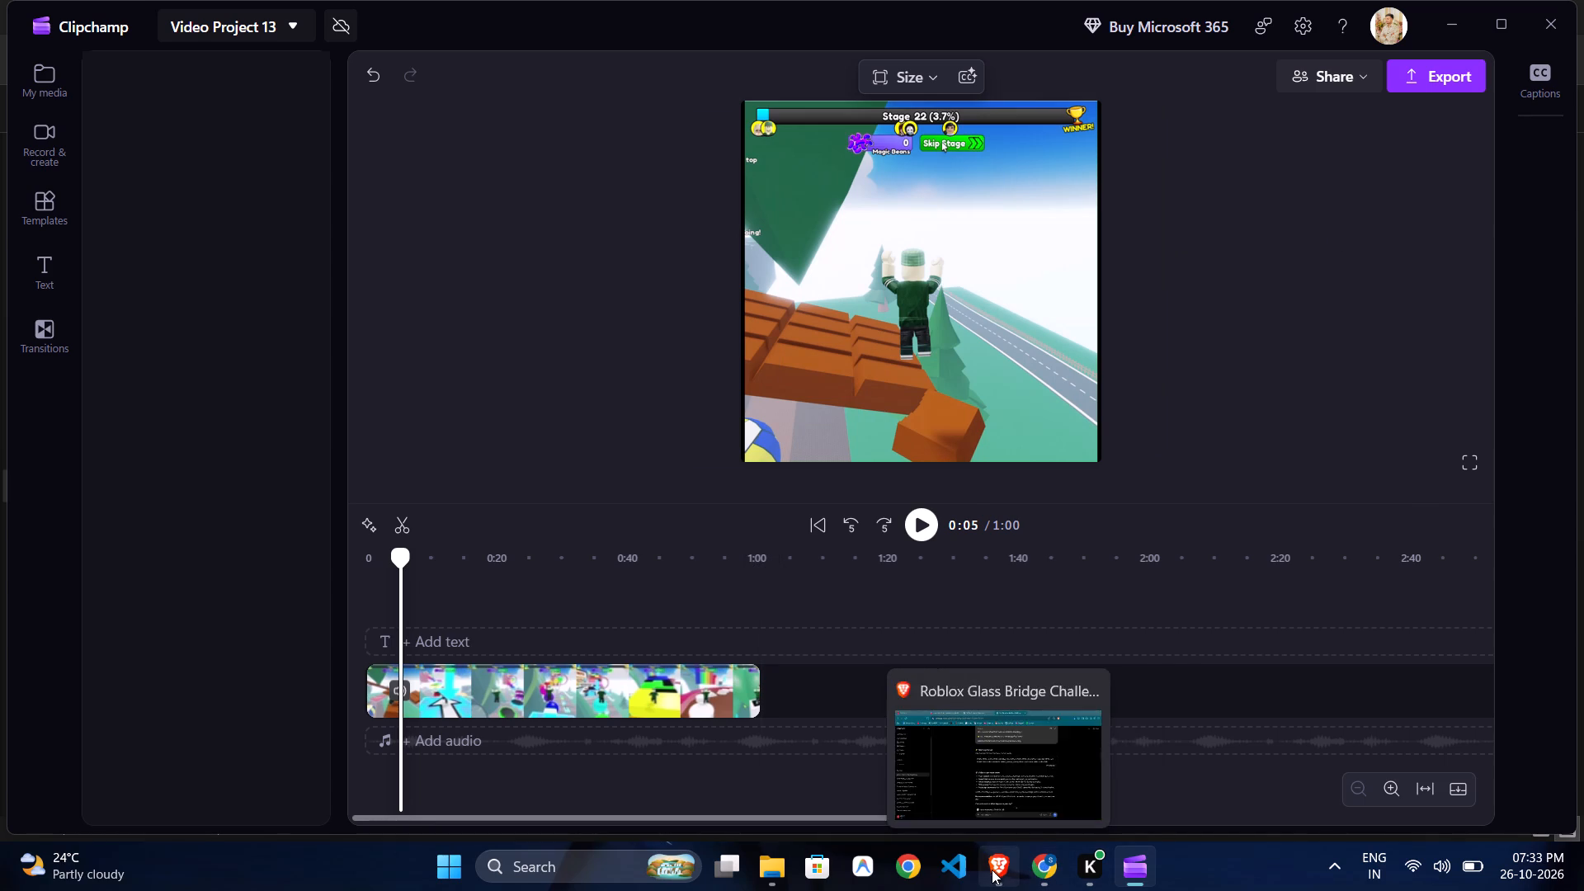
pyautogui.click(1035, 11)
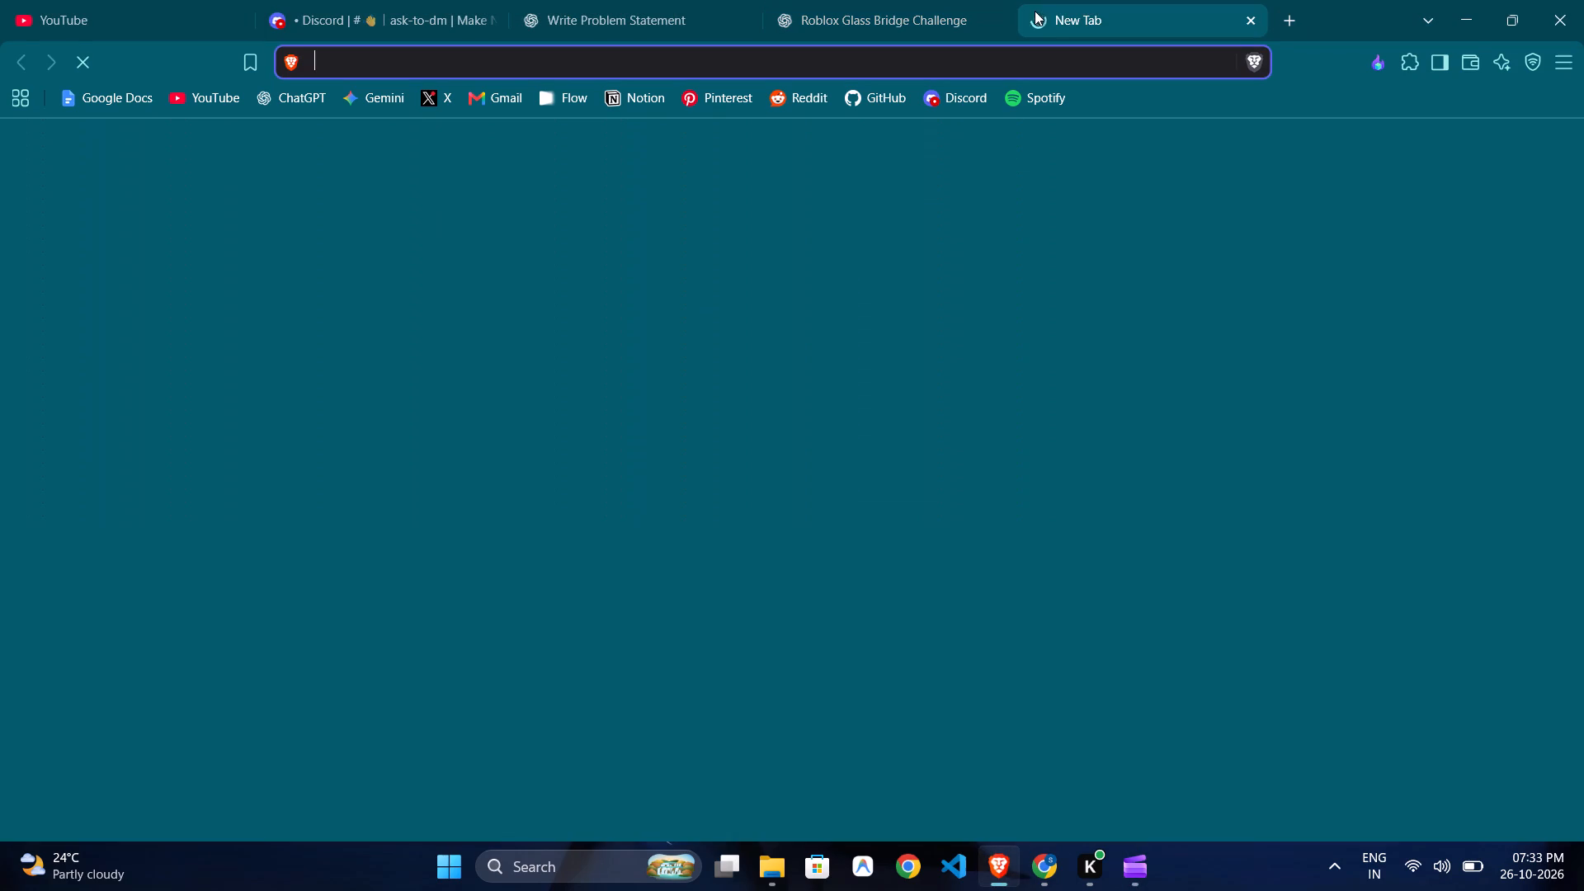
pyautogui.write('tredn')
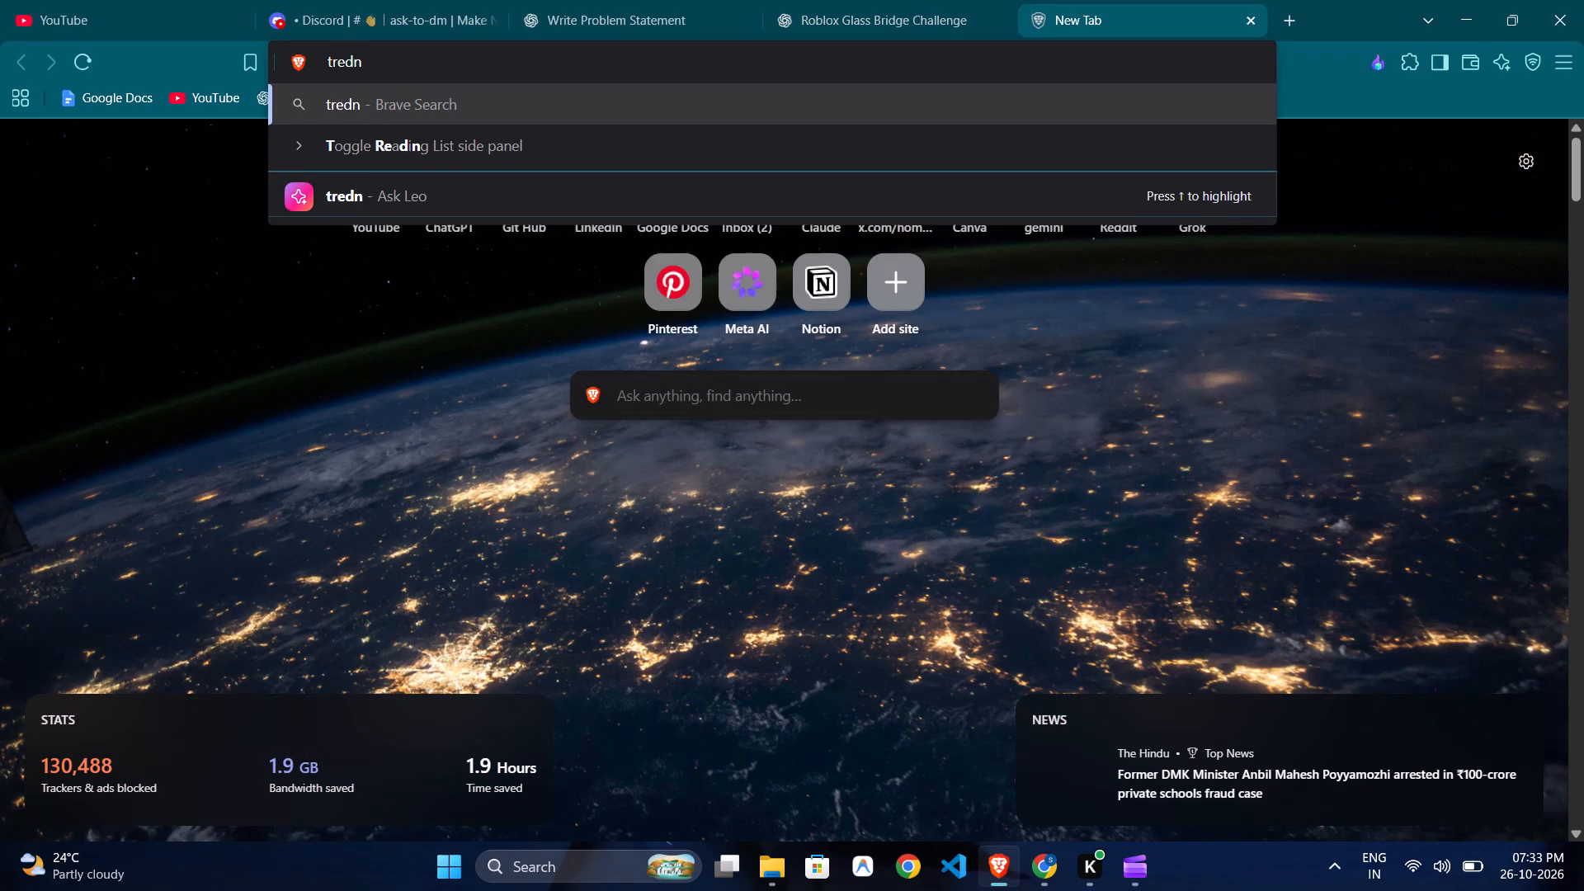
pyautogui.press('BackSpace')
pyautogui.press('BackSpace')
pyautogui.press('BackSpace')
pyautogui.write('ending')
pyautogui.press('space')
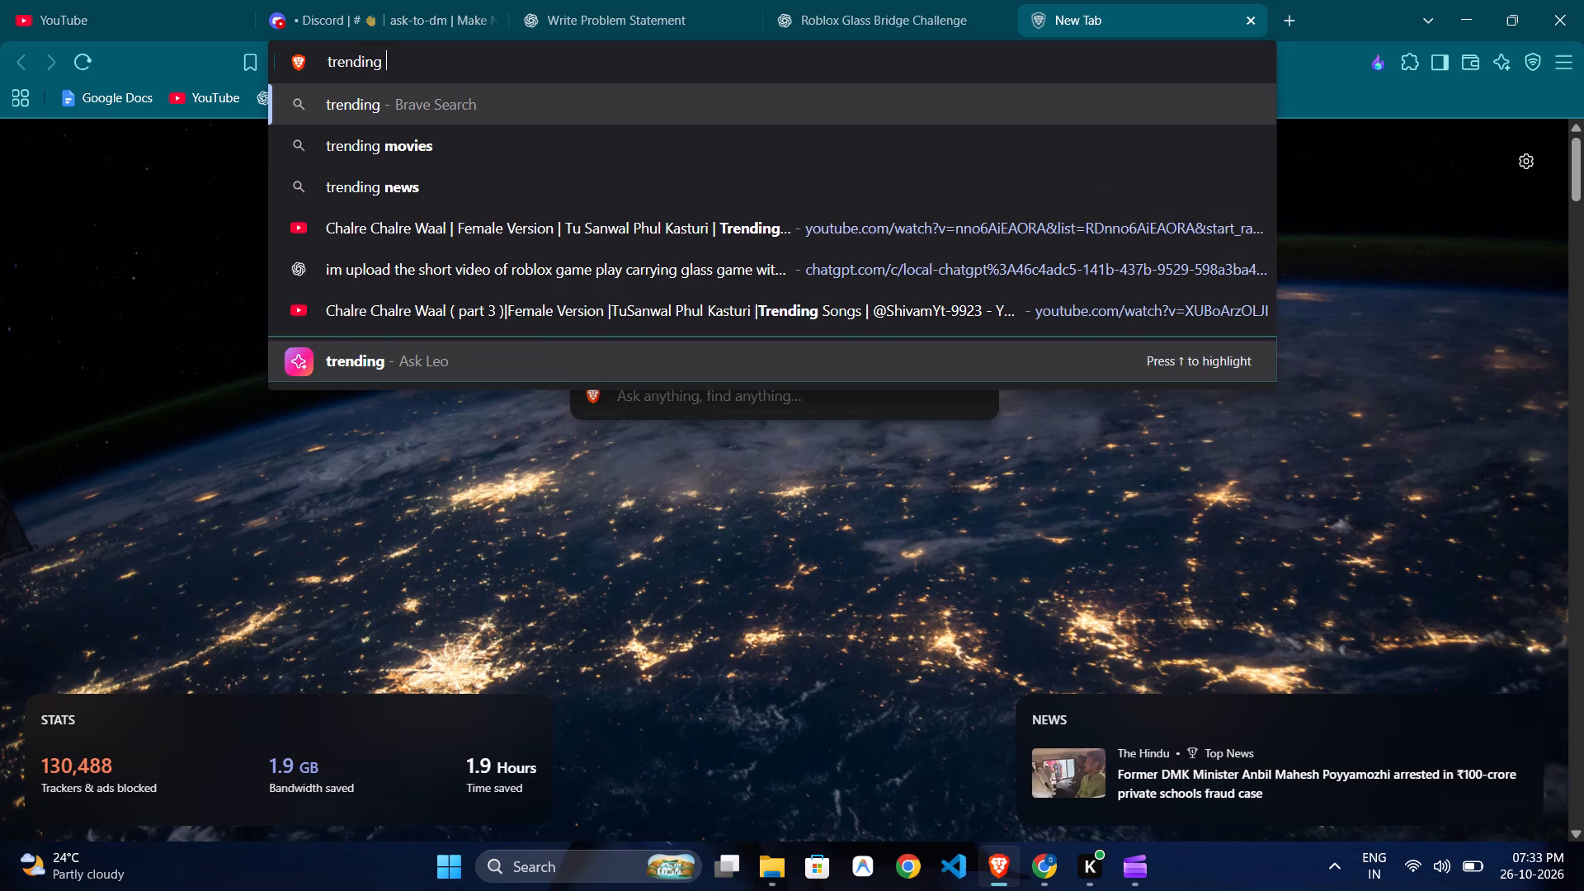
pyautogui.write('mus')
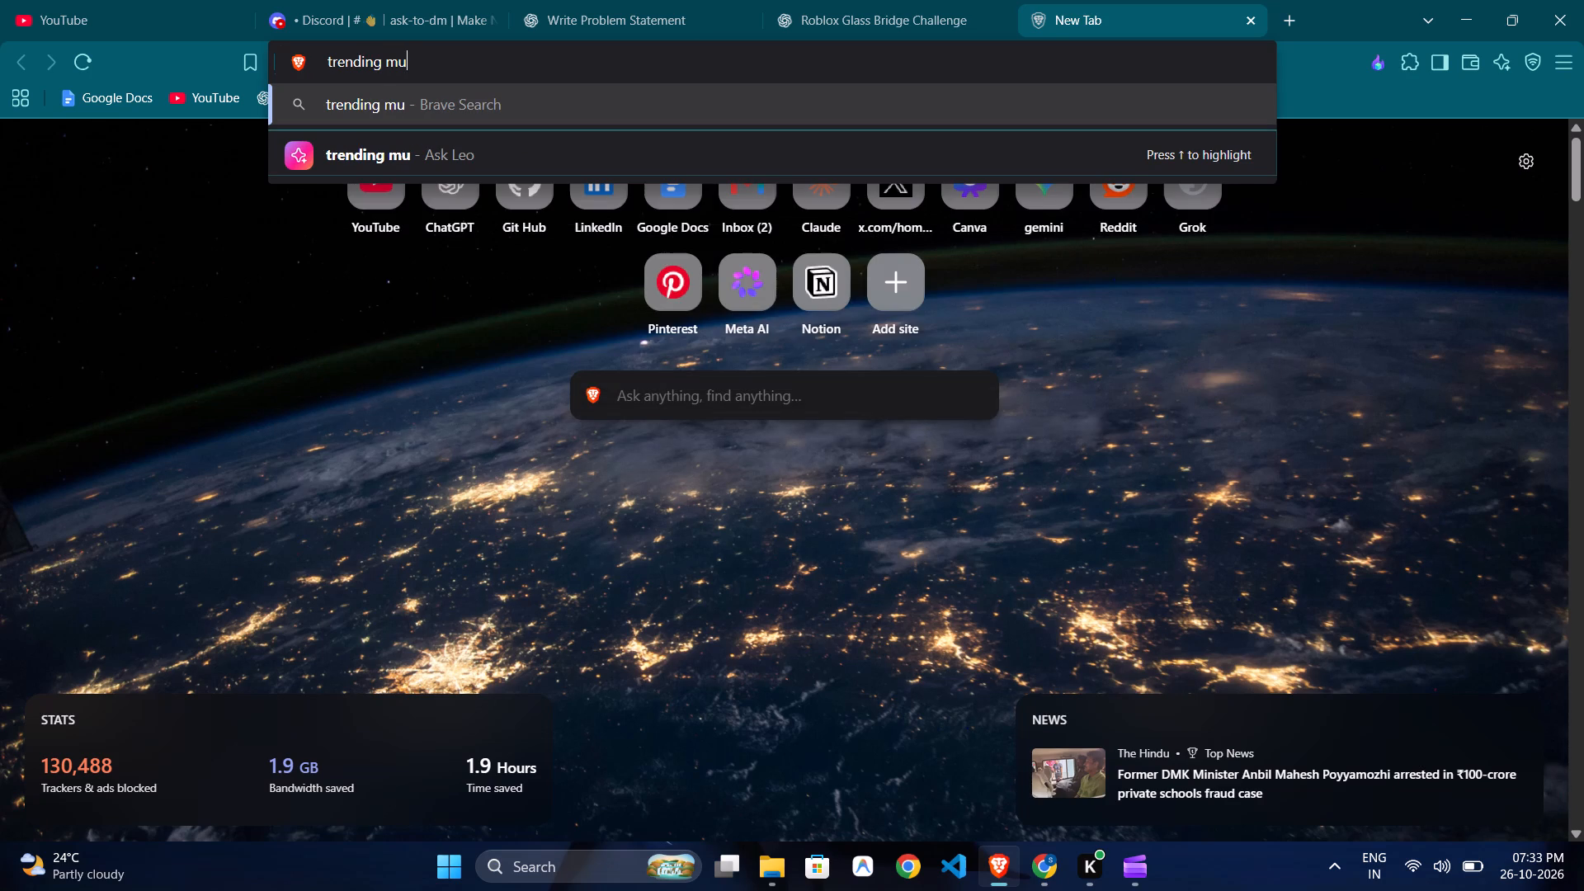
pyautogui.write('ic')
pyautogui.press('space')
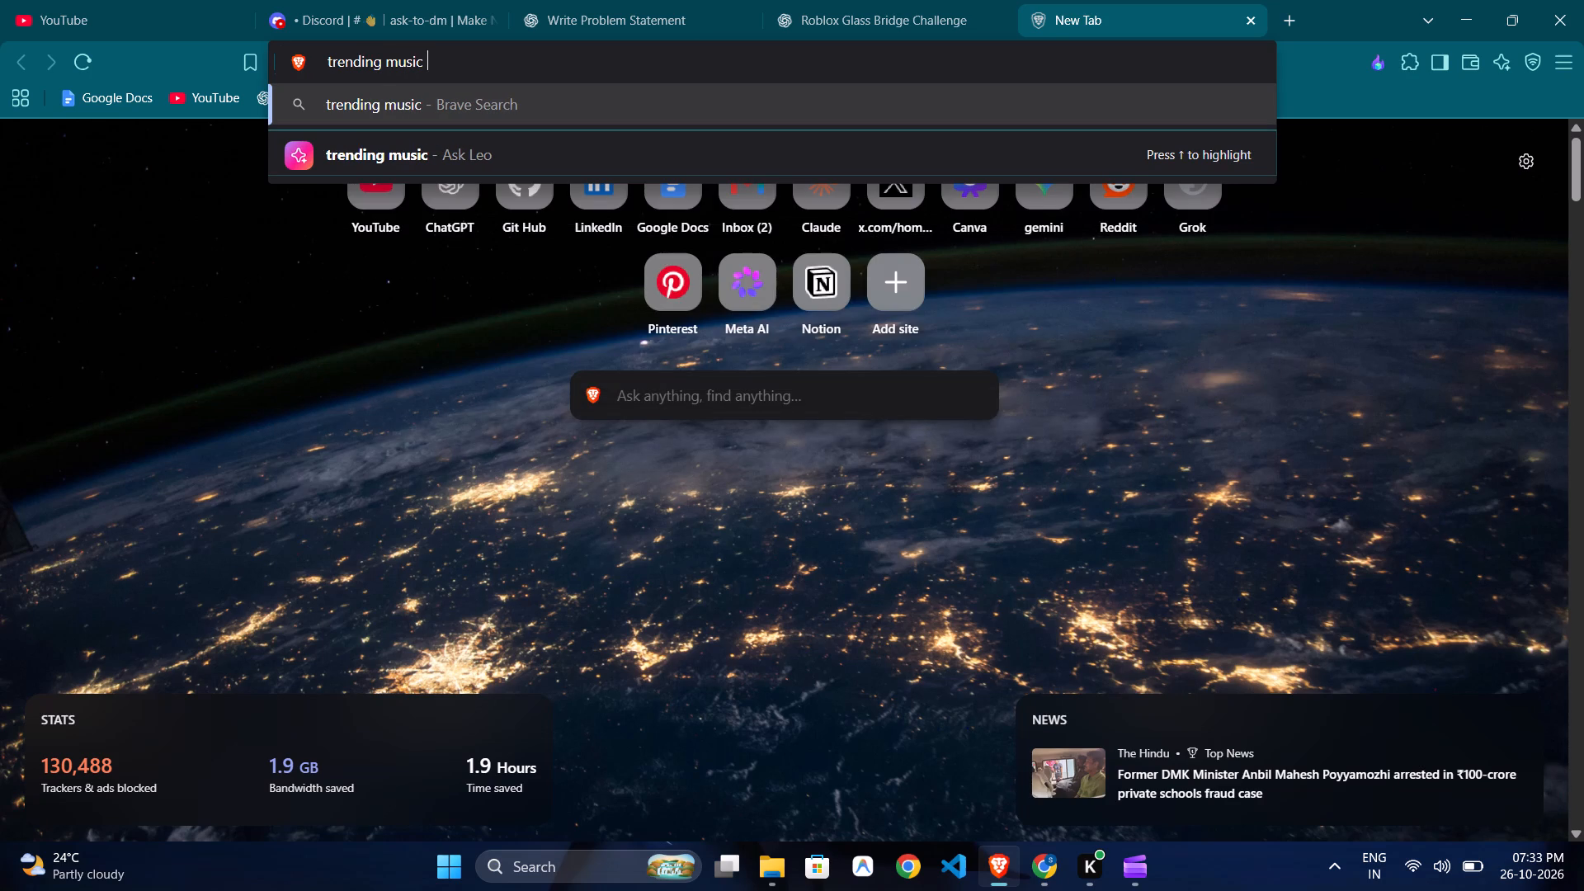
pyautogui.write('fot')
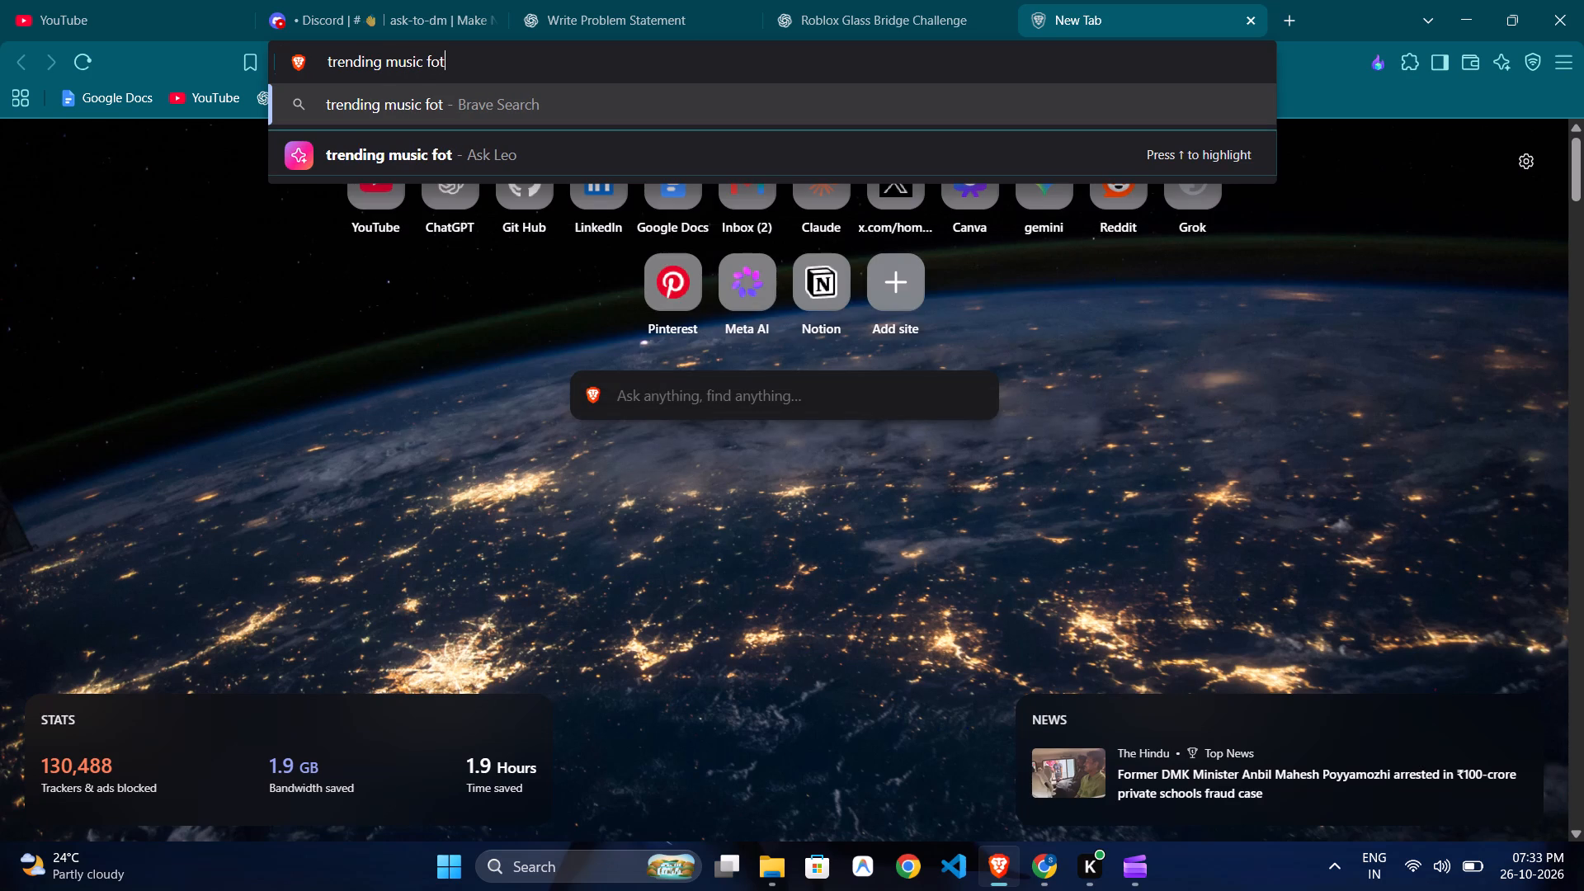
pyautogui.press('space')
pyautogui.press('BackSpace')
pyautogui.press('BackSpace')
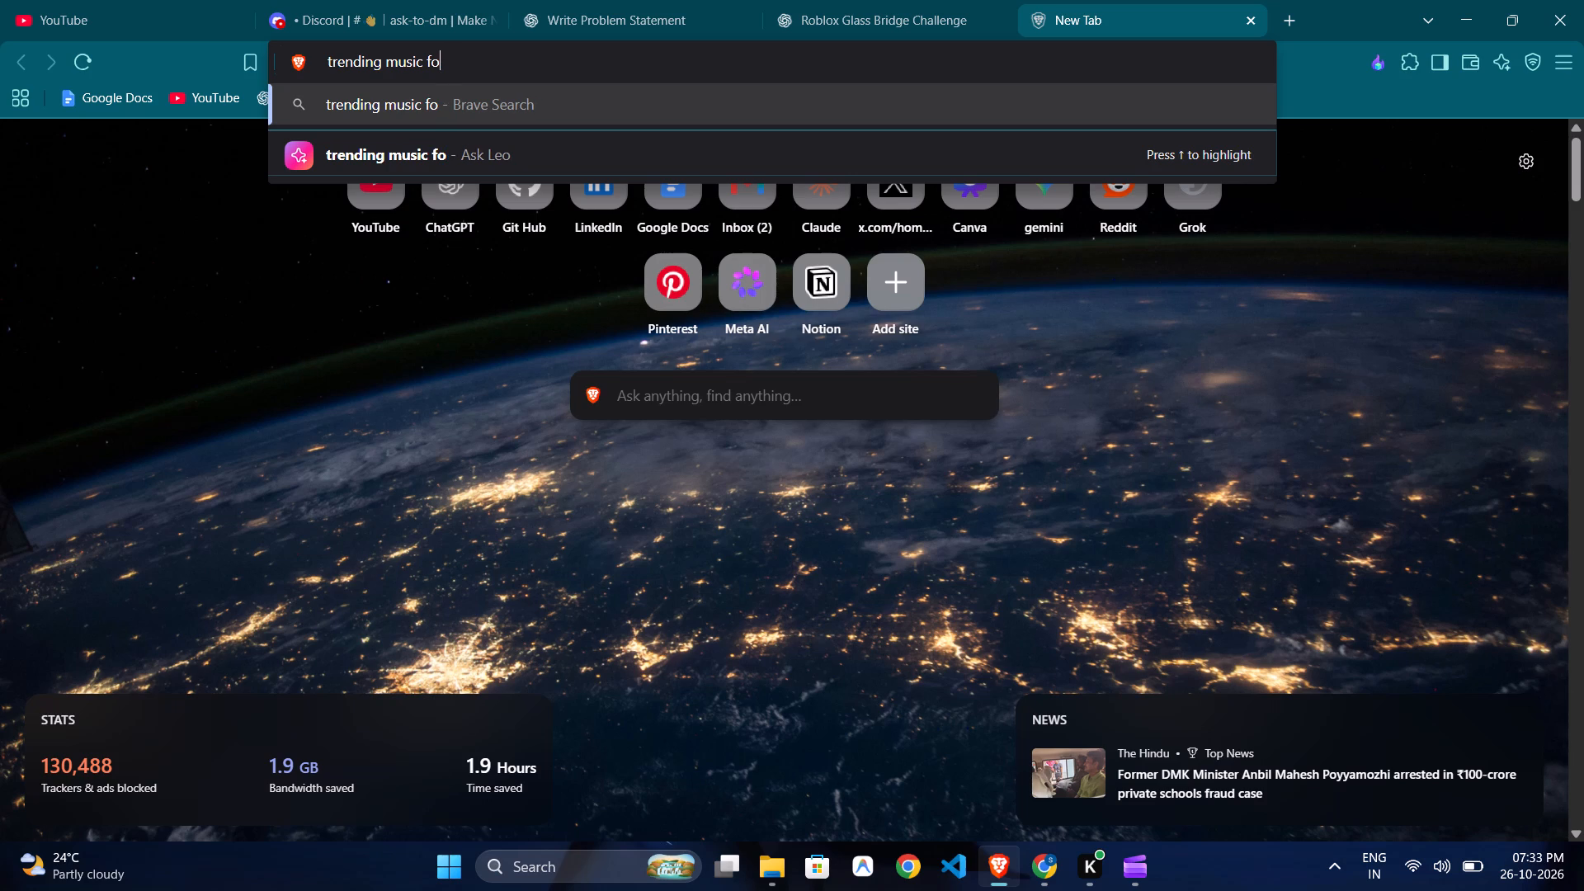
pyautogui.write('r yt')
pyautogui.press('space')
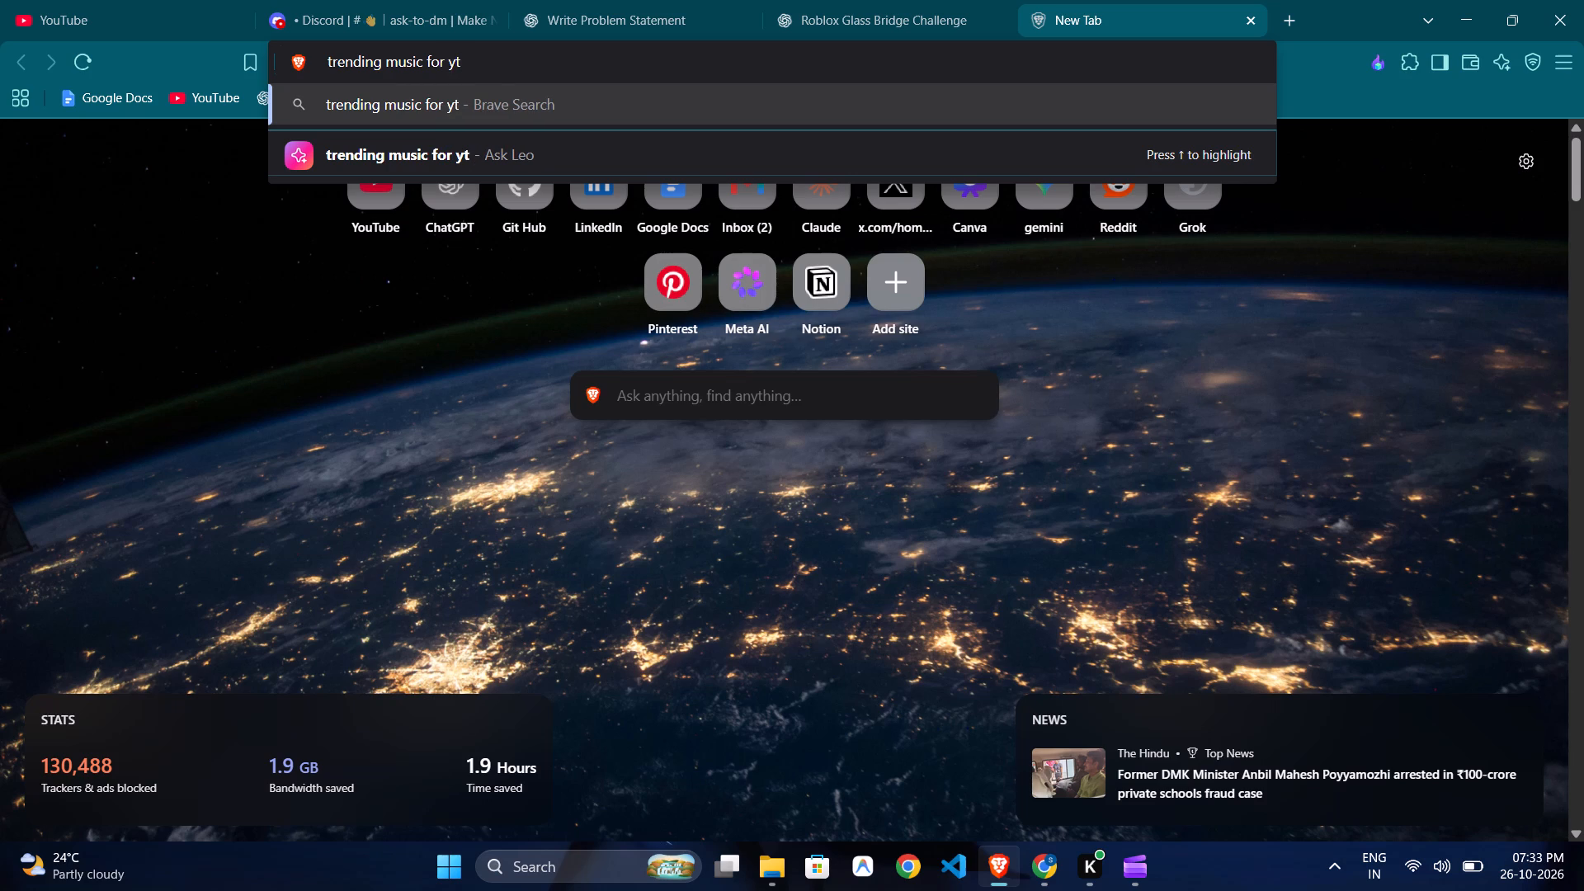
pyautogui.write('copyrih')
pyautogui.press('BackSpace')
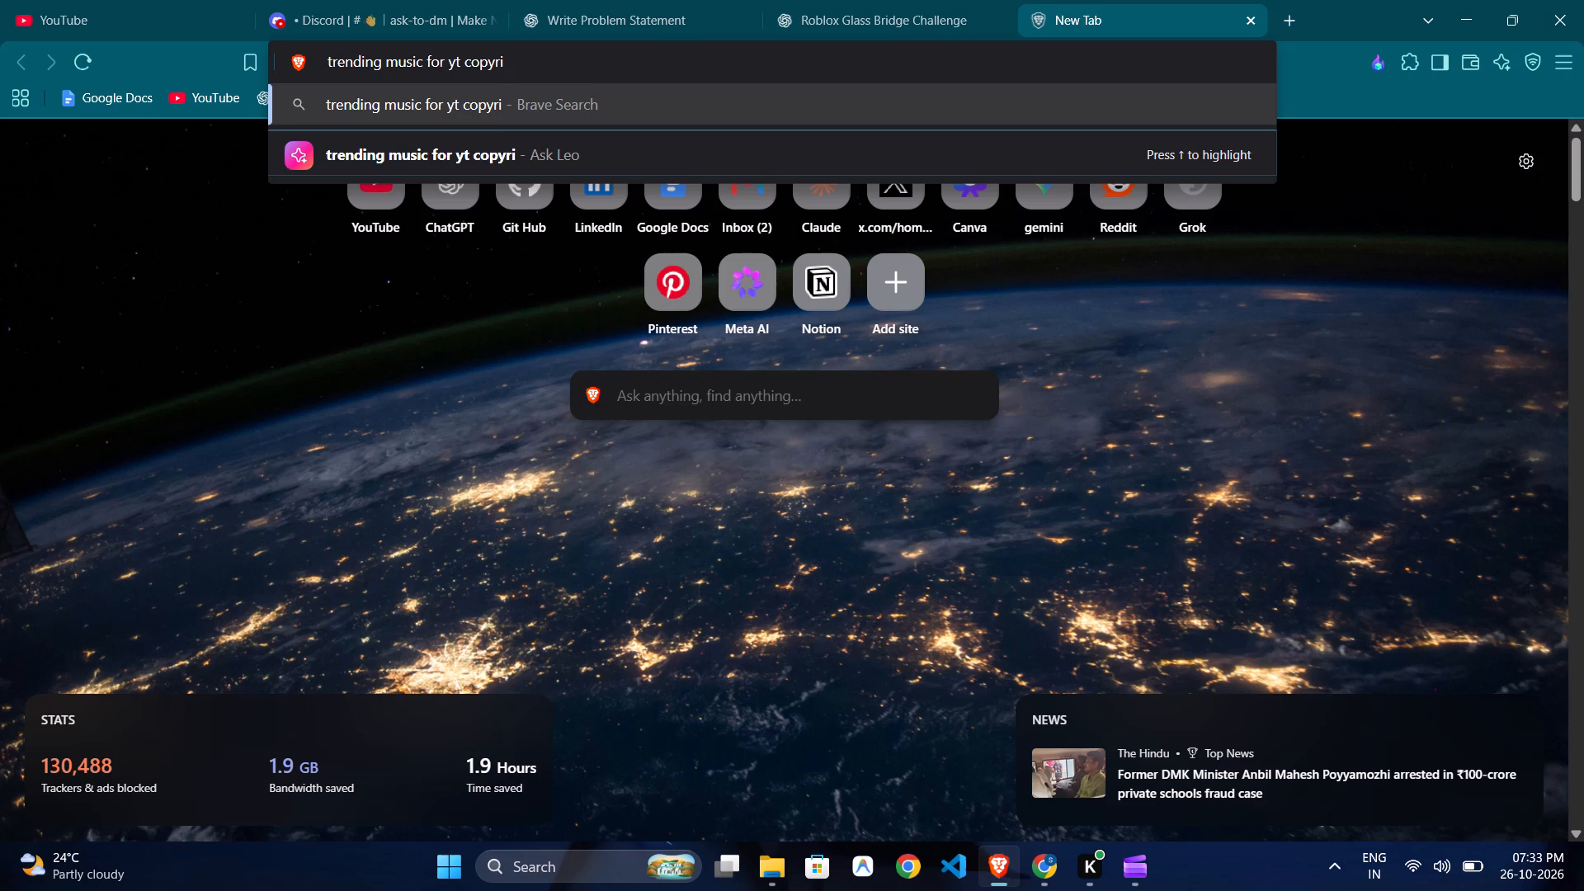
pyautogui.write('ght')
pyautogui.press('space')
pyautogui.write('free')
pyautogui.press('Return')
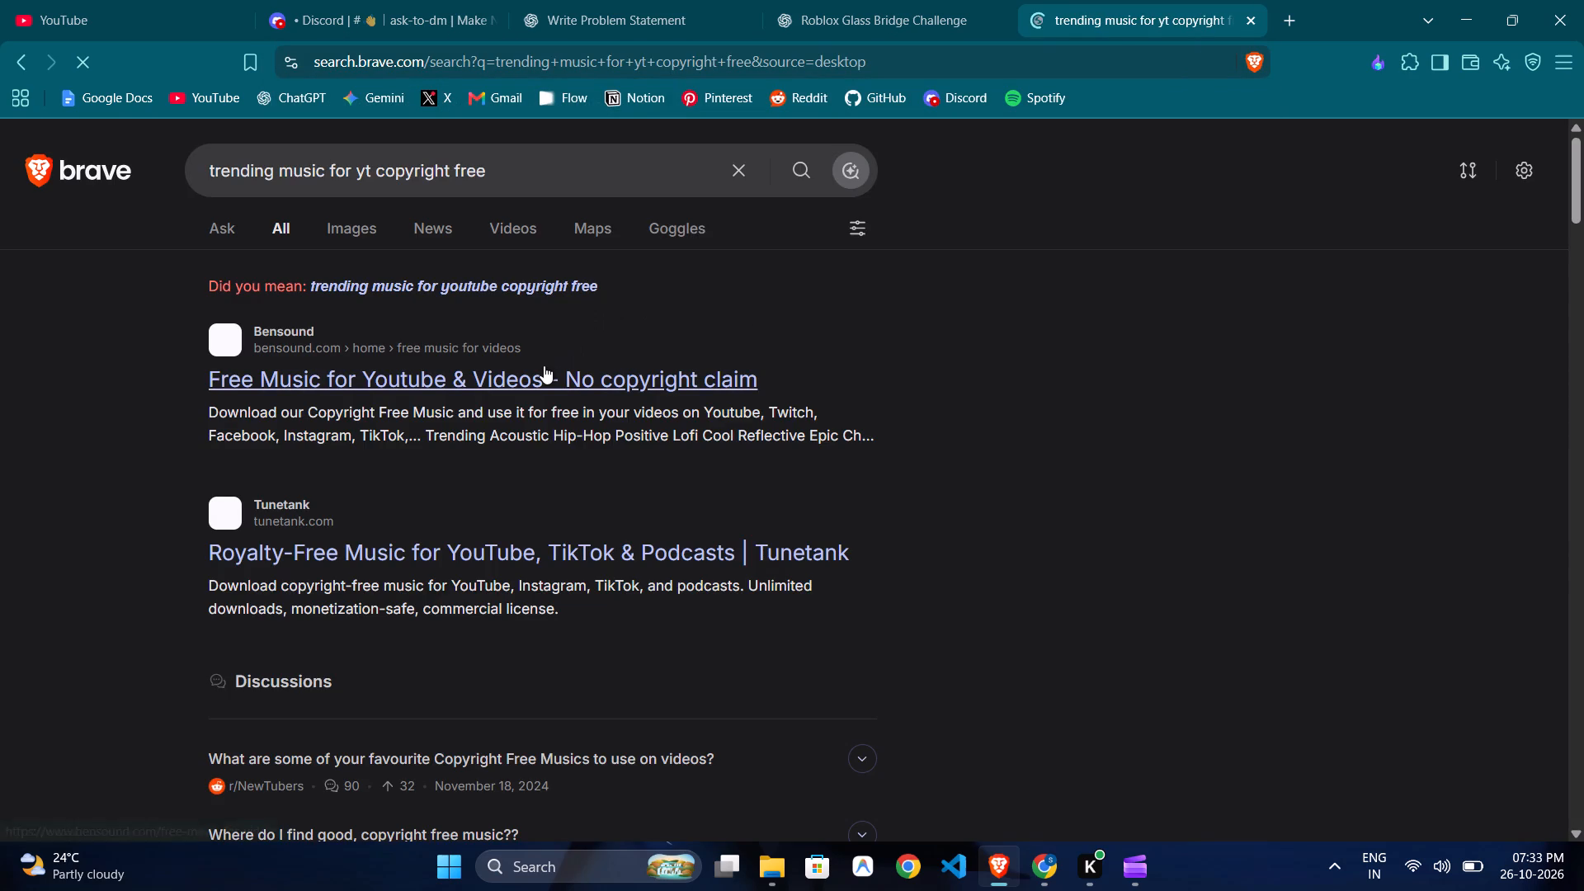
# Open Bensound's free music for videos page and preview the track Slow Life.
pyautogui.click(544, 365)
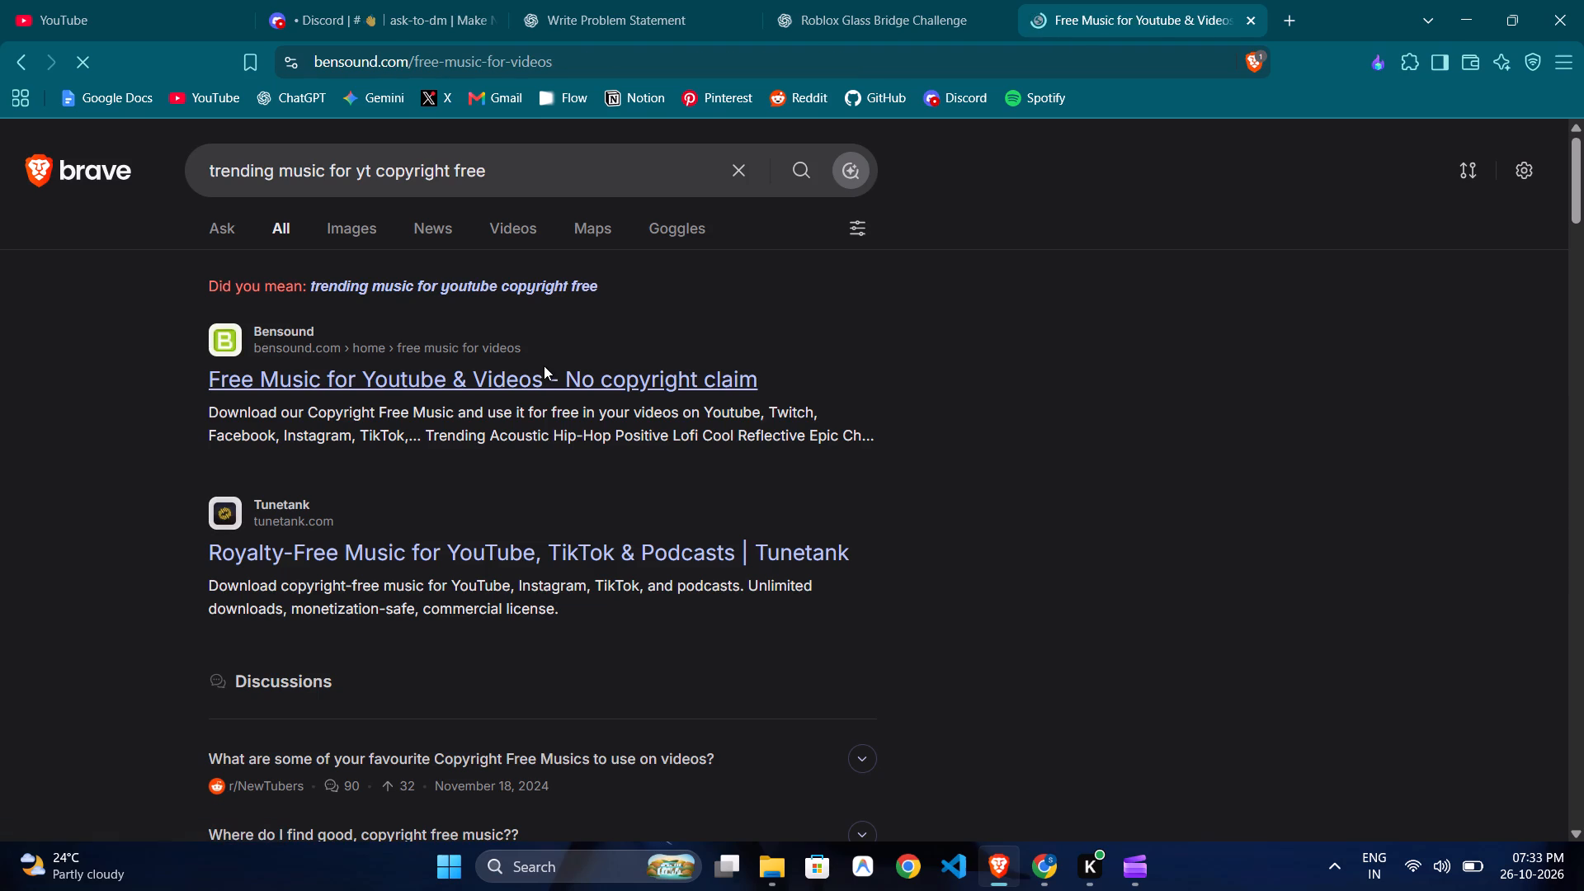
pyautogui.scroll(-6, 544, 365)
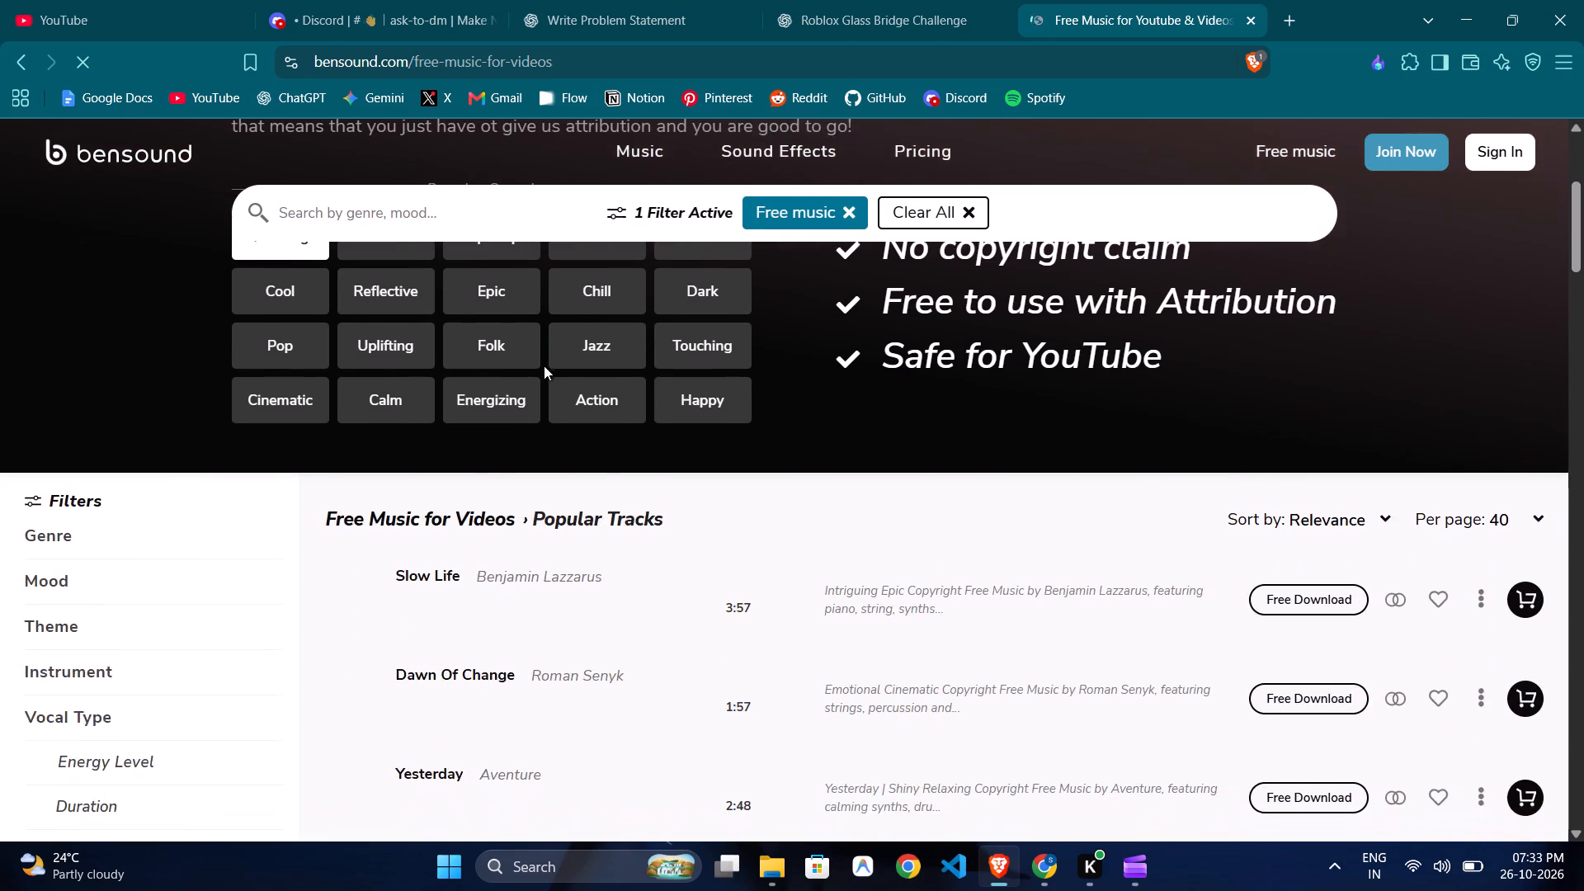
pyautogui.scroll(-1, 544, 365)
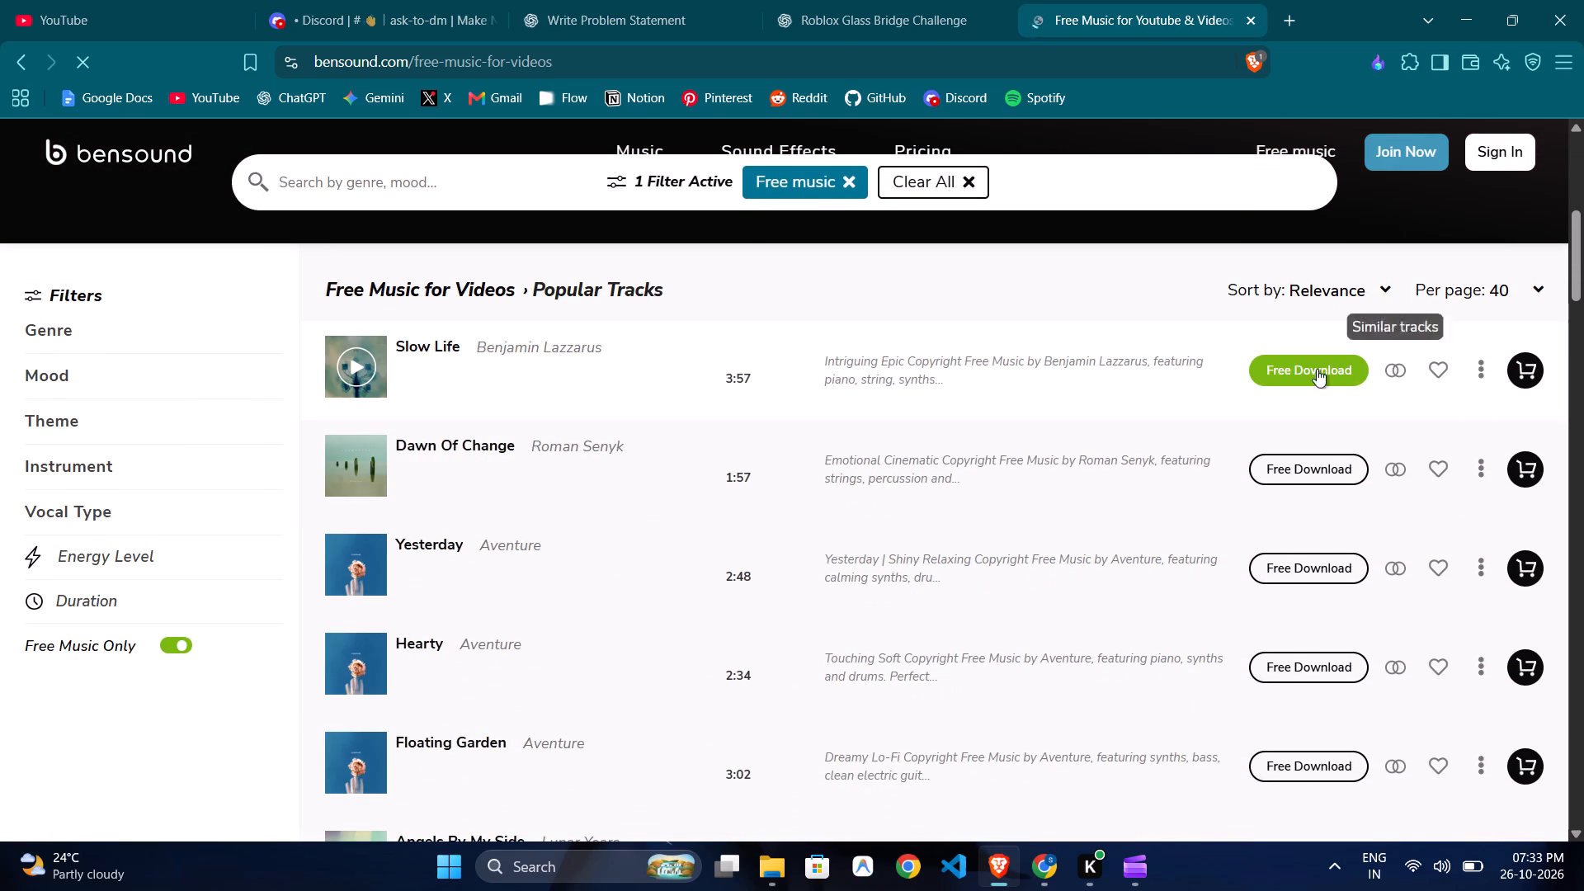
pyautogui.click(349, 361)
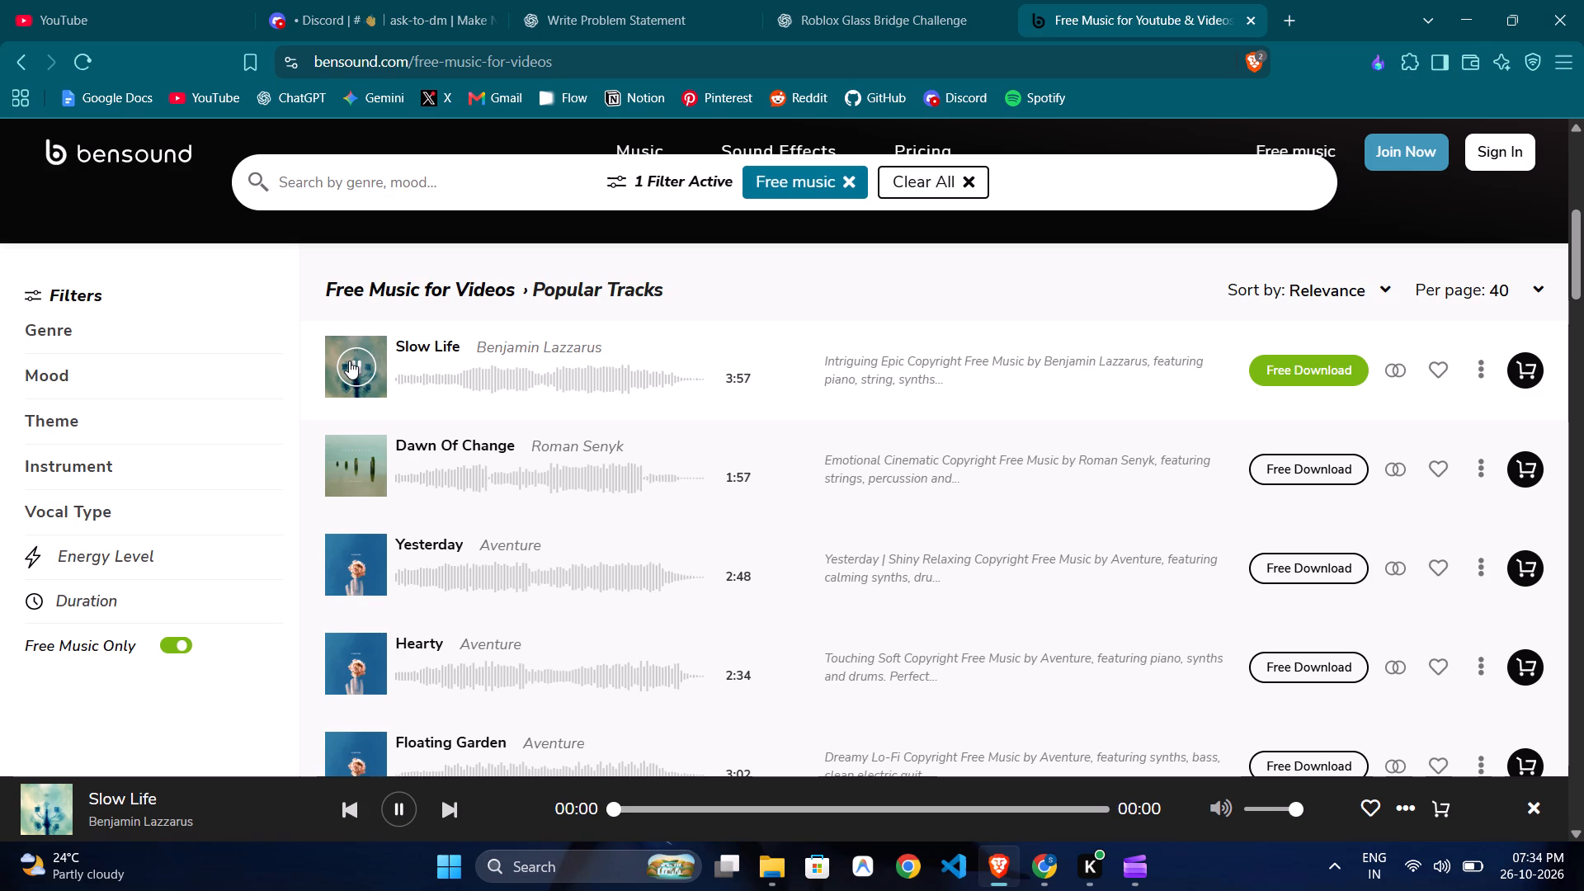
pyautogui.click(359, 375)
pyautogui.click(359, 375)
pyautogui.moveTo(662, 813); pyautogui.dragTo(652, 805)
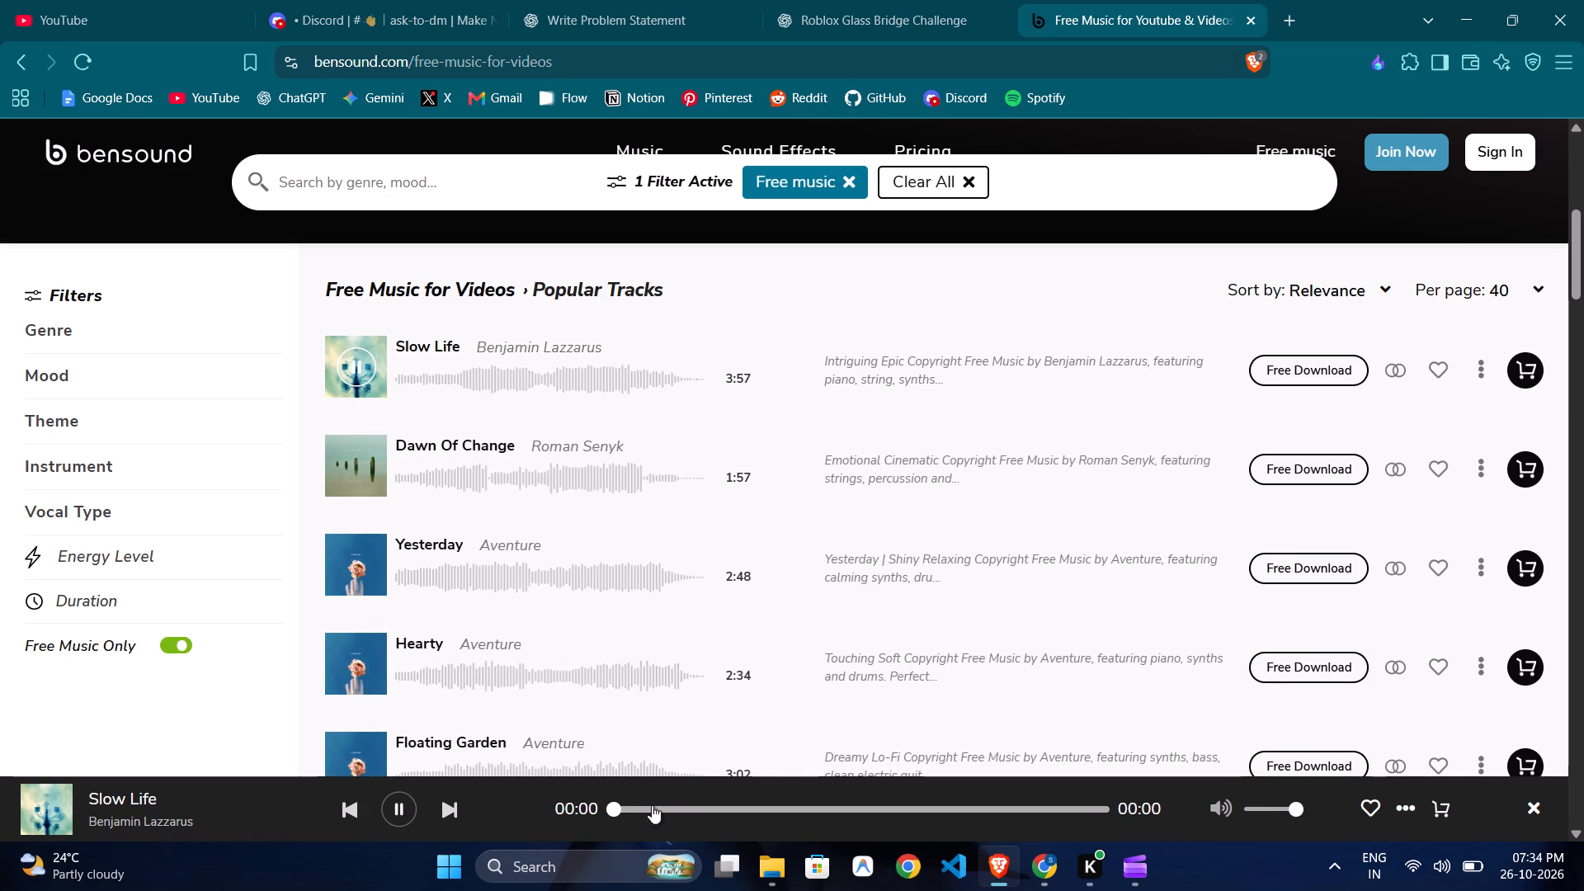
pyautogui.moveTo(652, 805); pyautogui.dragTo(646, 804)
pyautogui.click(646, 804)
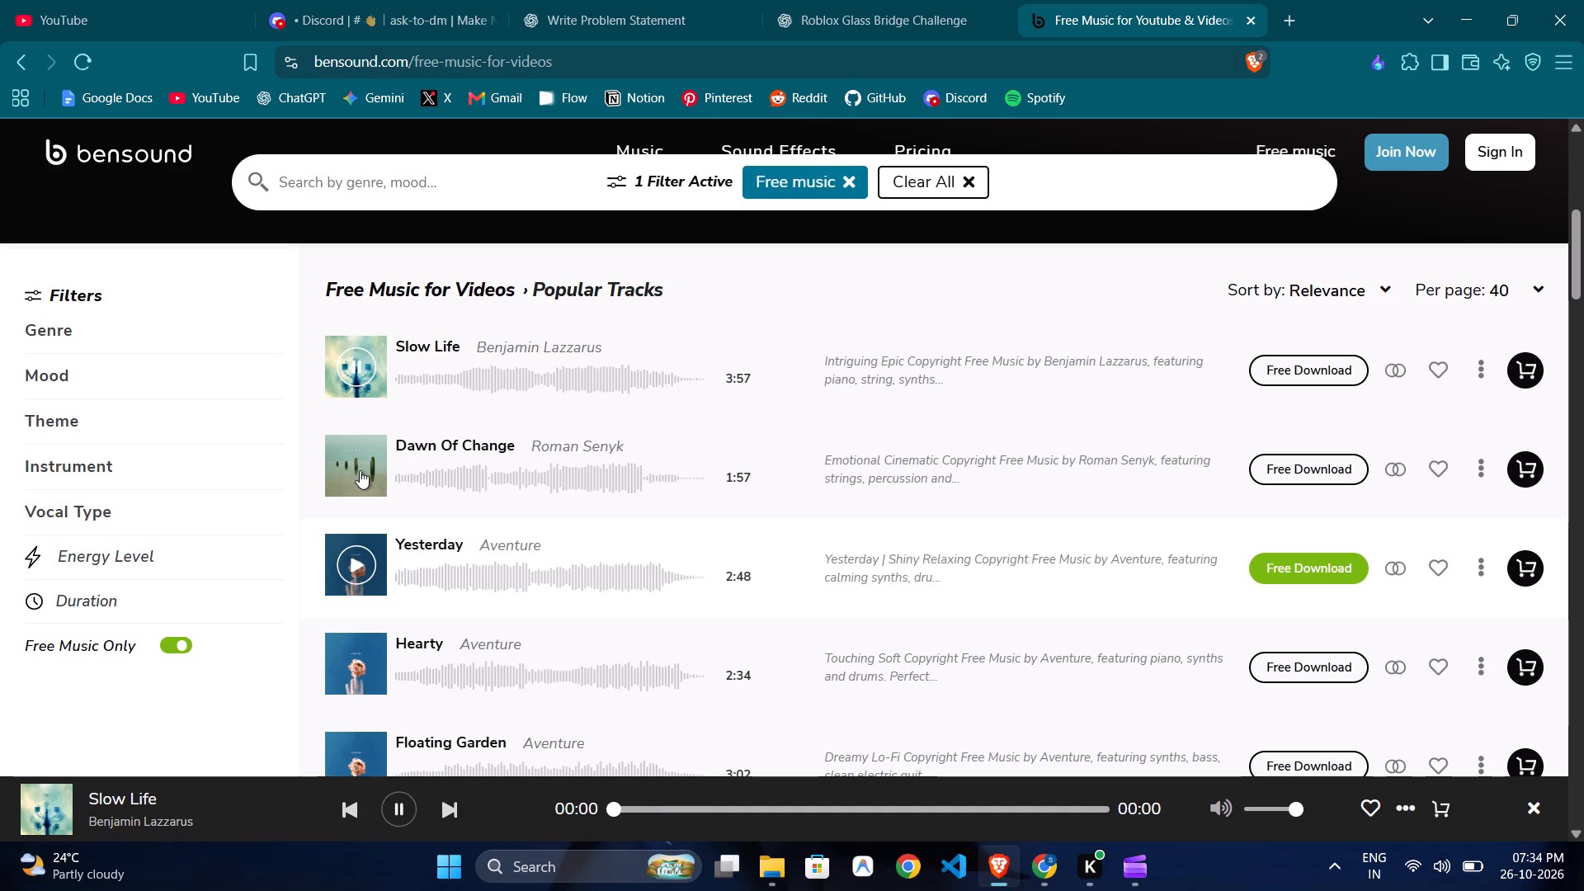
# Preview the tracks Dawn Of Change and Yesterday in Bensound's popular tracks list.
pyautogui.click(356, 470)
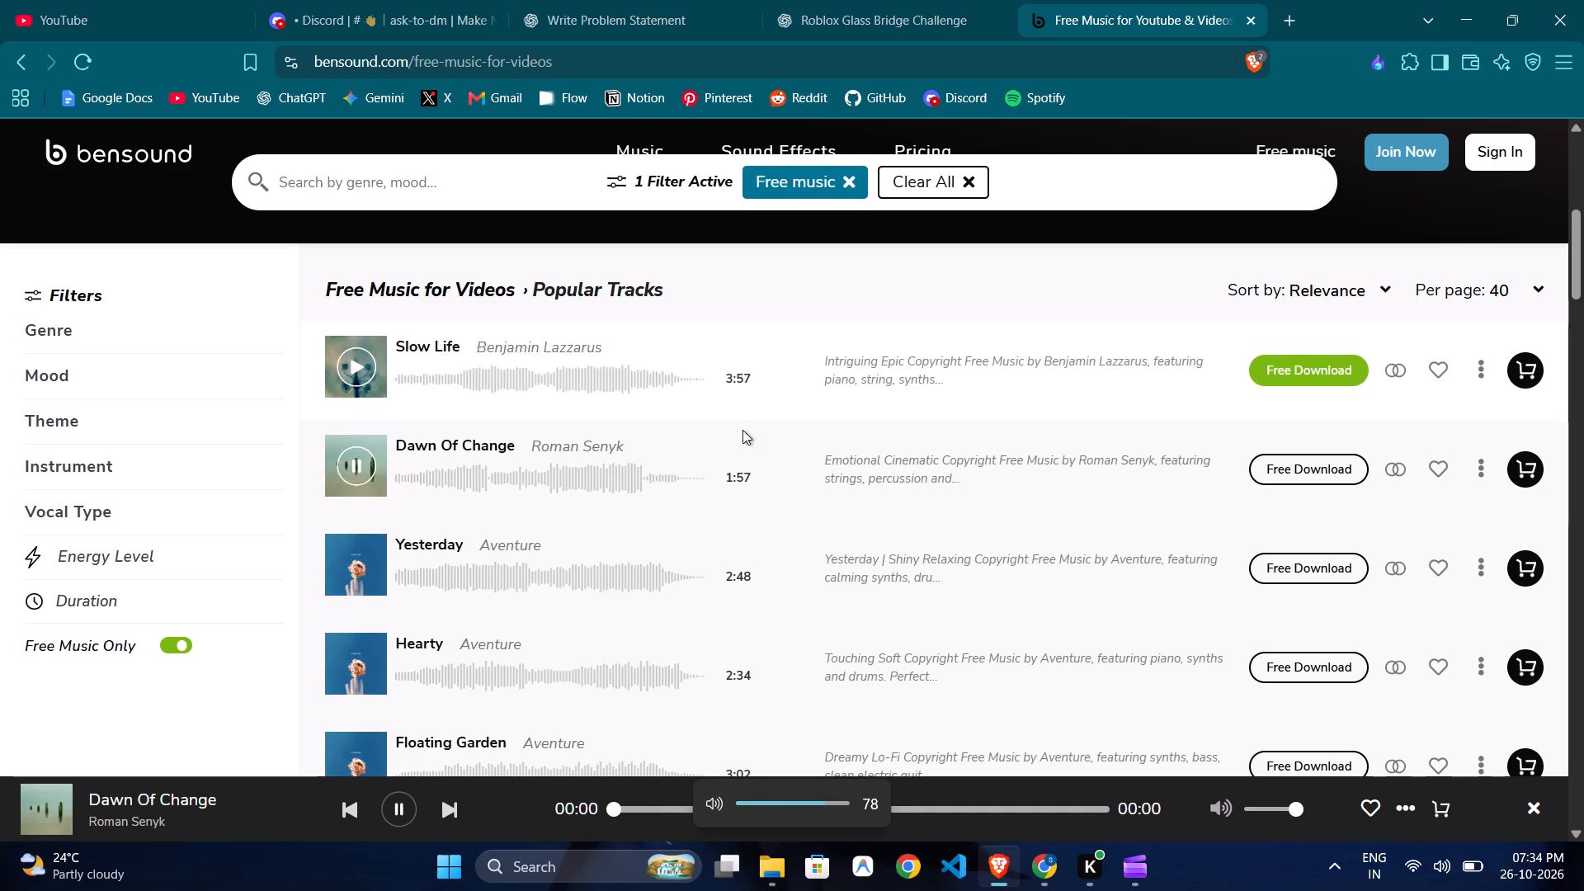
pyautogui.scroll(-3, 748, 464)
pyautogui.scroll(6, 748, 464)
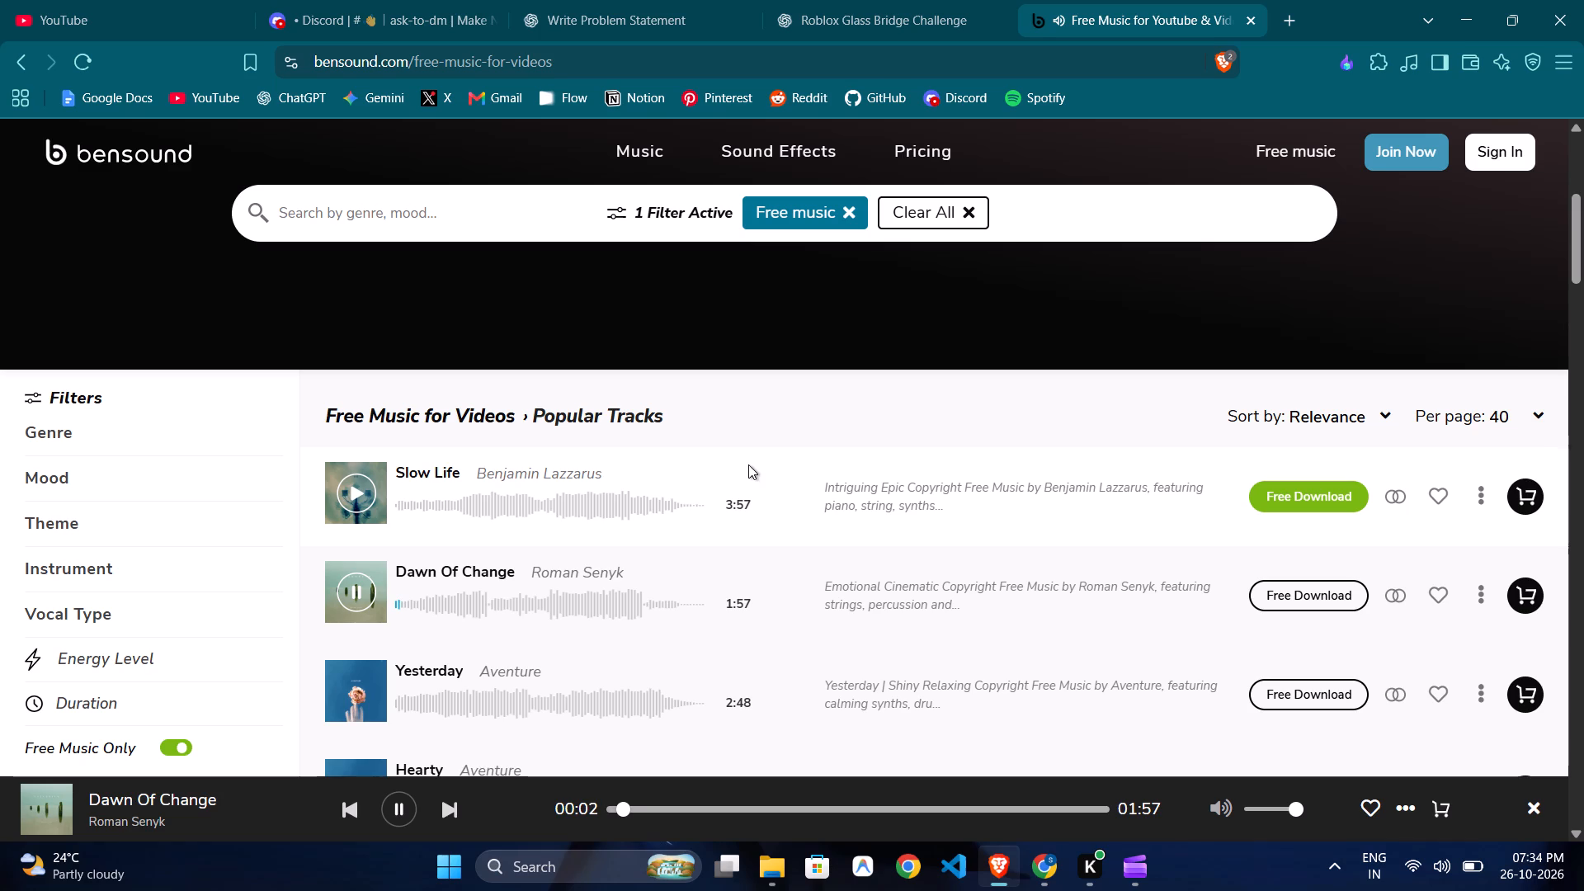
pyautogui.scroll(-1, 748, 464)
pyautogui.hscroll(-1, 748, 464)
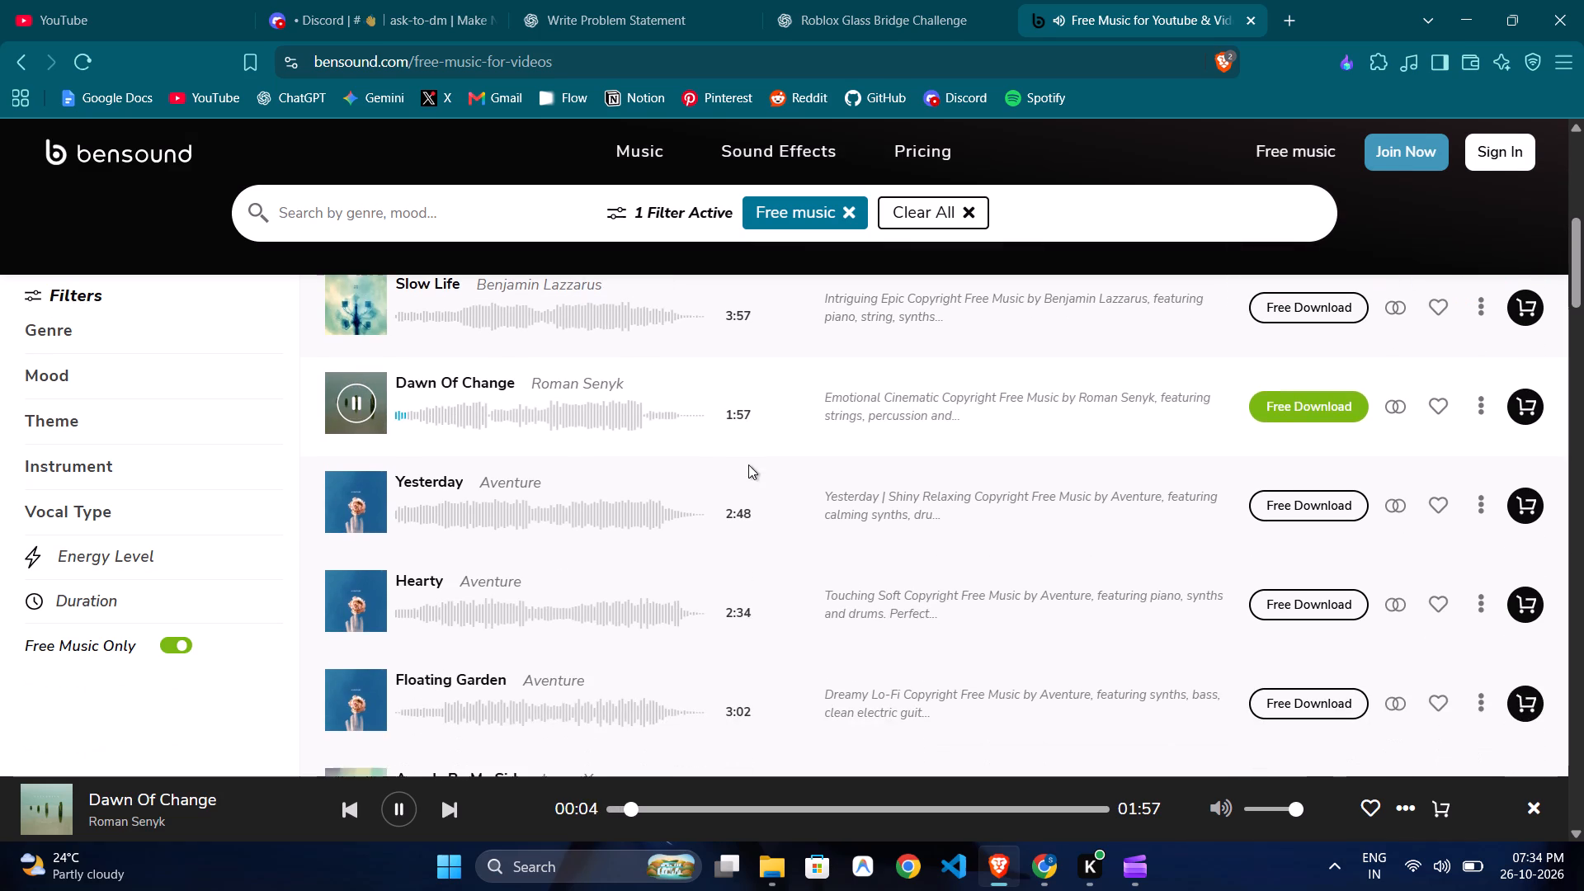
pyautogui.hscroll(-1, 748, 464)
pyautogui.click(353, 500)
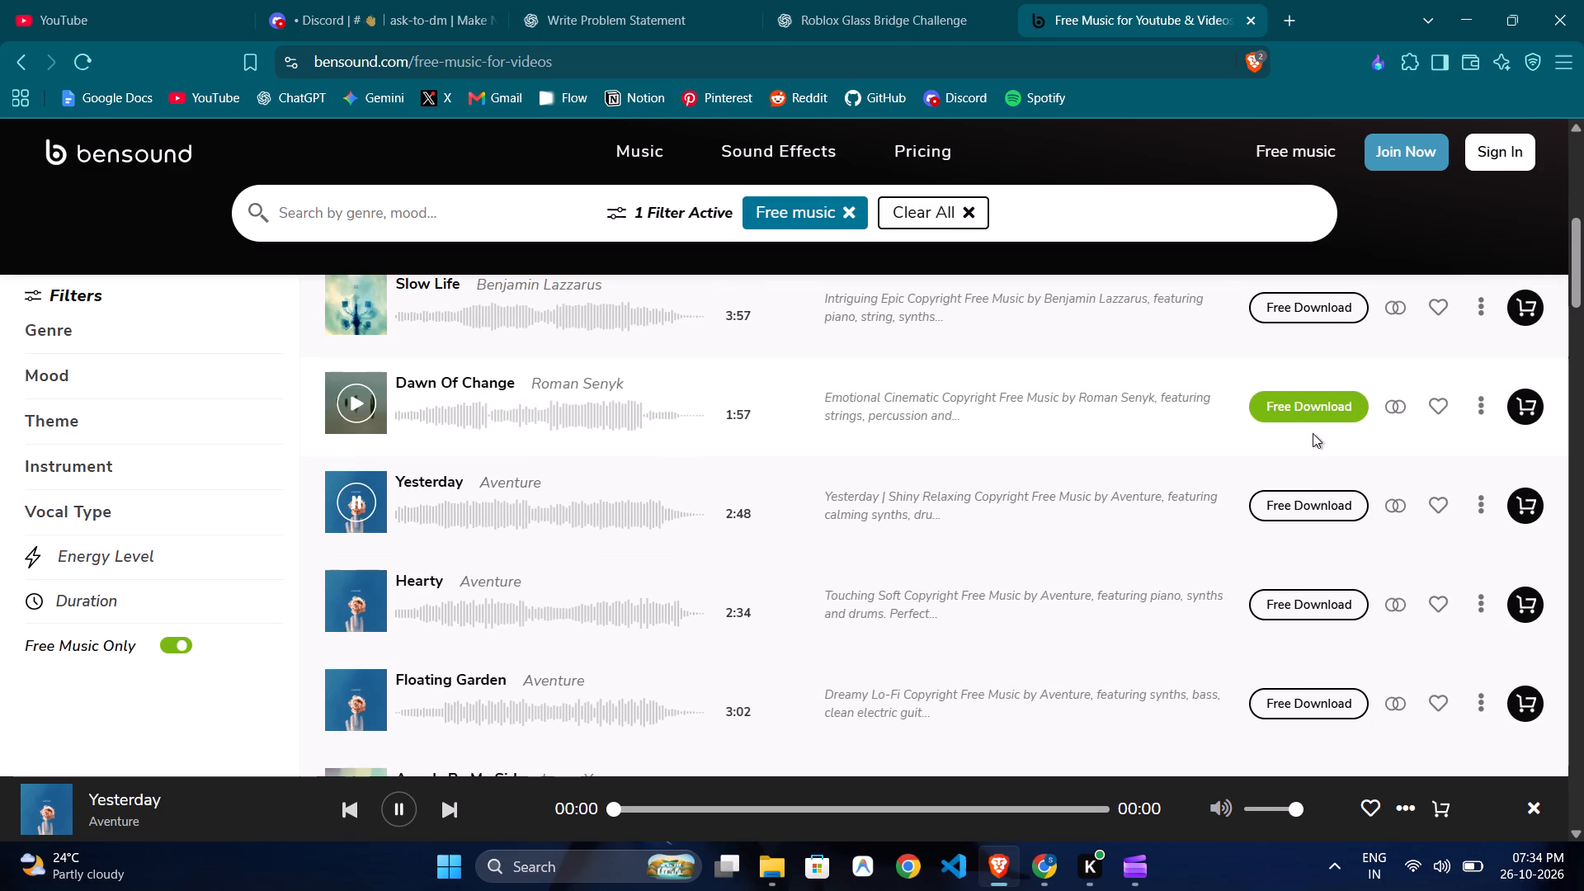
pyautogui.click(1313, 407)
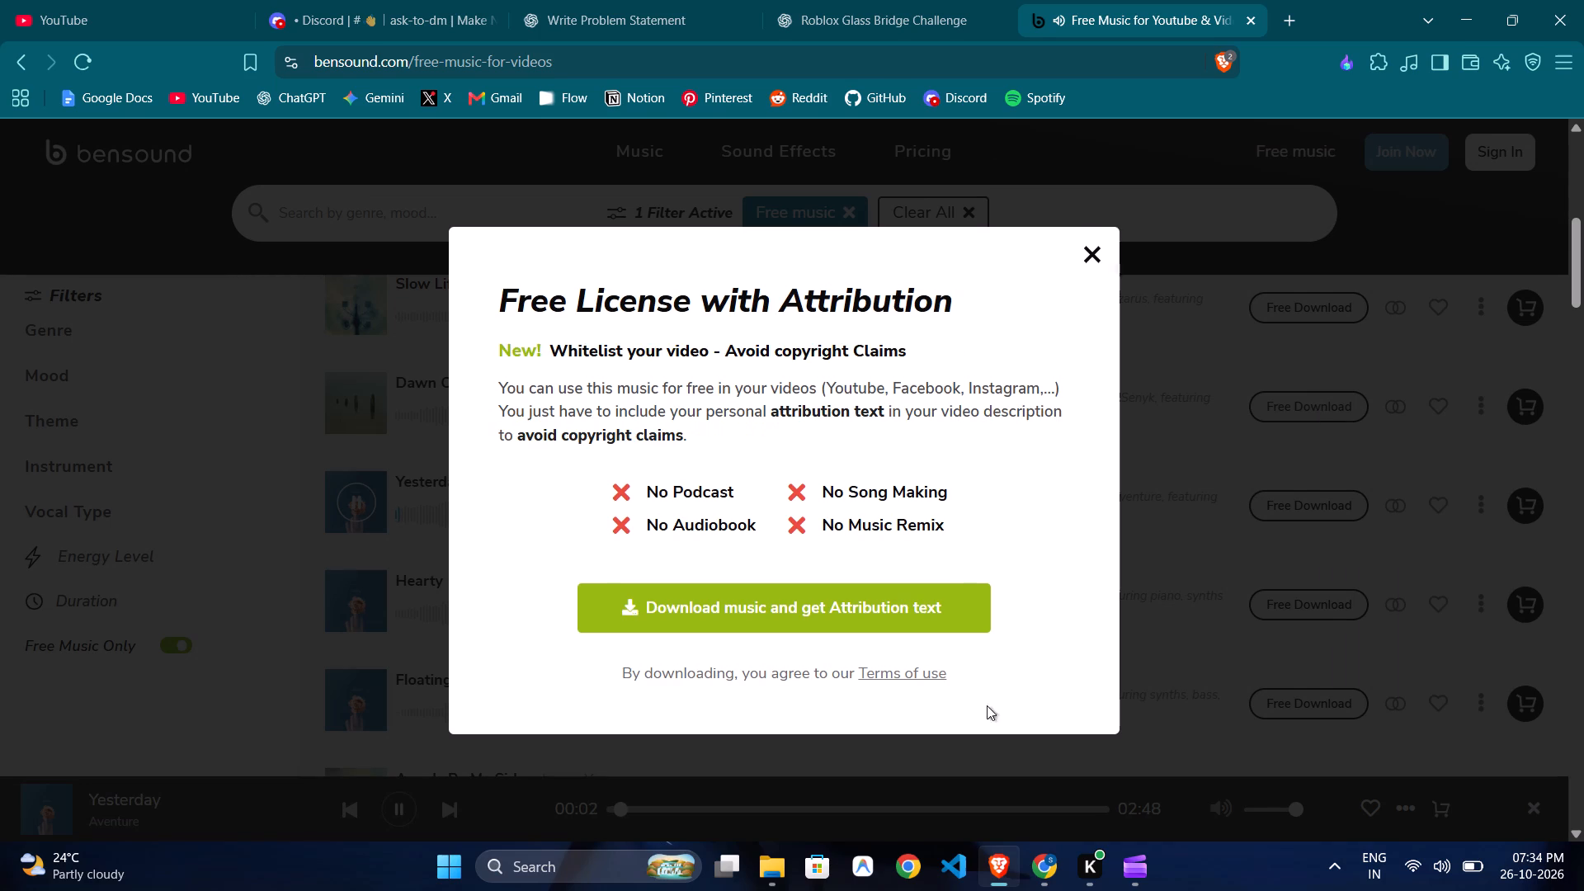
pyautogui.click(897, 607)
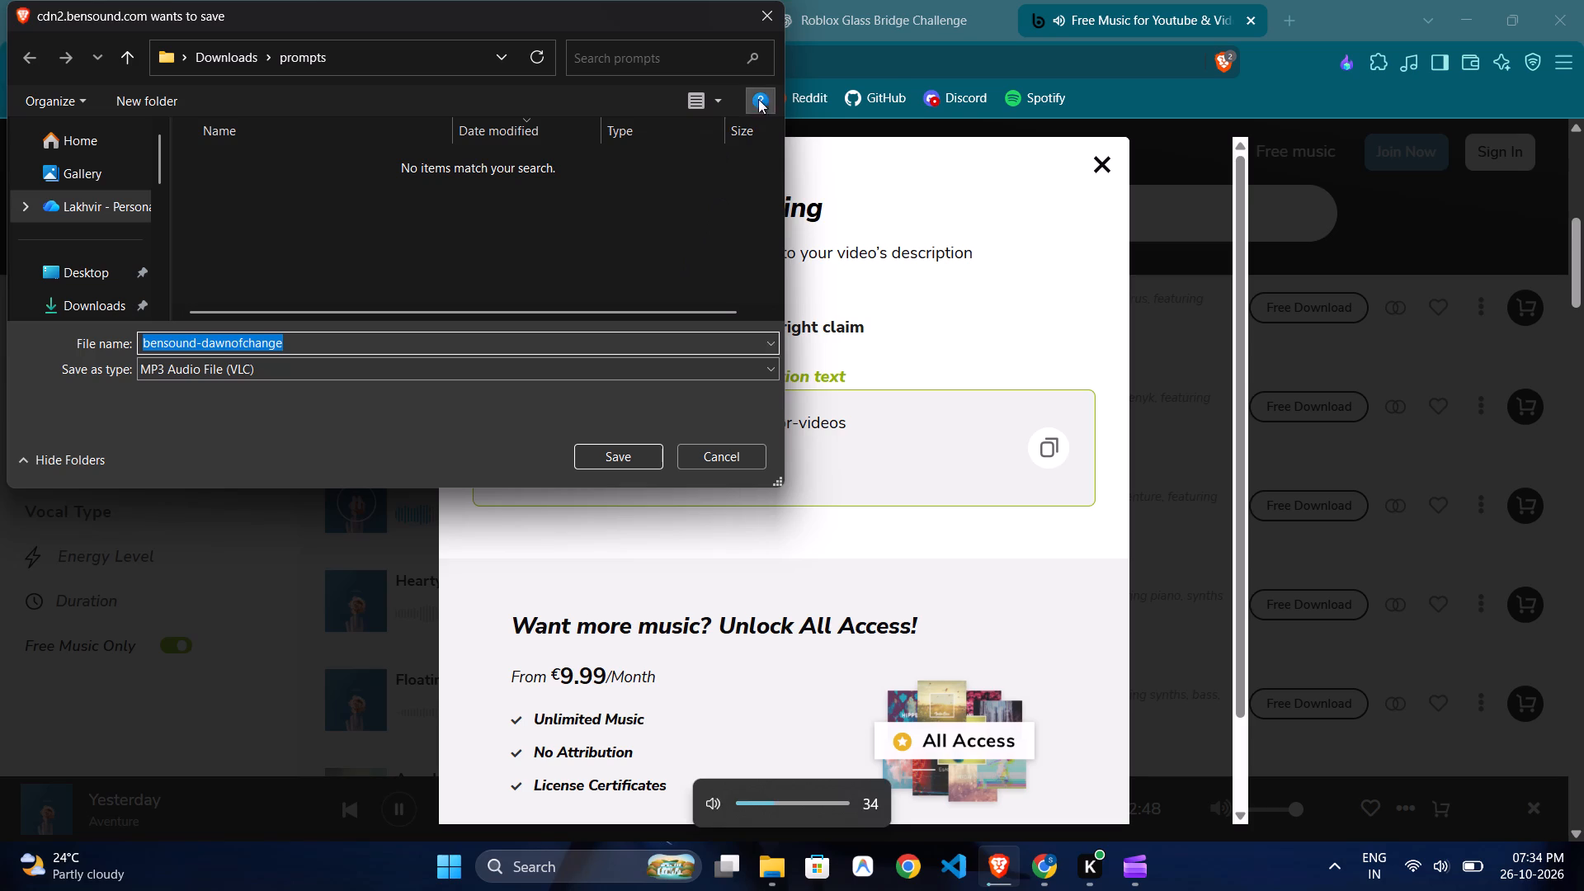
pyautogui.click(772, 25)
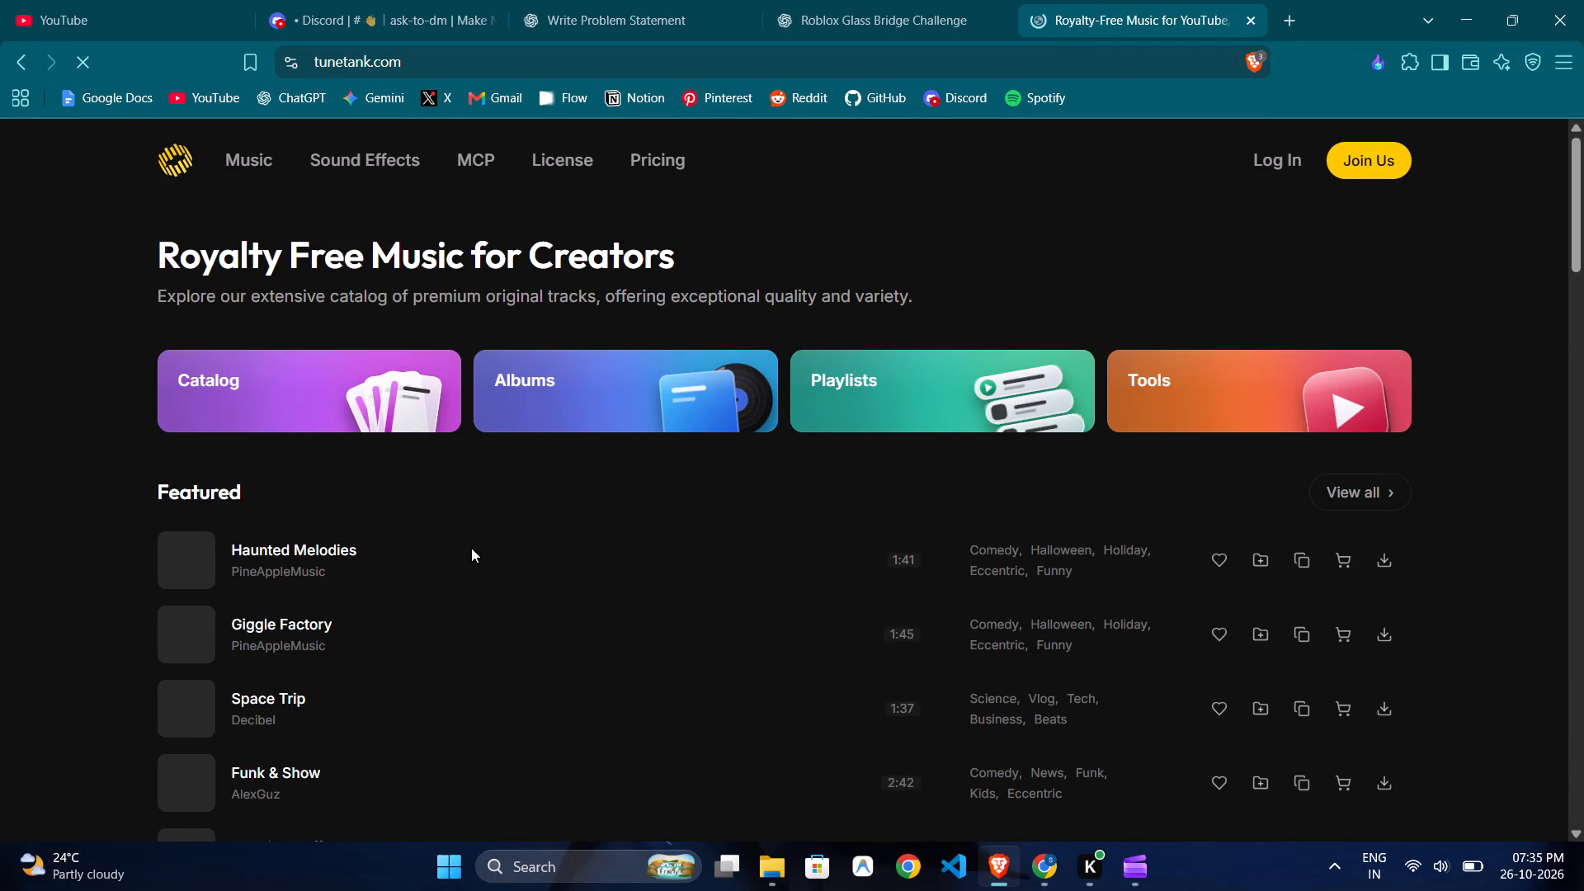
pyautogui.scroll(-1, 471, 548)
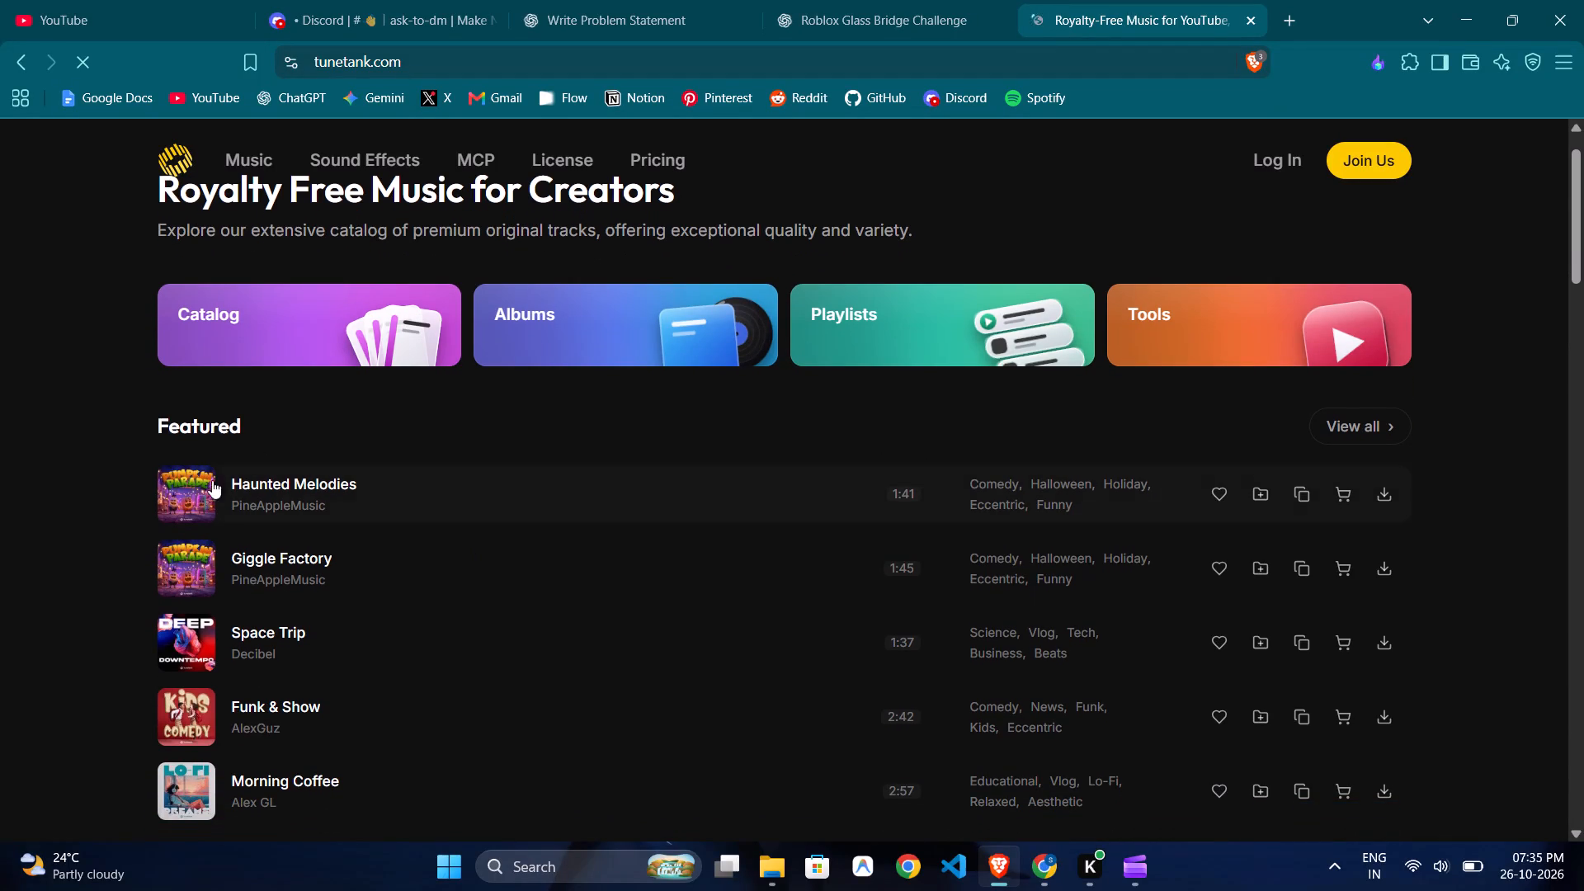
pyautogui.click(190, 485)
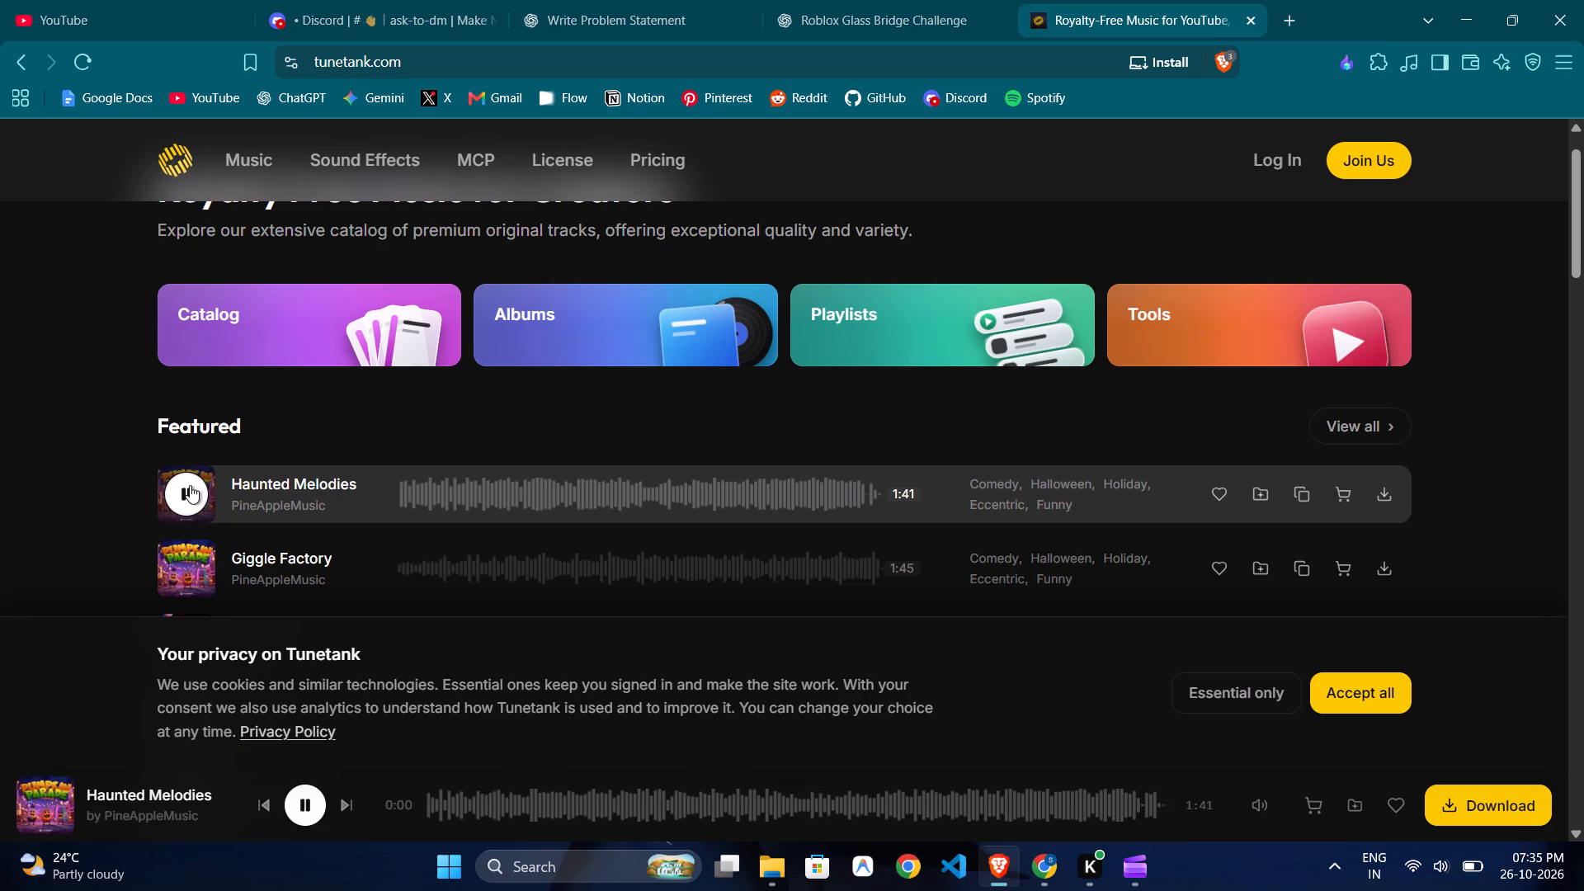
pyautogui.click(201, 584)
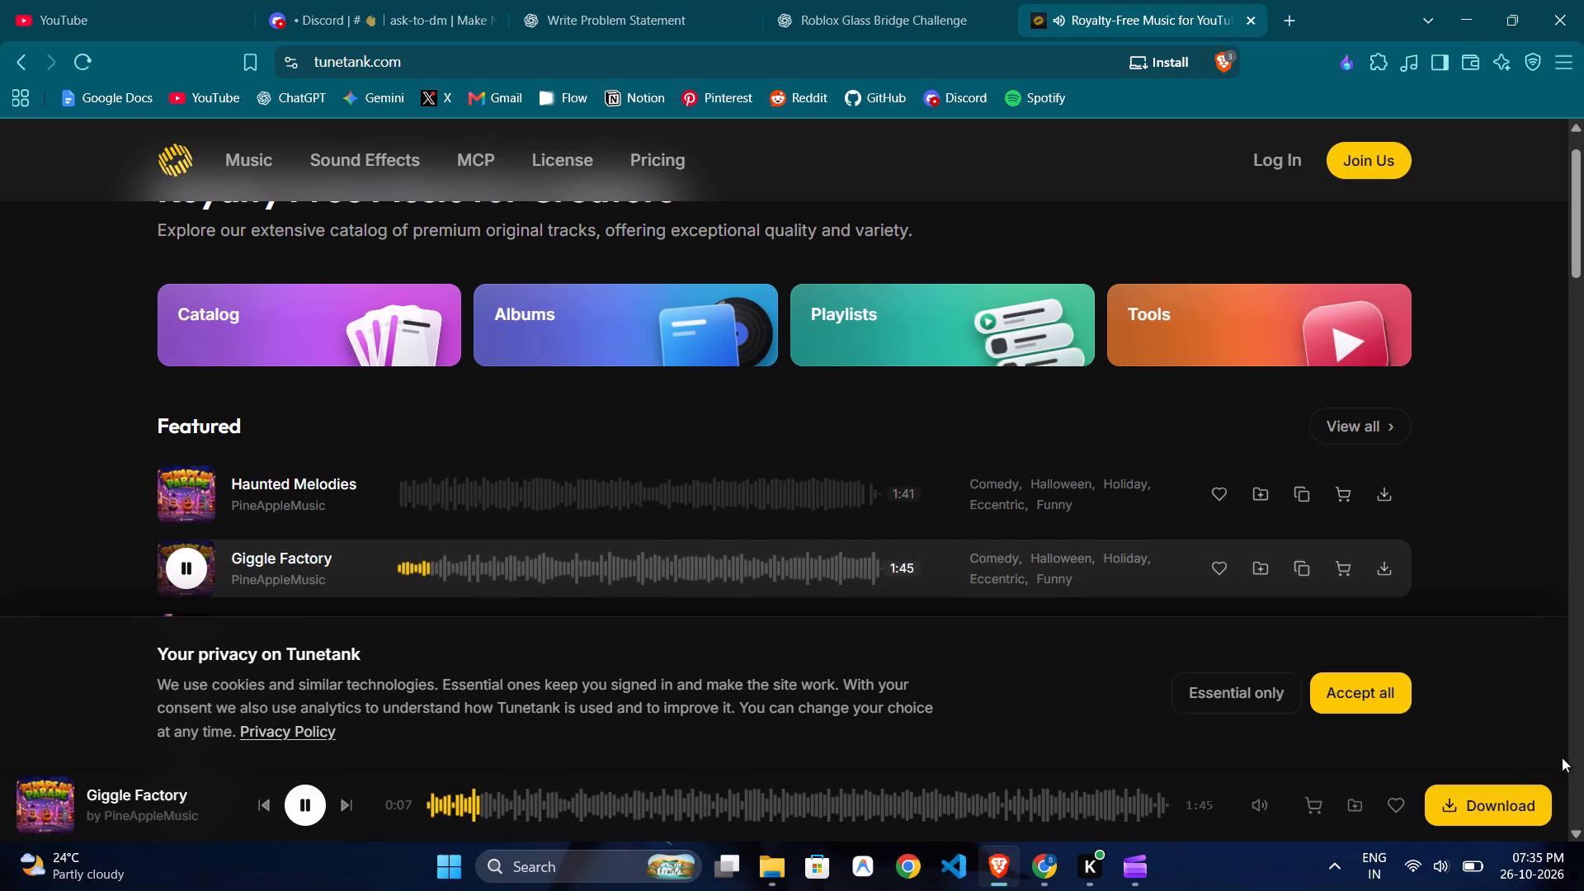
# Start downloading Giggle Factory from Tunetank, choosing Google for the required free sign-up.
pyautogui.click(1529, 792)
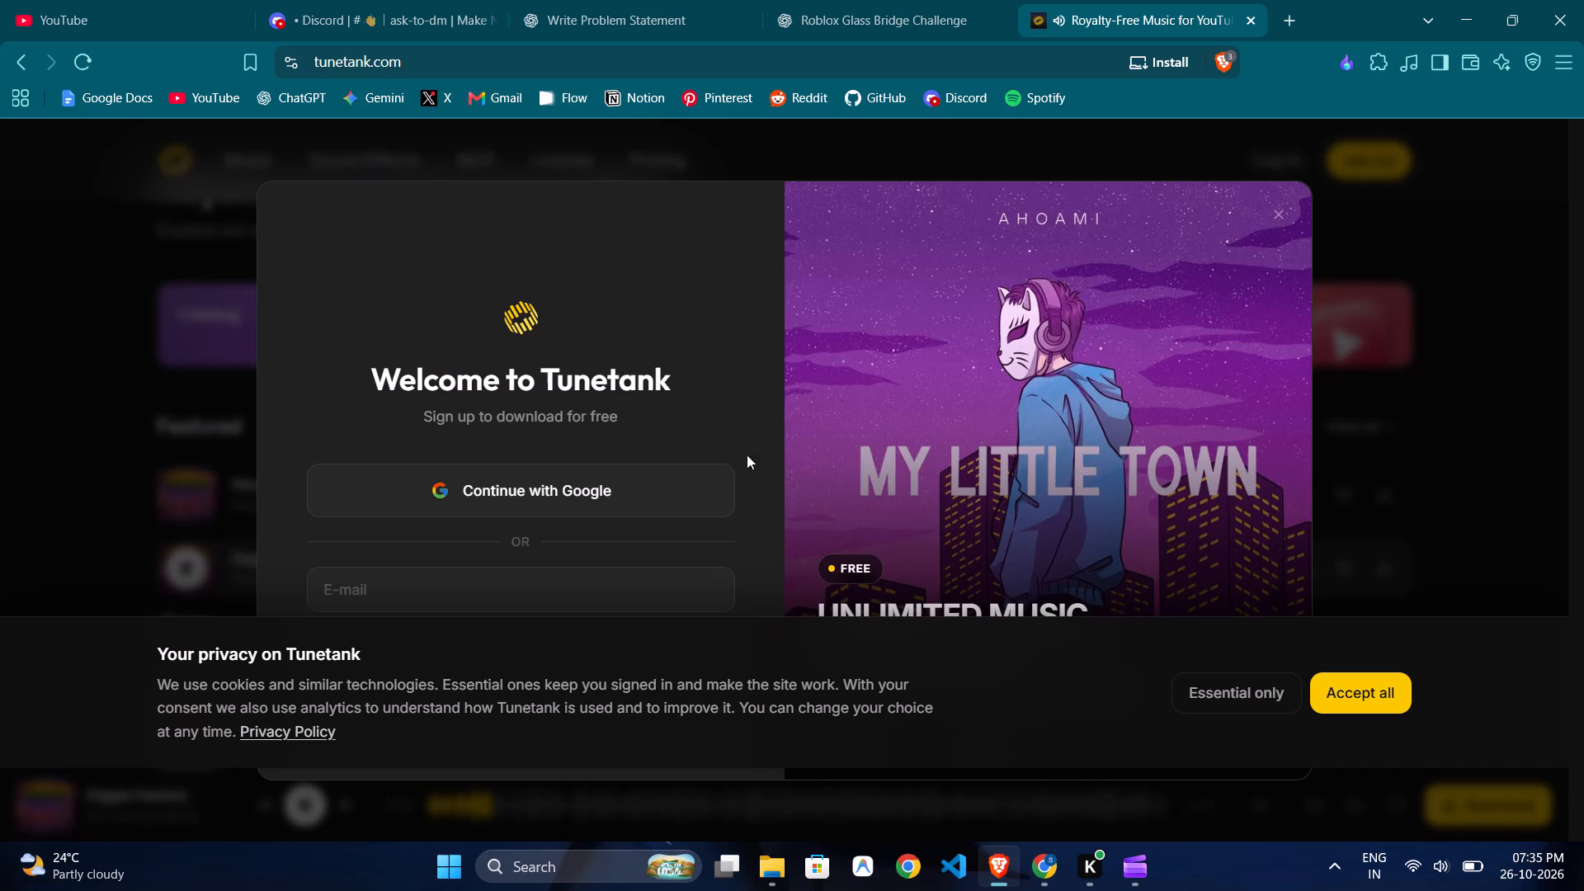
pyautogui.click(682, 489)
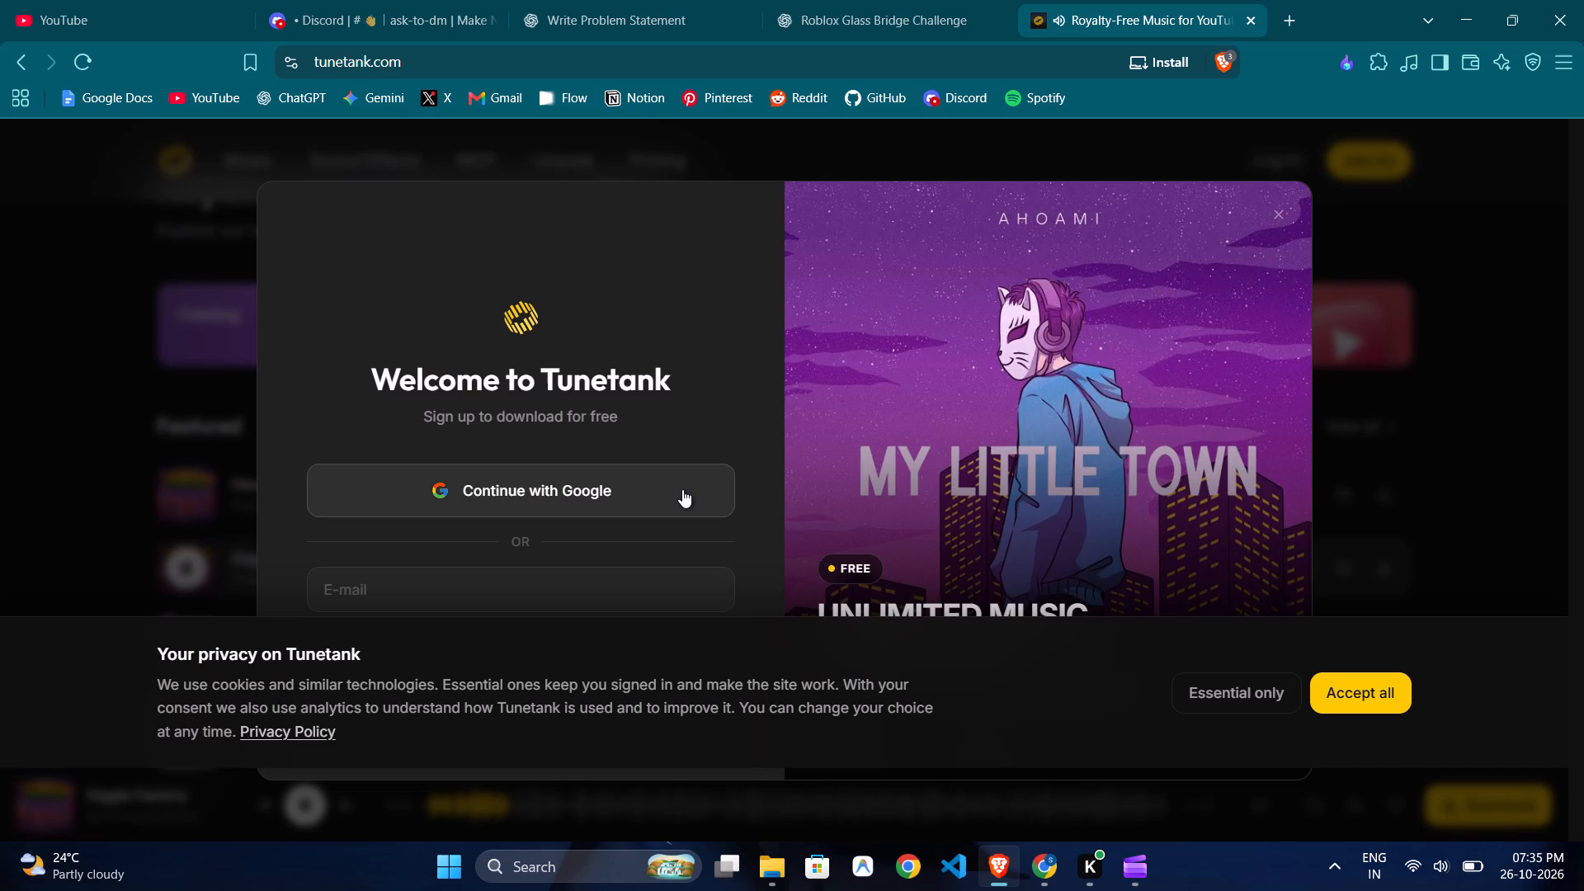
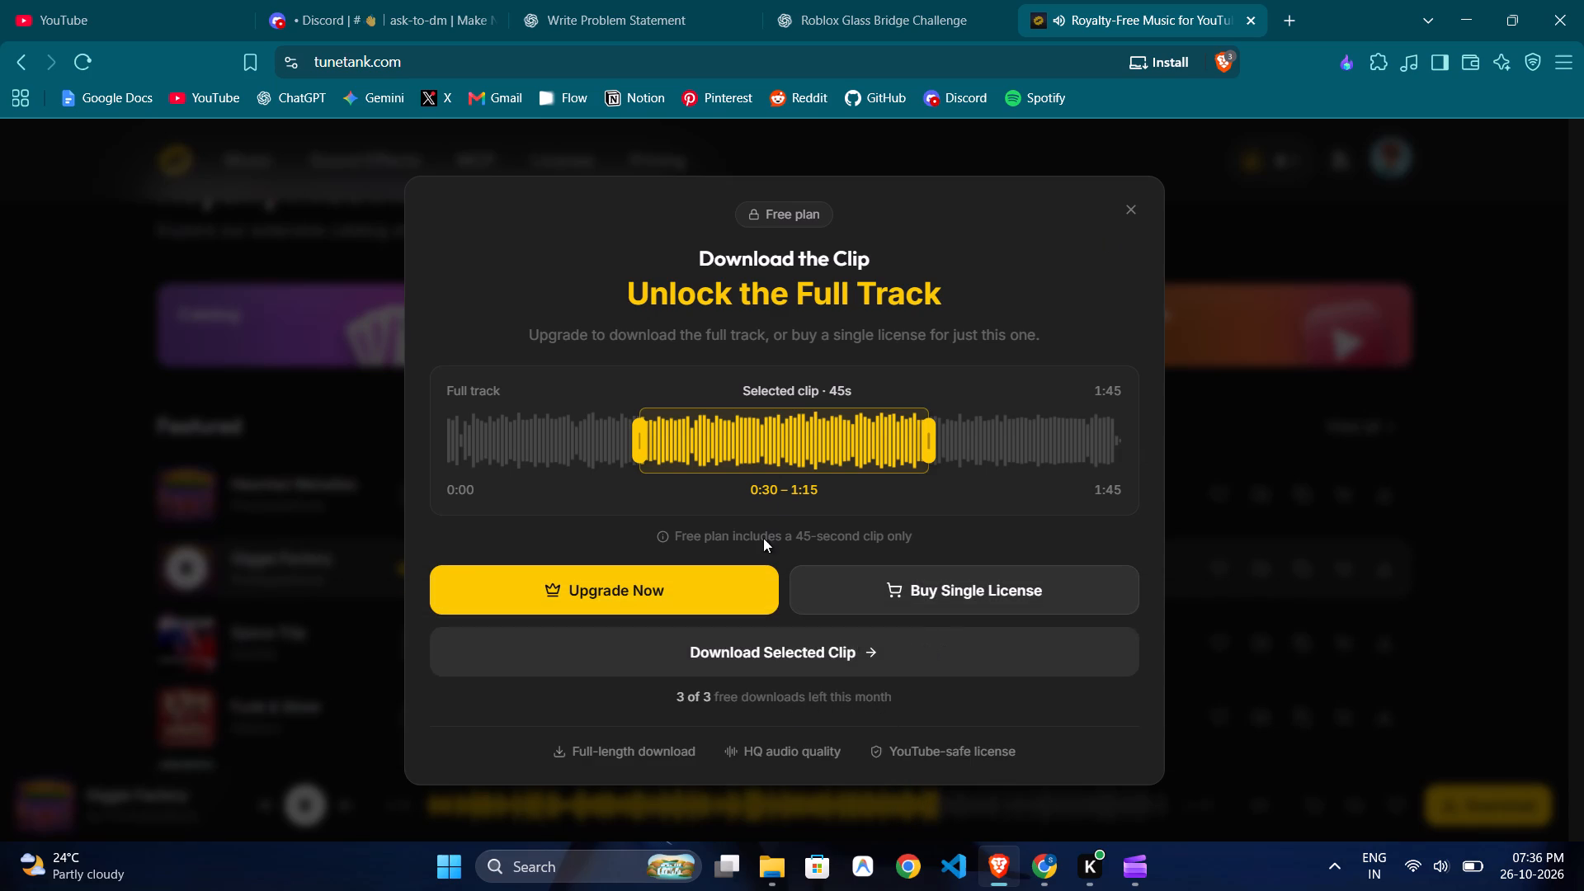
# Download the 0:00–0:45 clip of Giggle Factory on the free plan, giving YouTube as the intended use.
pyautogui.moveTo(796, 450); pyautogui.dragTo(566, 451)
pyautogui.moveTo(566, 451); pyautogui.dragTo(550, 467)
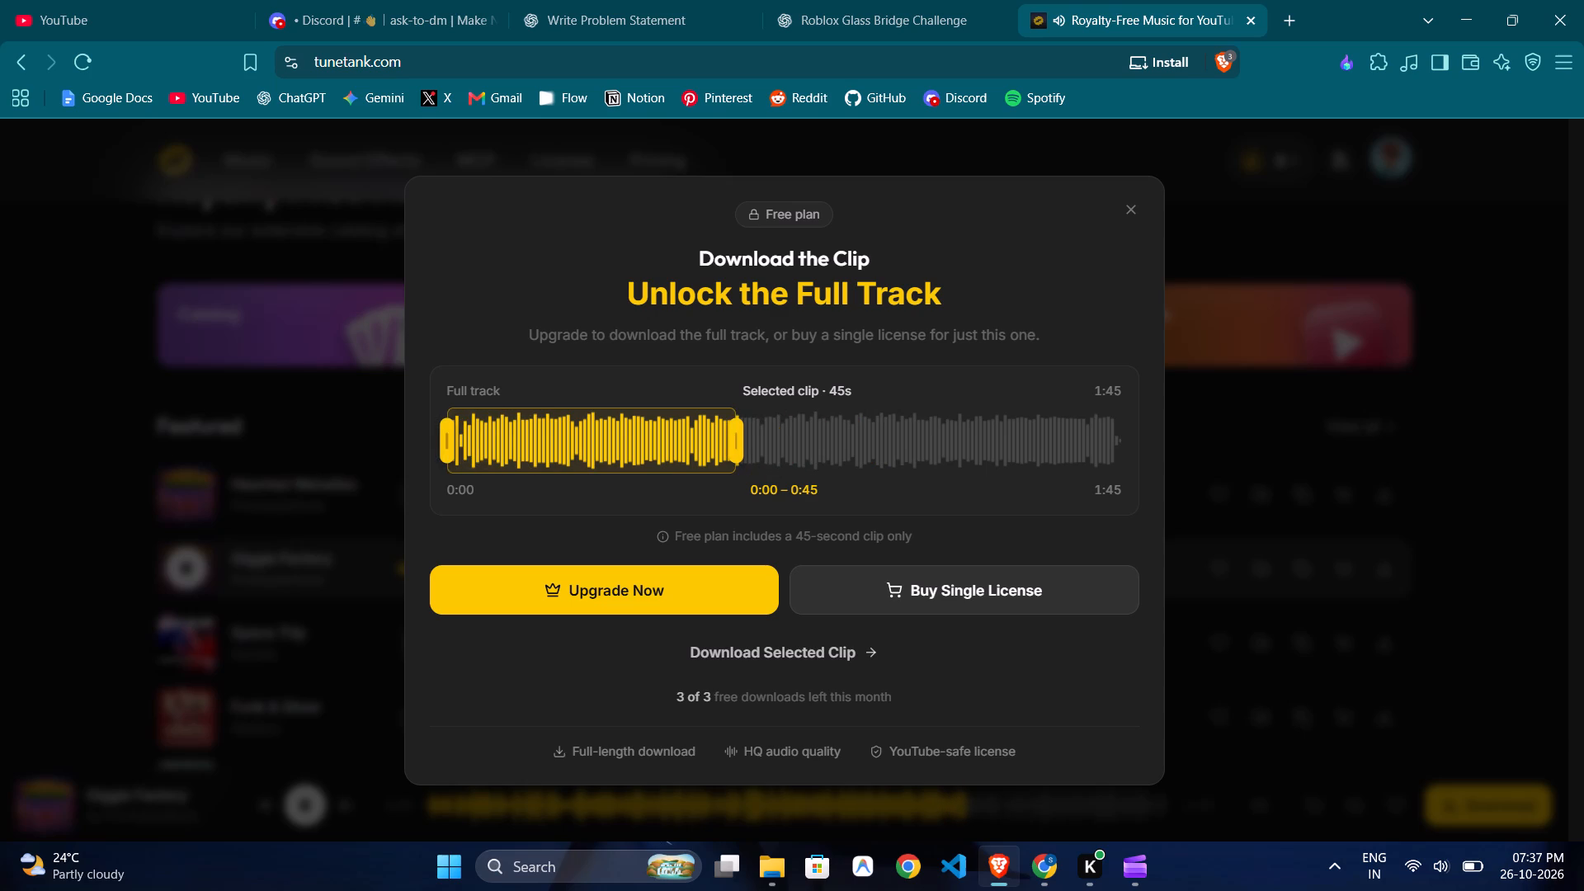
pyautogui.moveTo(550, 467); pyautogui.dragTo(549, 467)
pyautogui.click(738, 658)
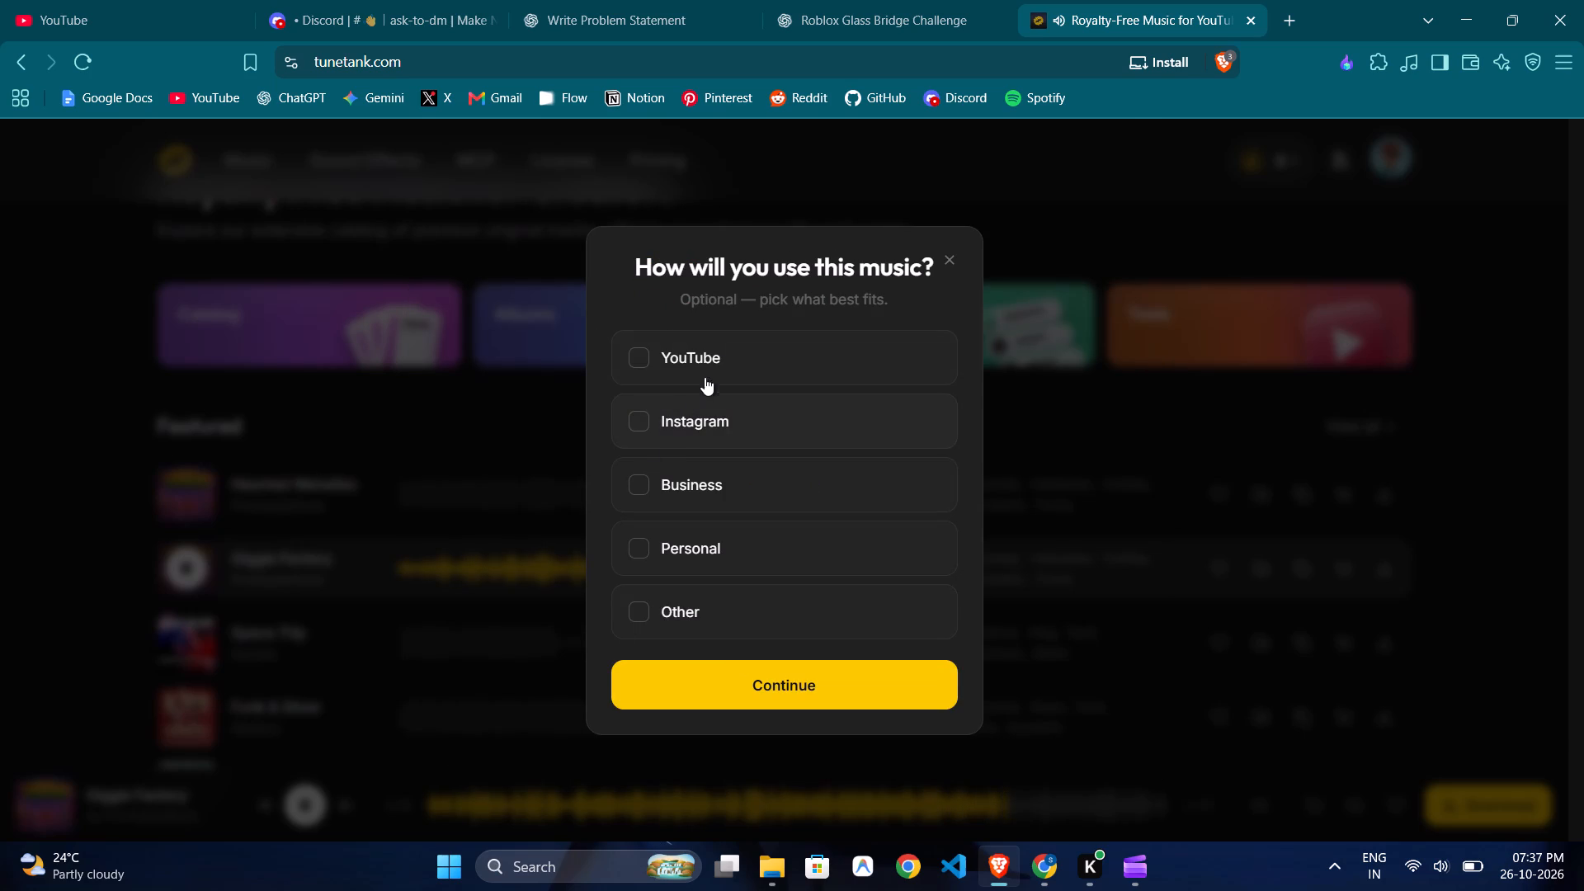
pyautogui.click(710, 357)
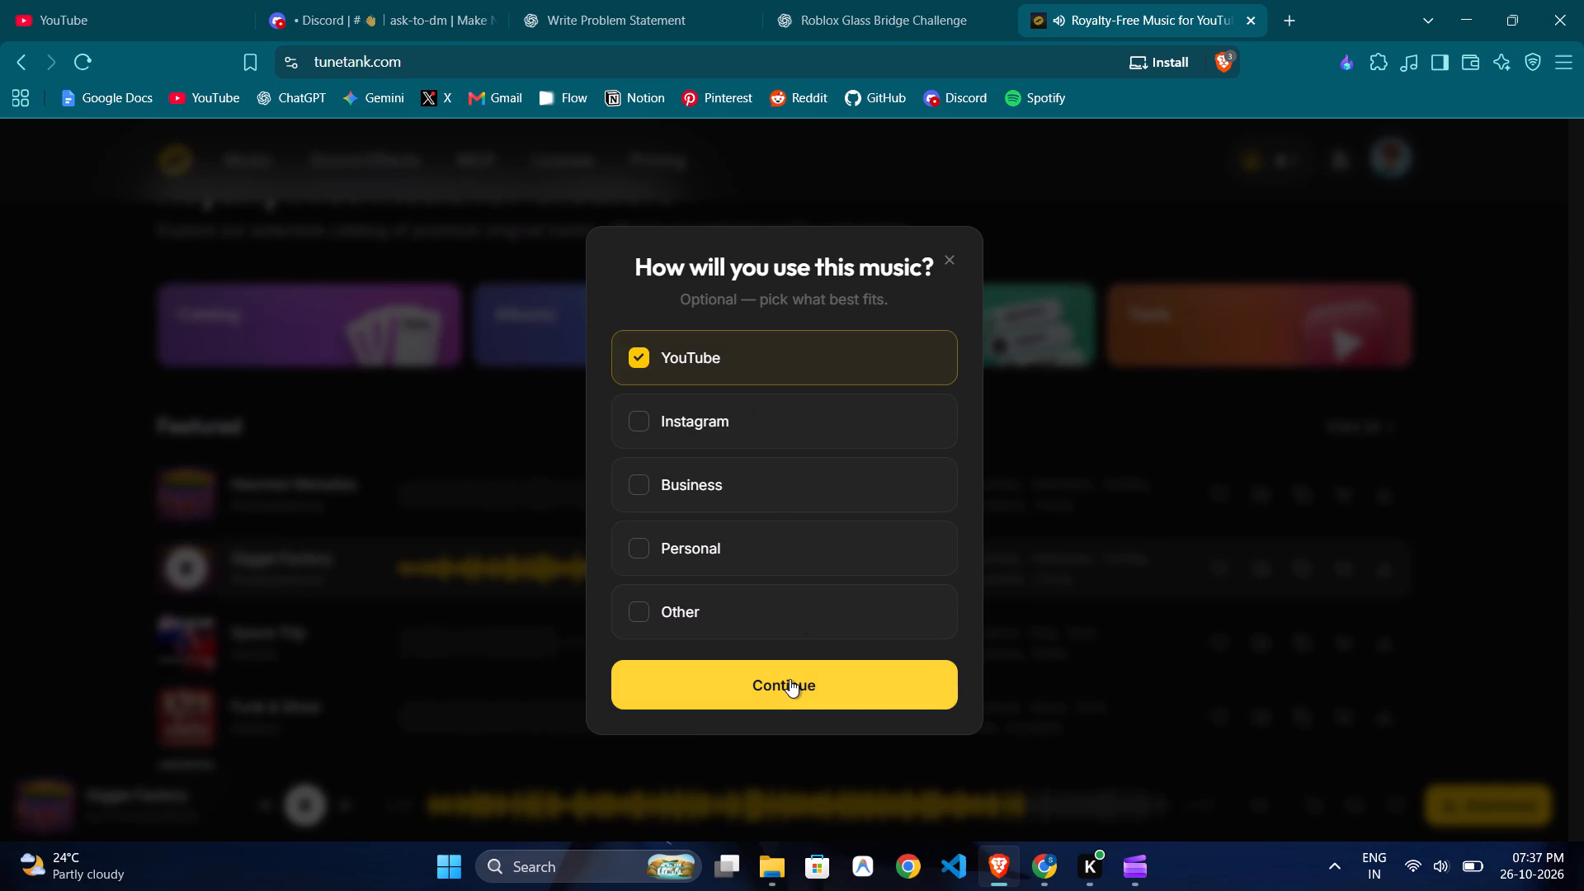
pyautogui.click(790, 679)
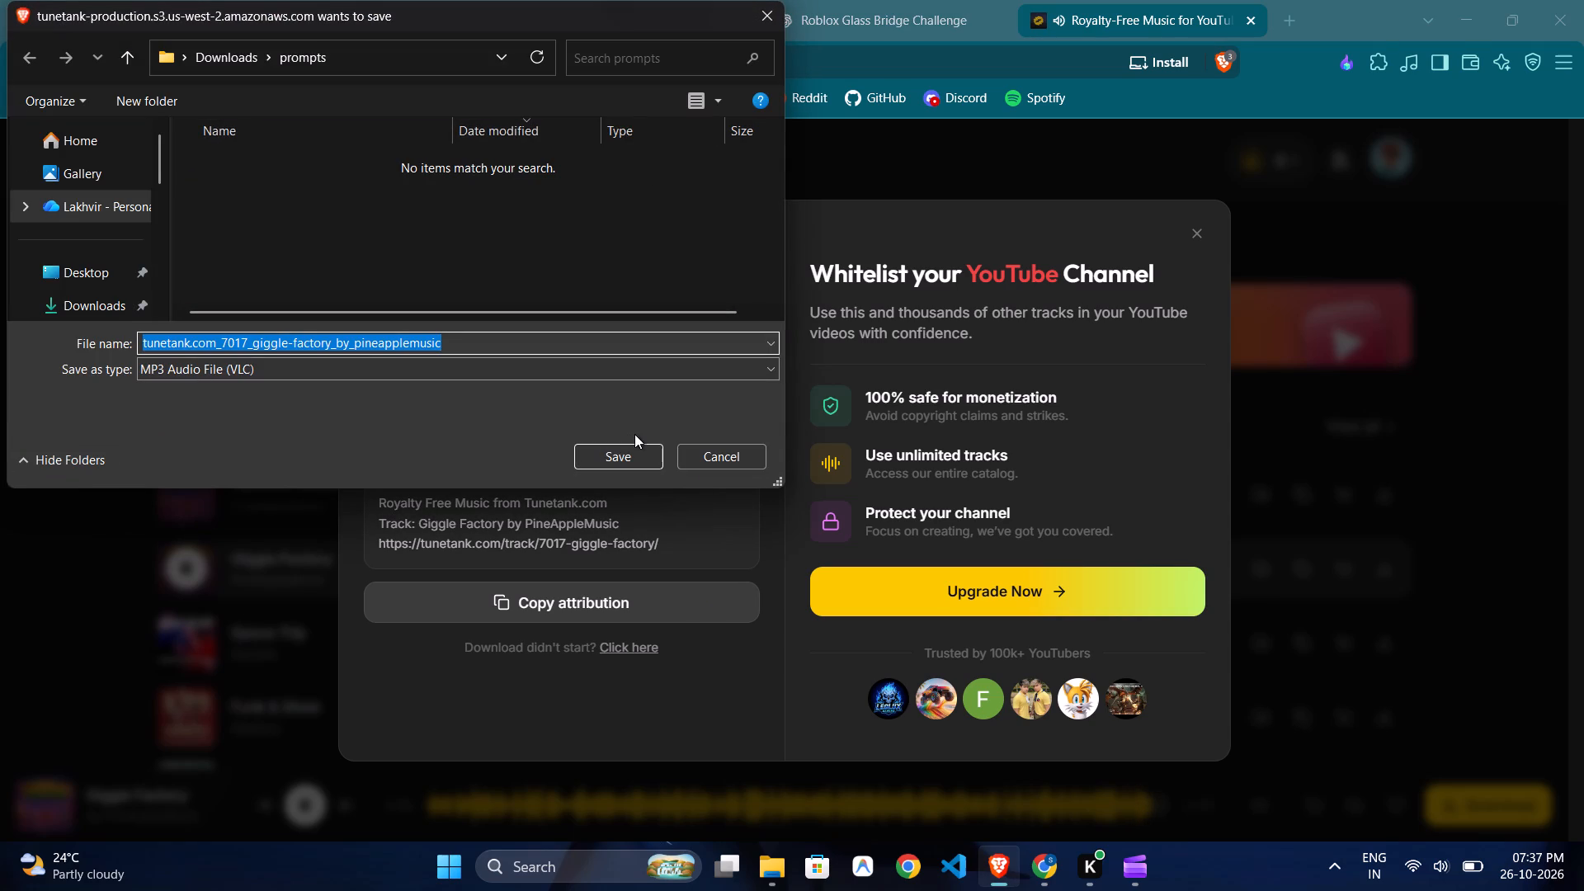
# Save the Giggle Factory clip in Downloads as m1, dismiss the download confirmation, and stop the Space Trip preview.
pyautogui.click(124, 300)
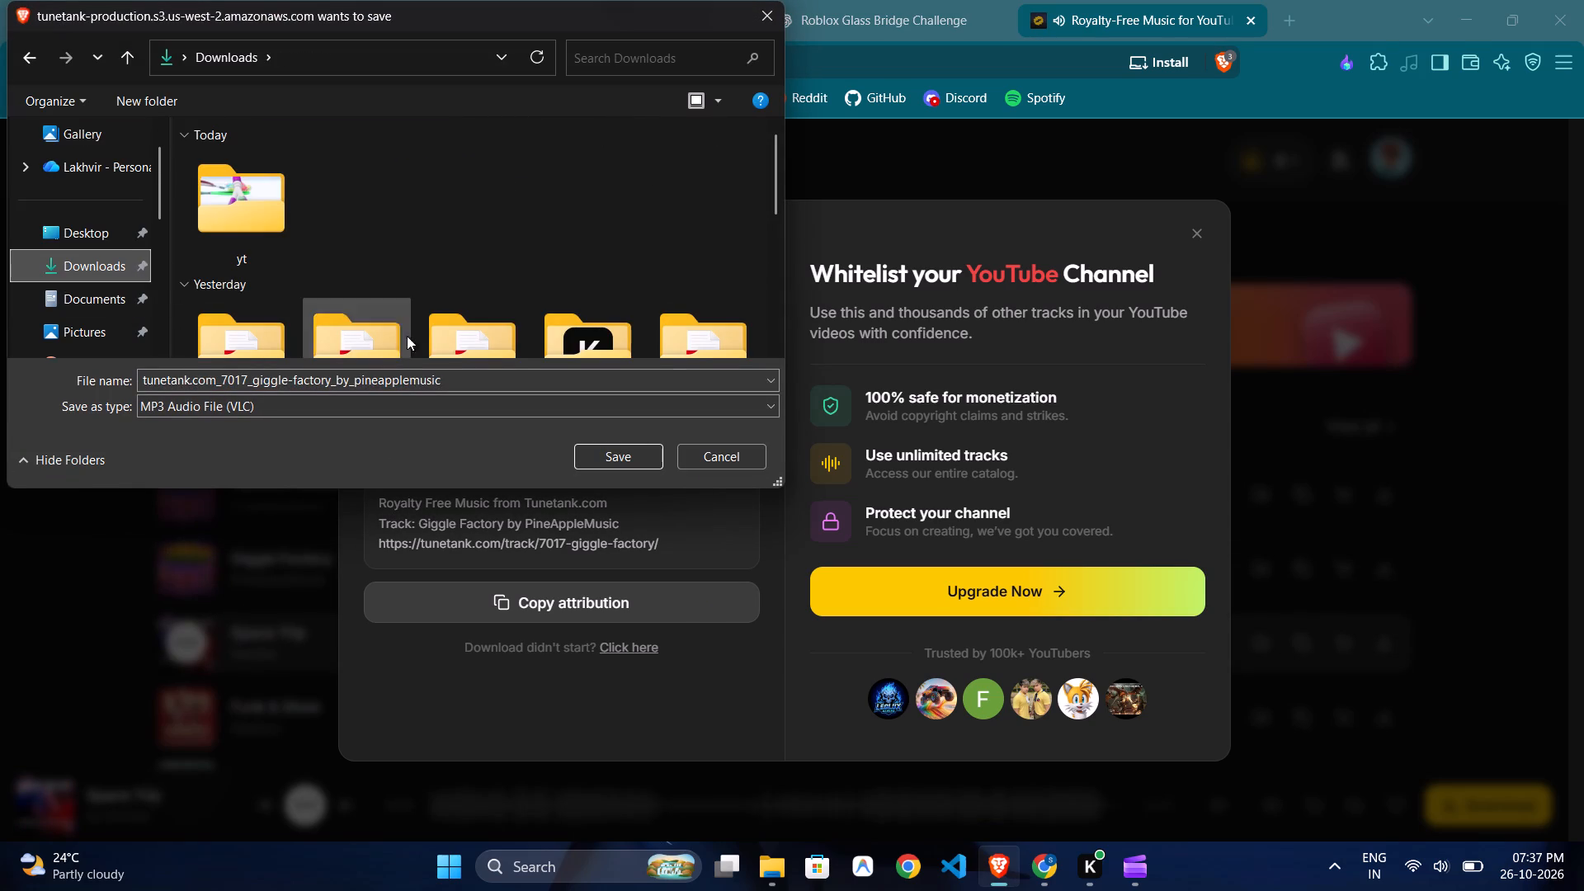
pyautogui.tripleClick(469, 375)
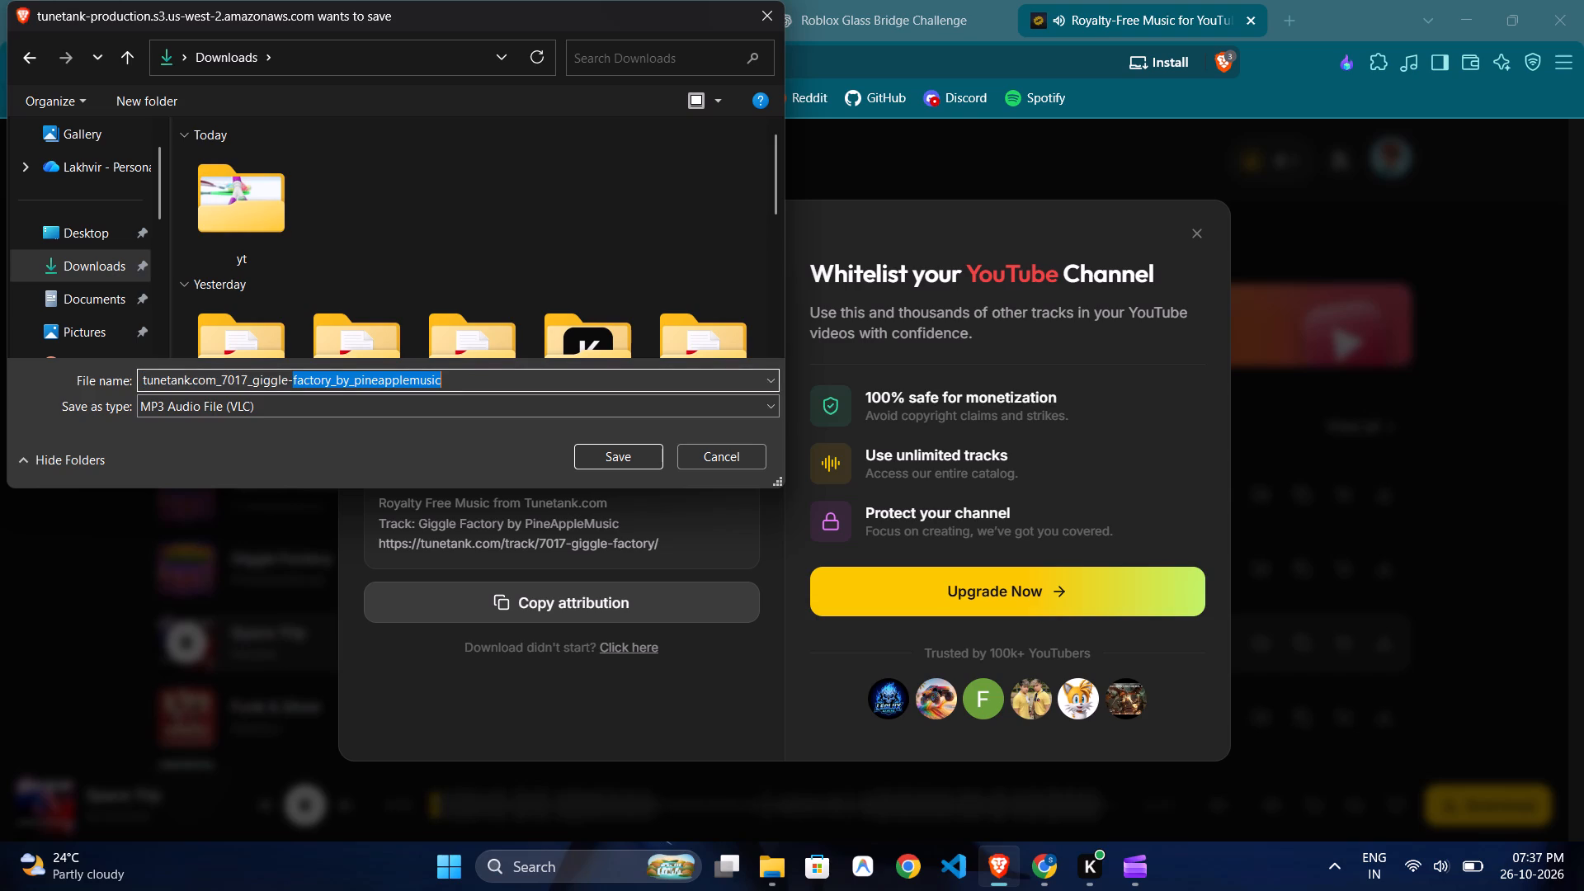
pyautogui.doubleClick(469, 375)
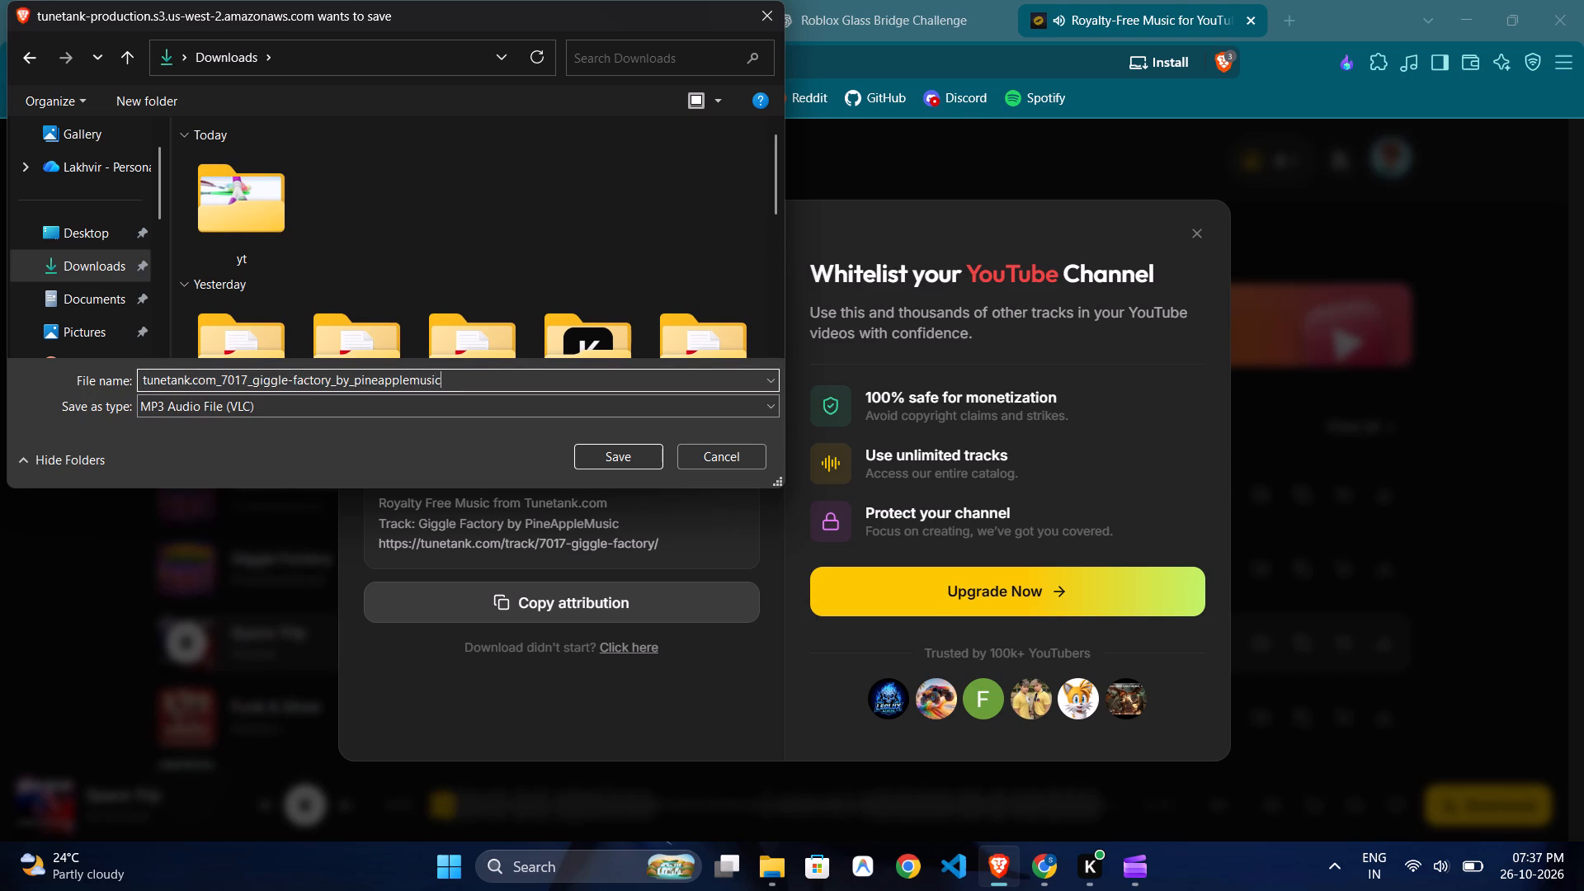
pyautogui.hotkey('ctrl', 'a')
pyautogui.hotkey('ctrl', 'BackSpace')
pyautogui.write('m1')
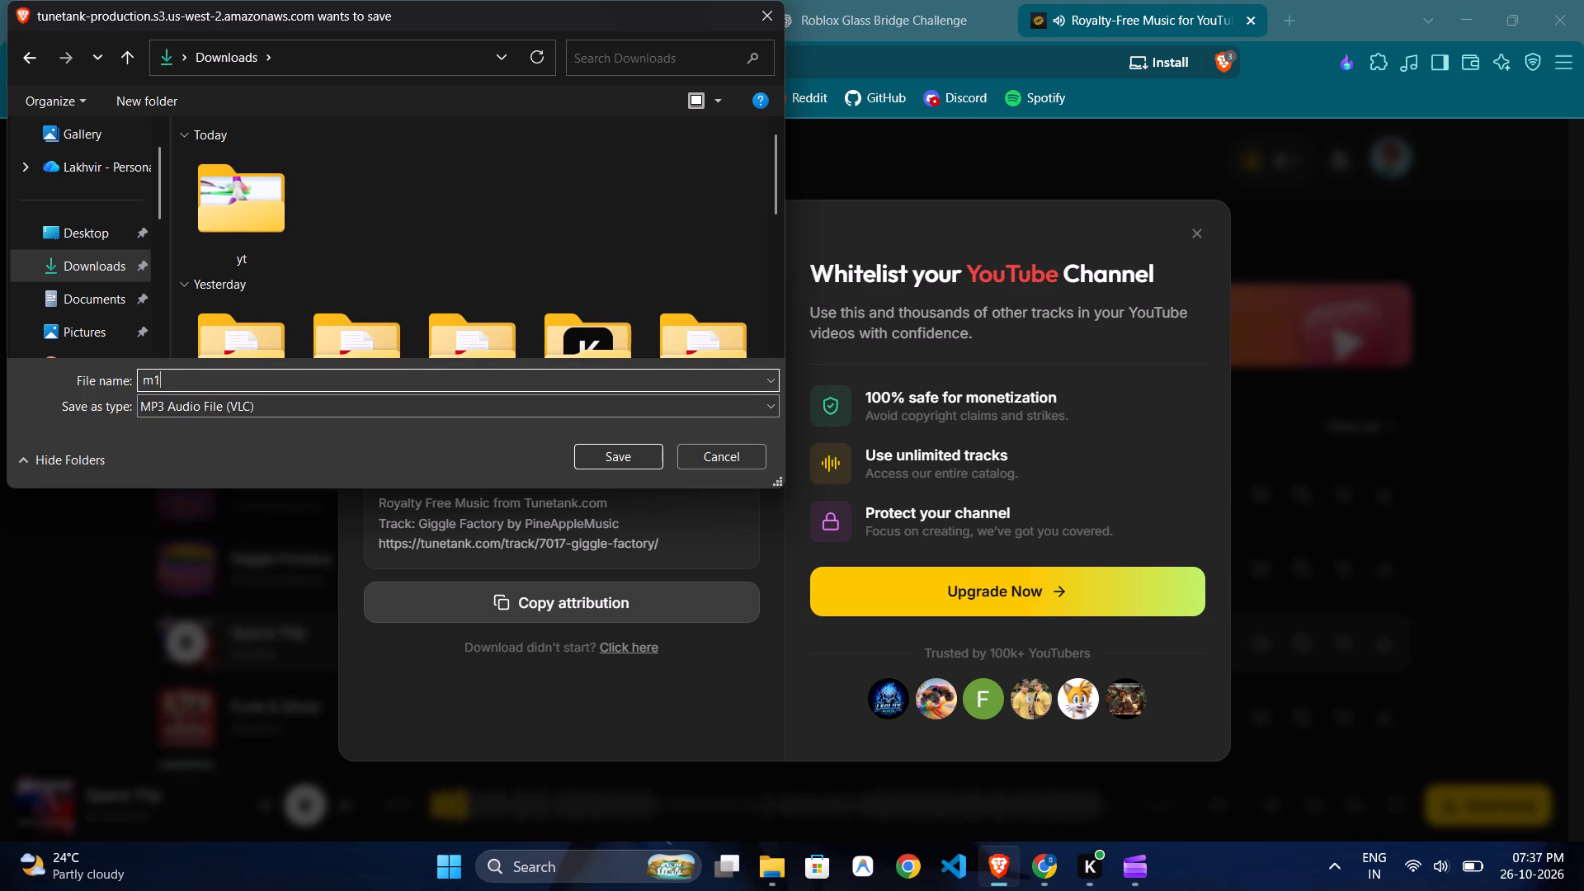
pyautogui.press('Return')
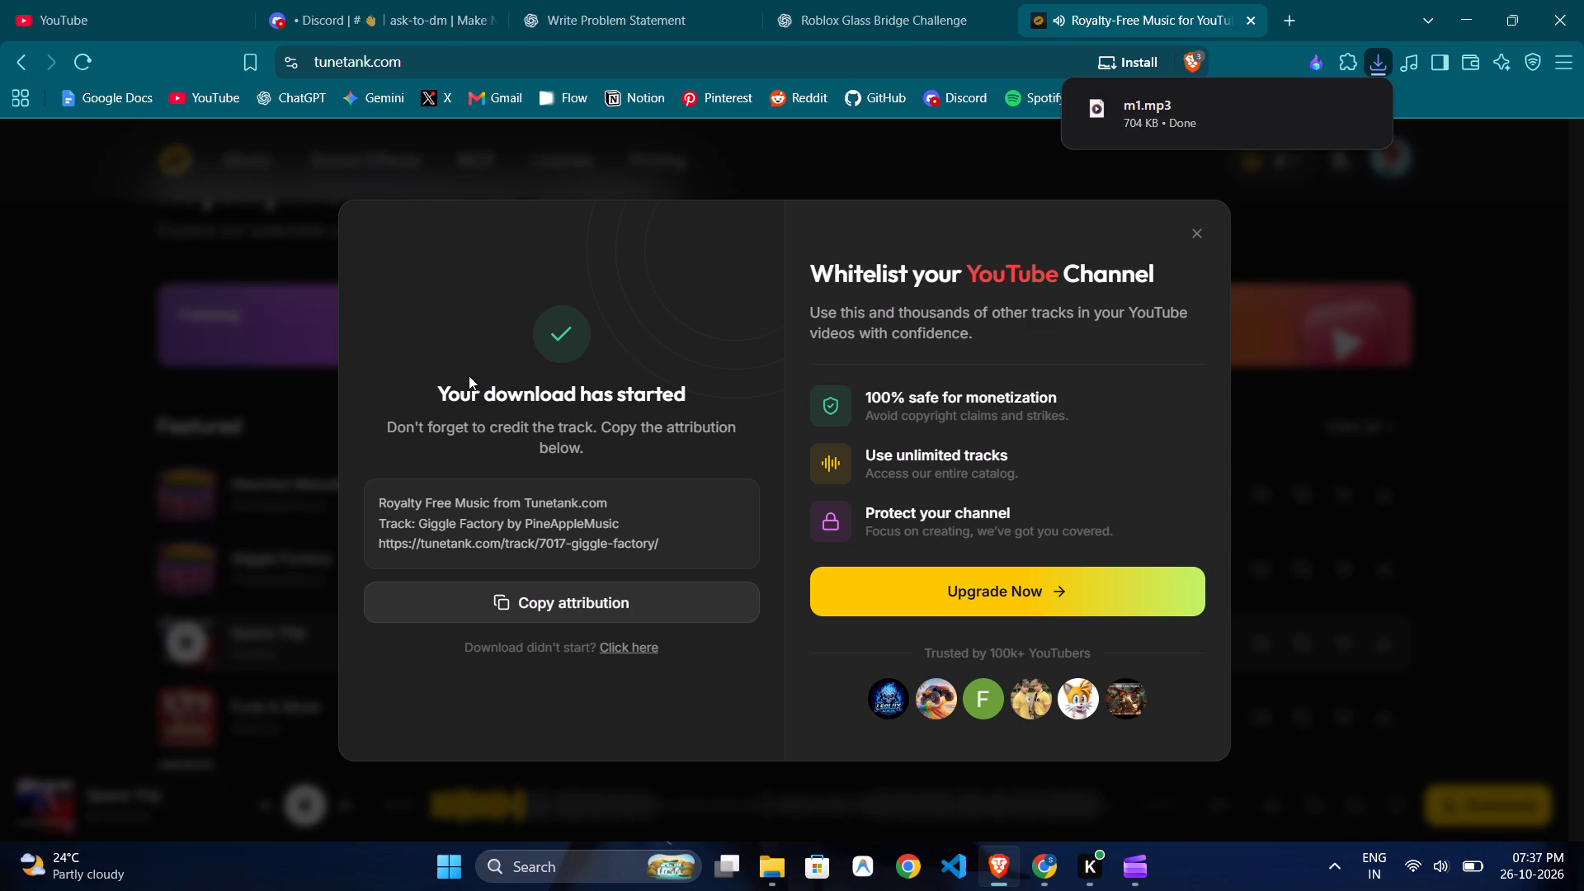
pyautogui.write('ss')
pyautogui.click(1196, 238)
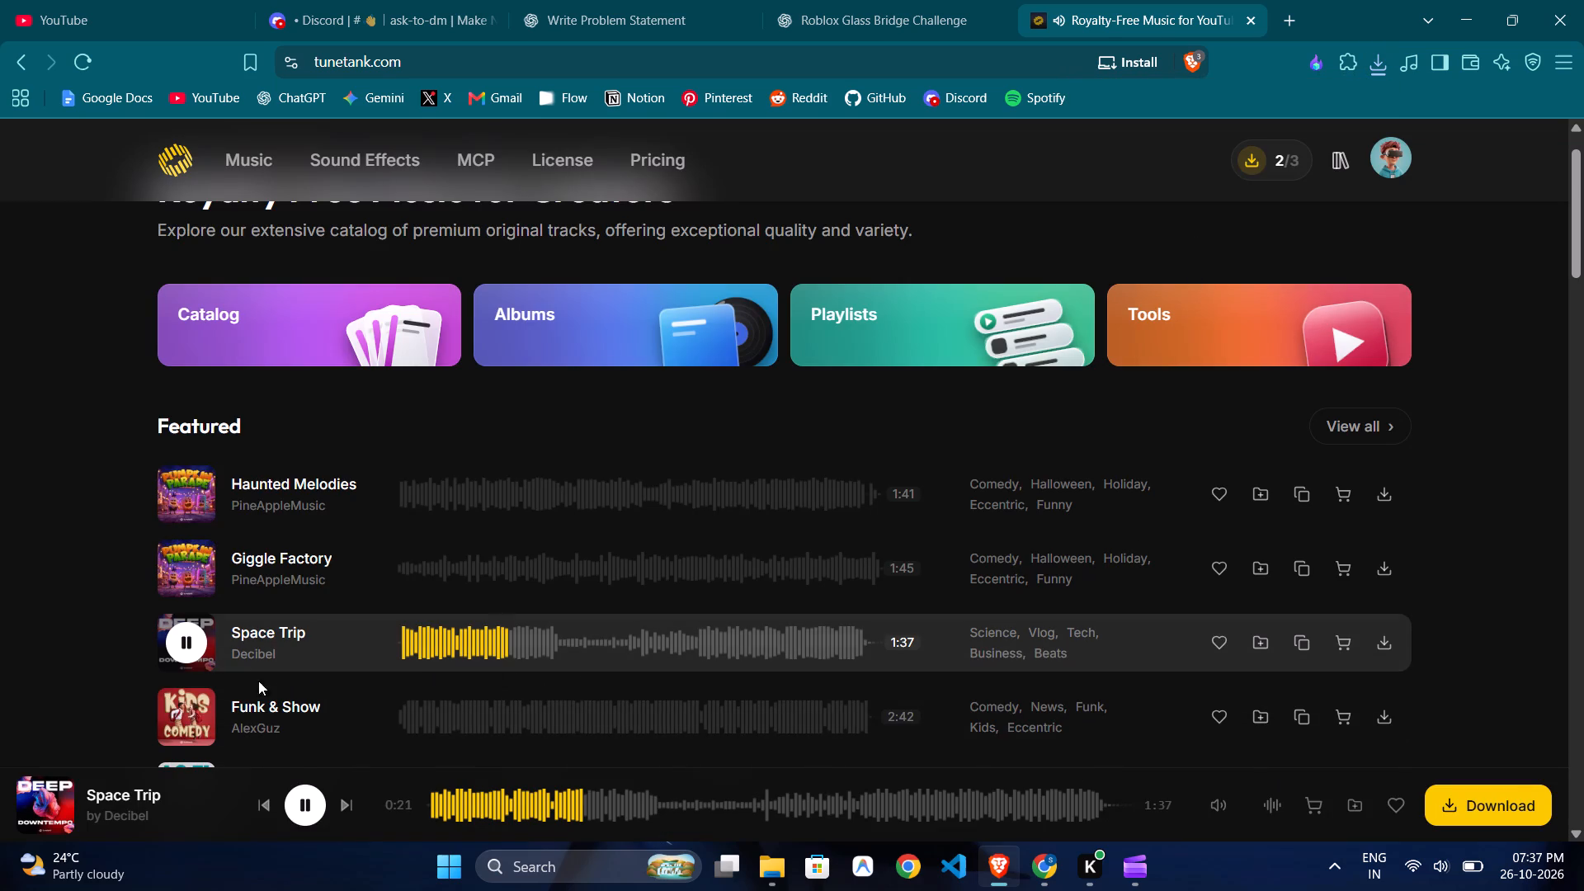
pyautogui.click(302, 816)
# Open the Downloads folder in a new File Explorer tab and listen to m1, closing the player when done.
pyautogui.click(779, 866)
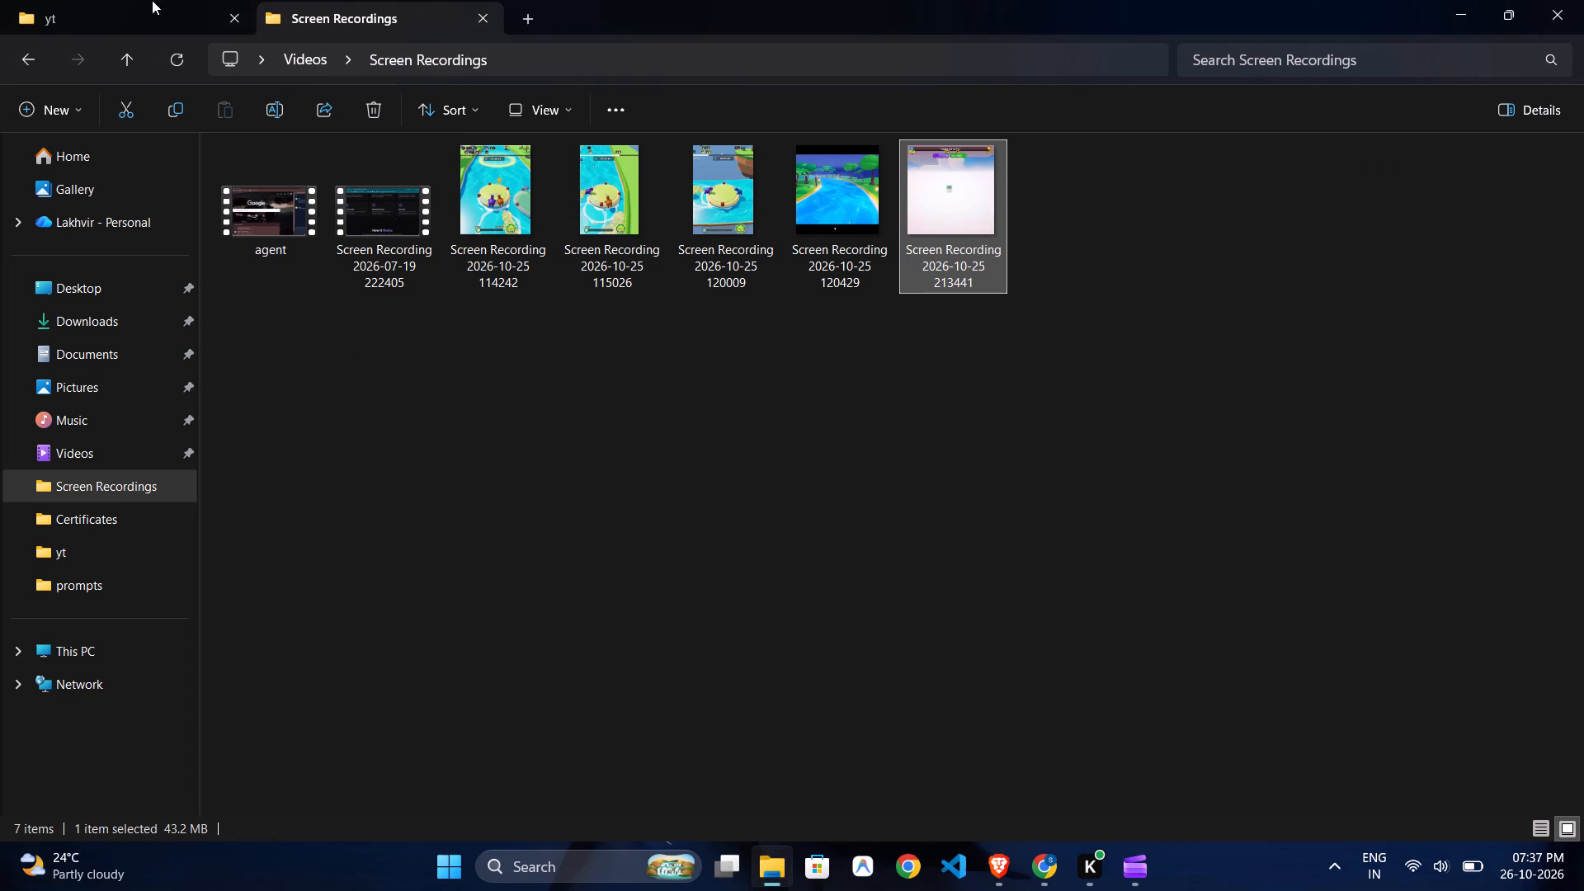
pyautogui.click(524, 26)
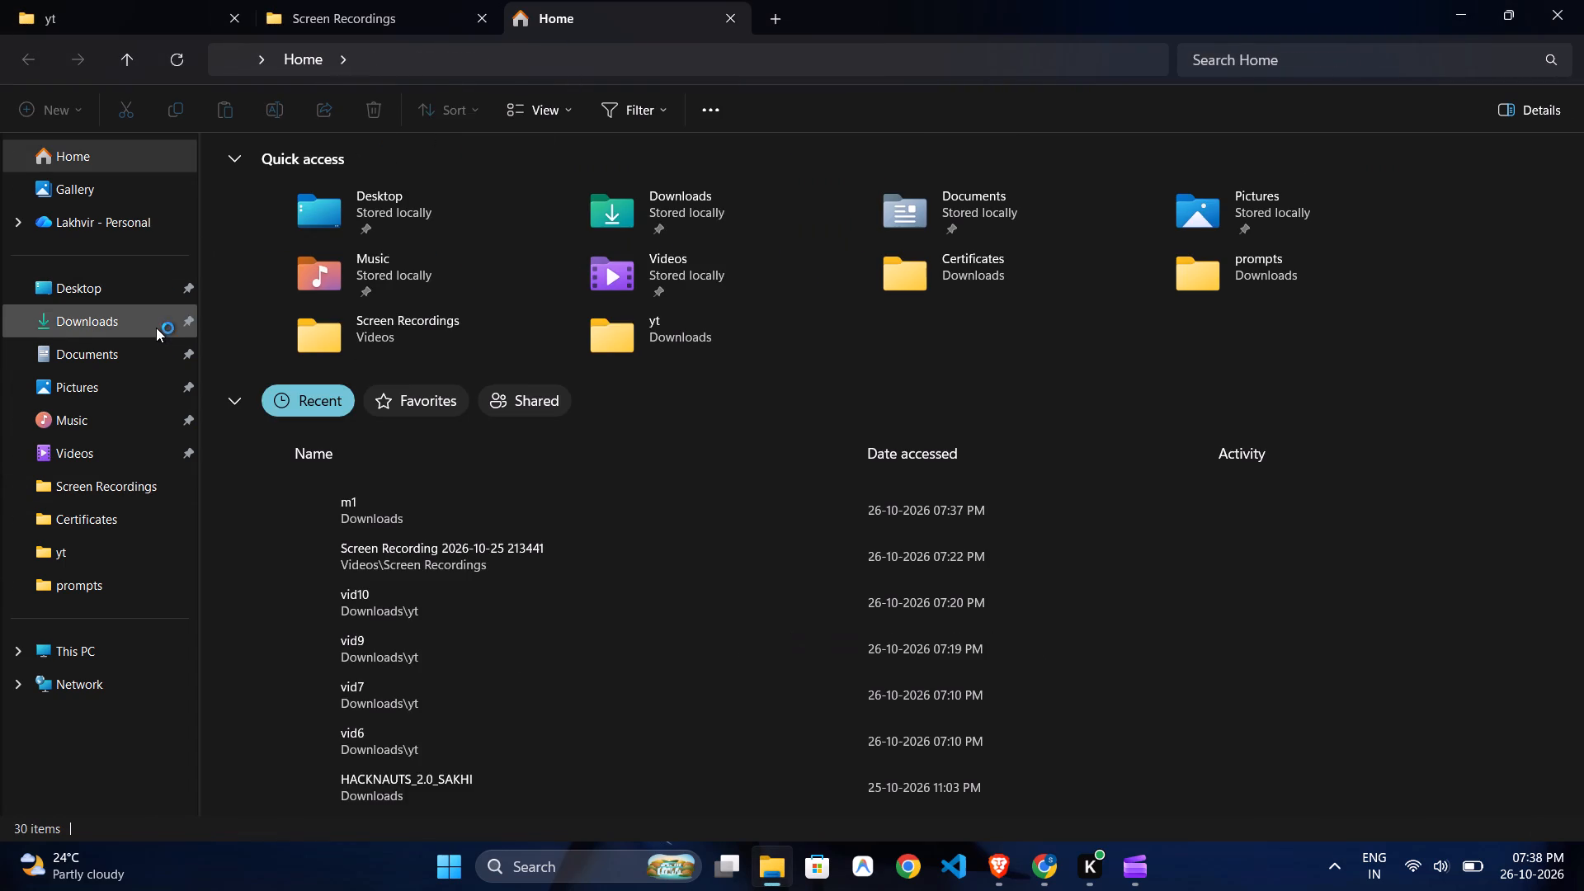
pyautogui.click(156, 328)
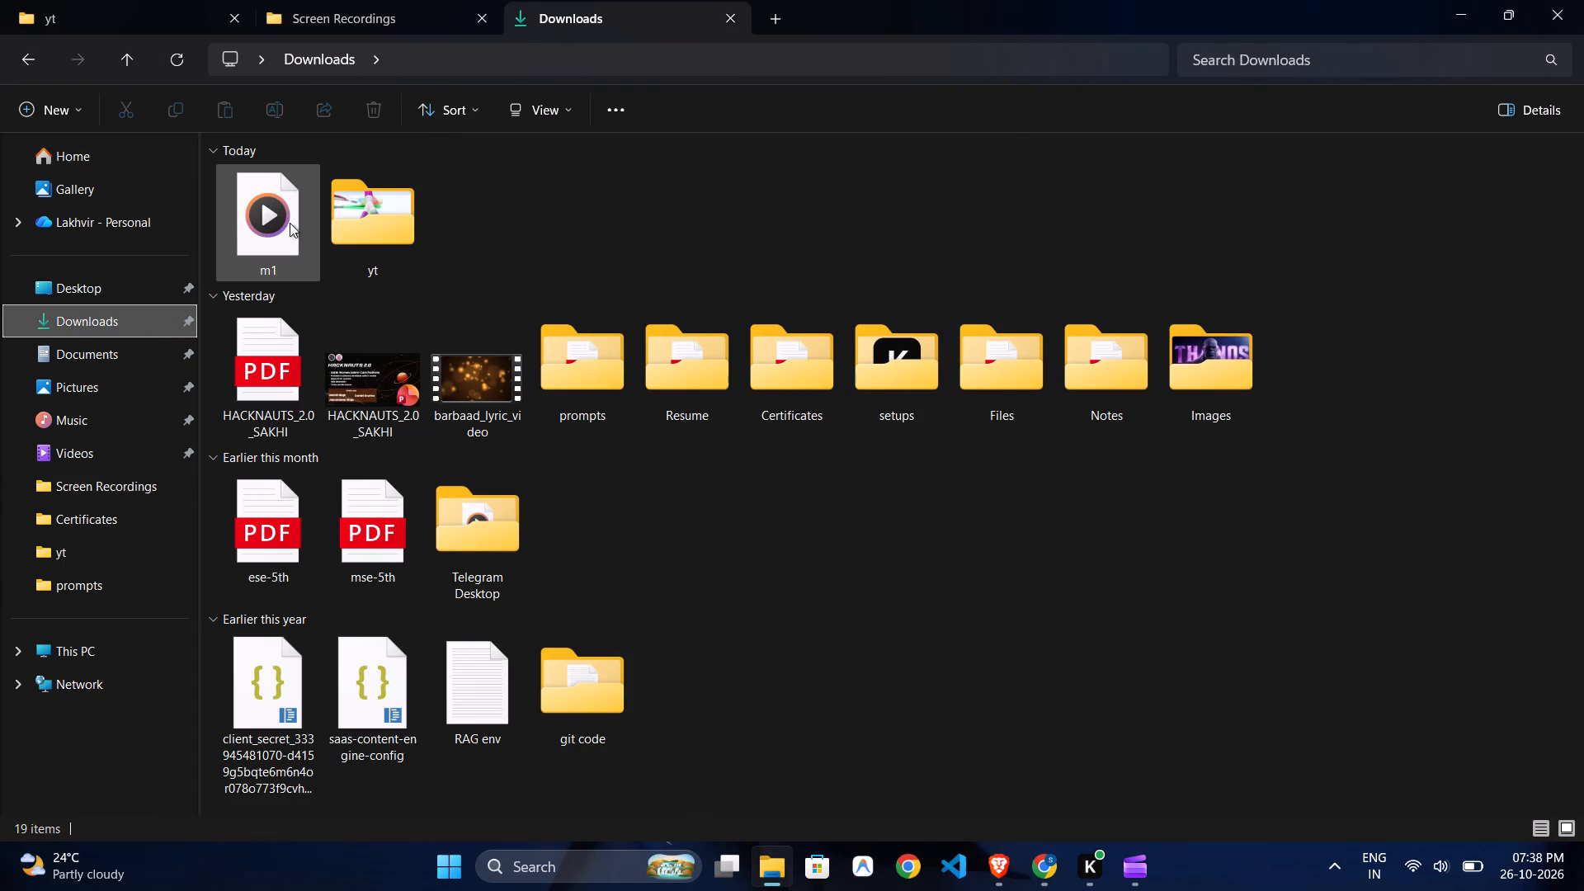
pyautogui.doubleClick(287, 224)
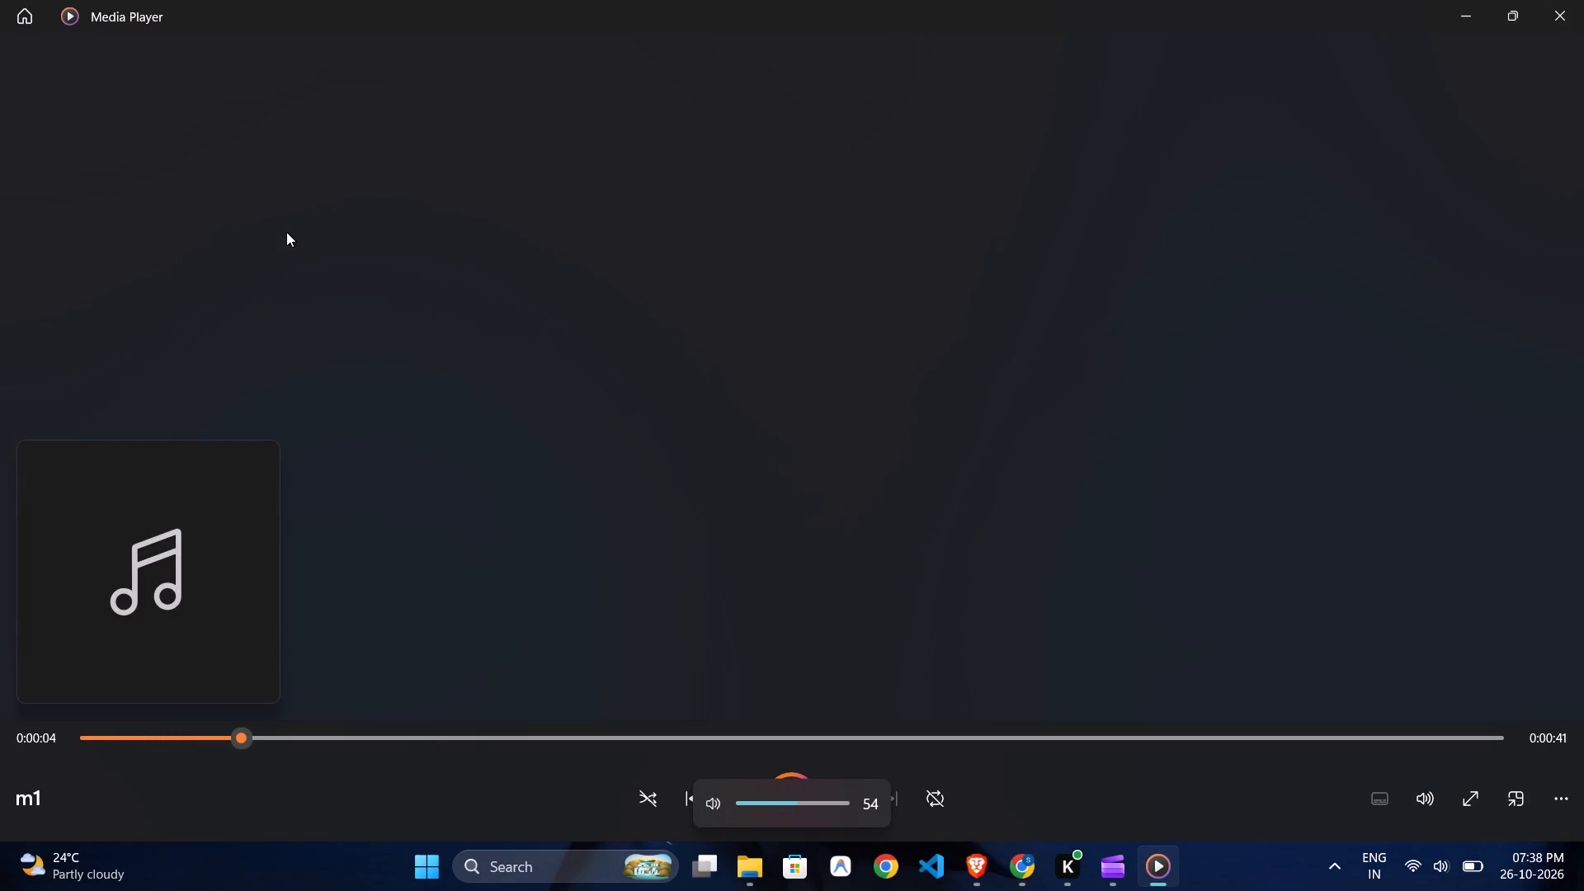
pyautogui.click(1583, 0)
# Return to Tunetank in Brave and preview the featured track Haunted Melodies.
pyautogui.click(1003, 870)
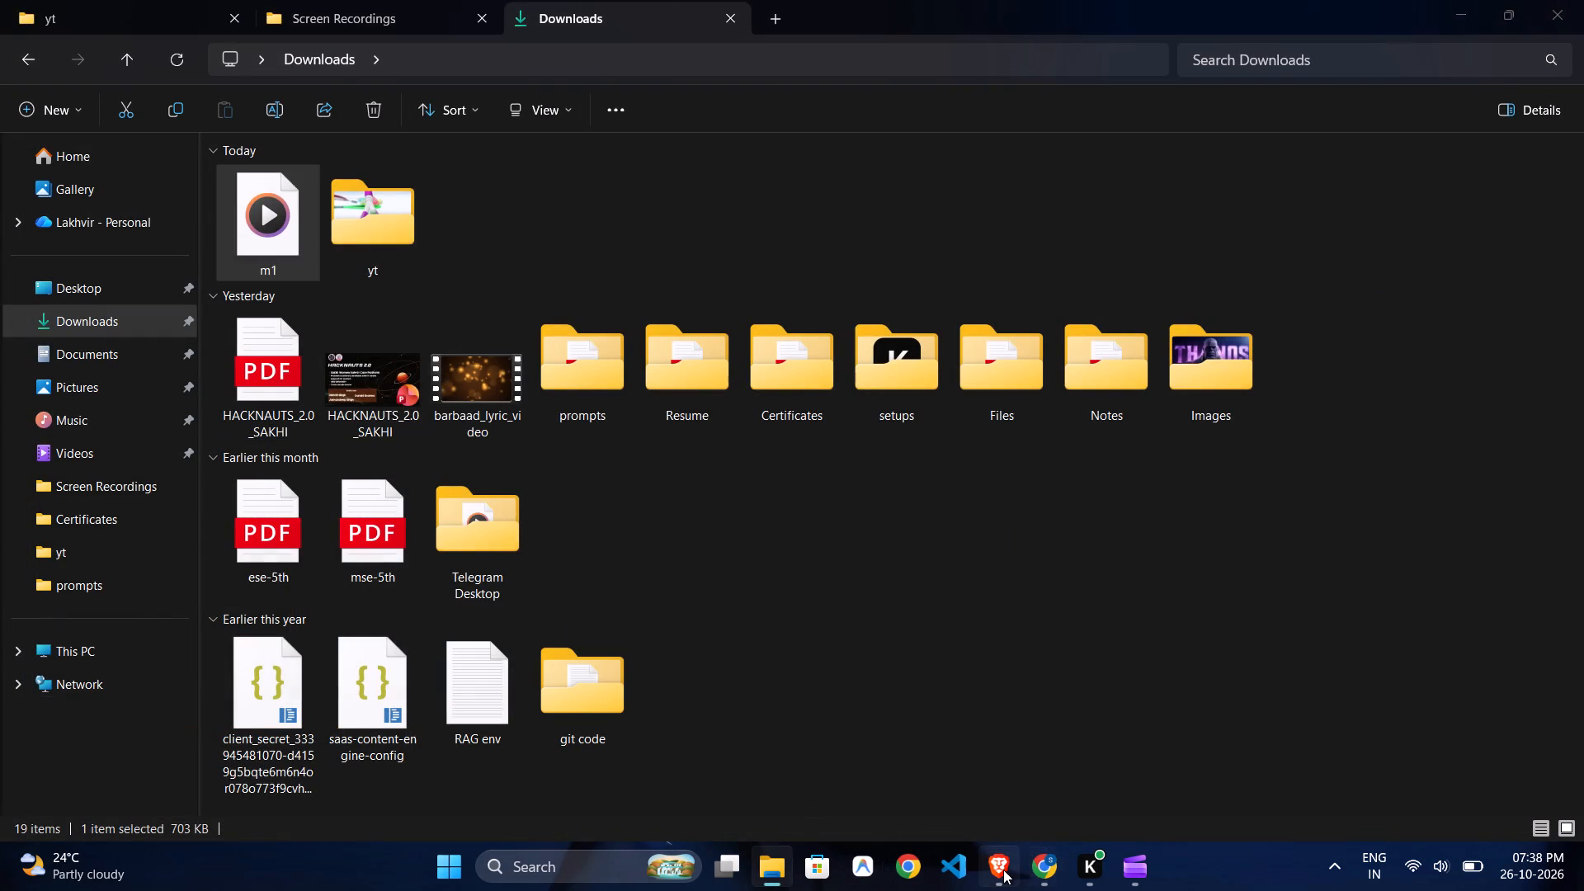
pyautogui.doubleClick(205, 487)
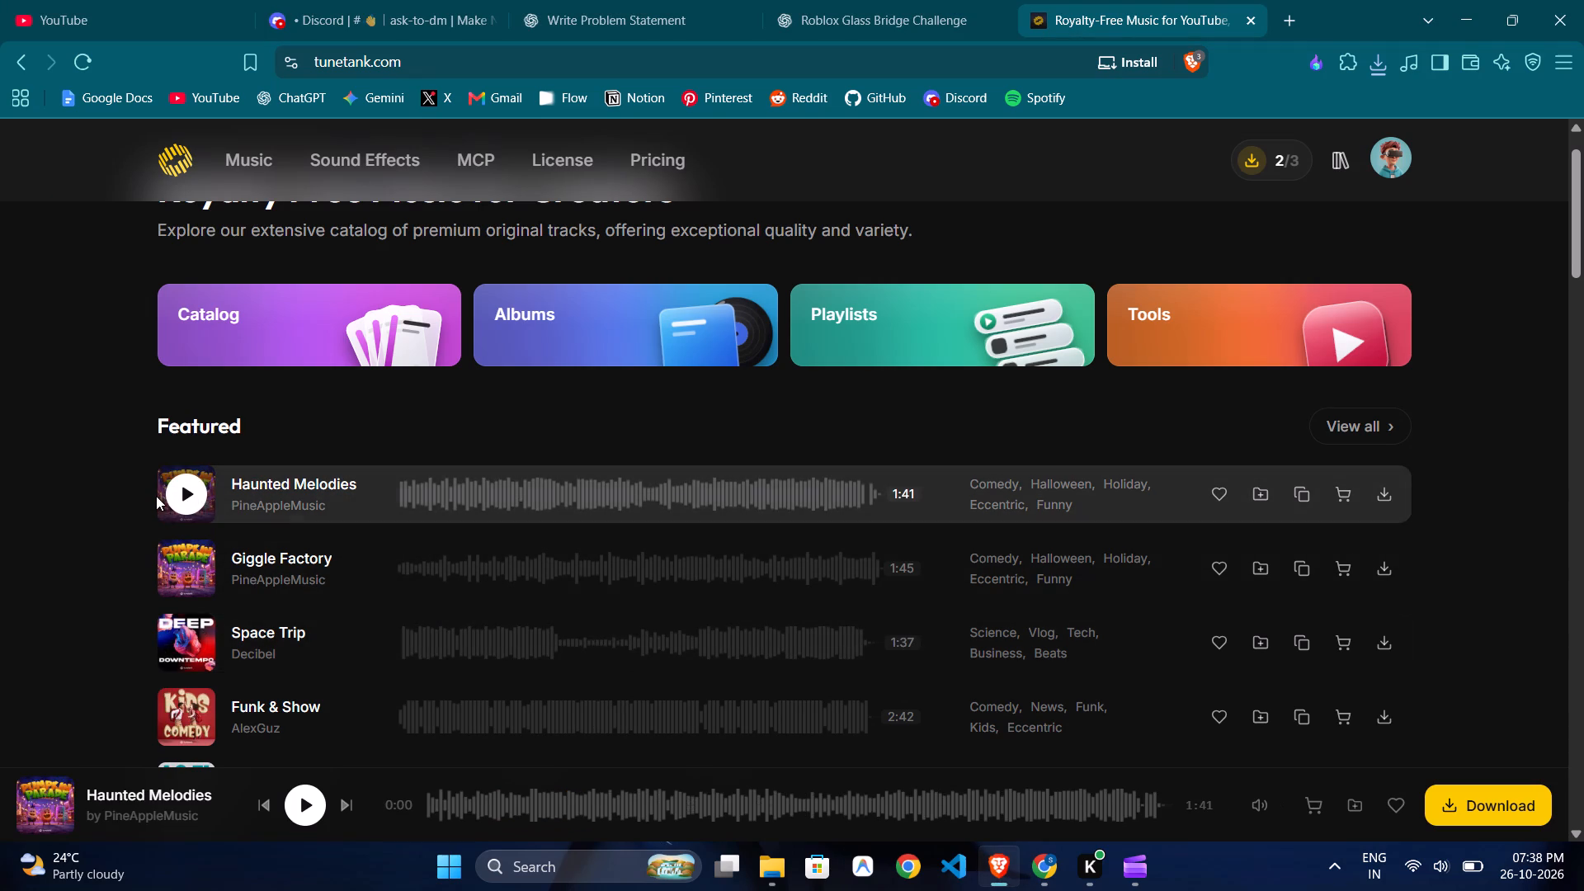
pyautogui.click(178, 497)
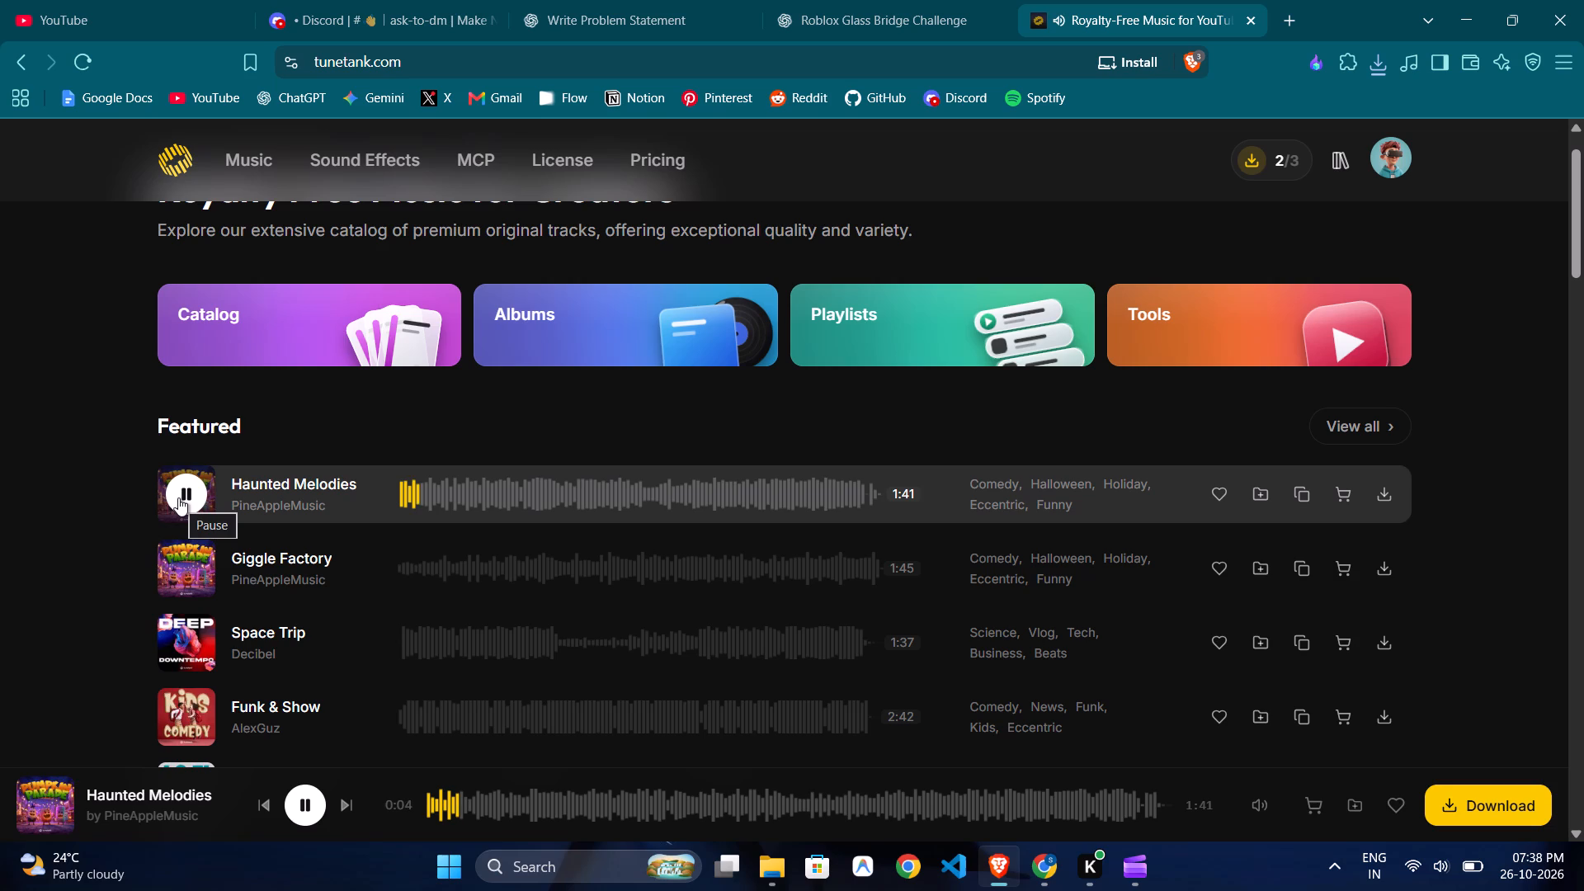
# Download the 0:00–0:45 clip of Haunted Melodies for YouTube use, save it as m2 in Downloads, and stop the preview.
pyautogui.click(1450, 801)
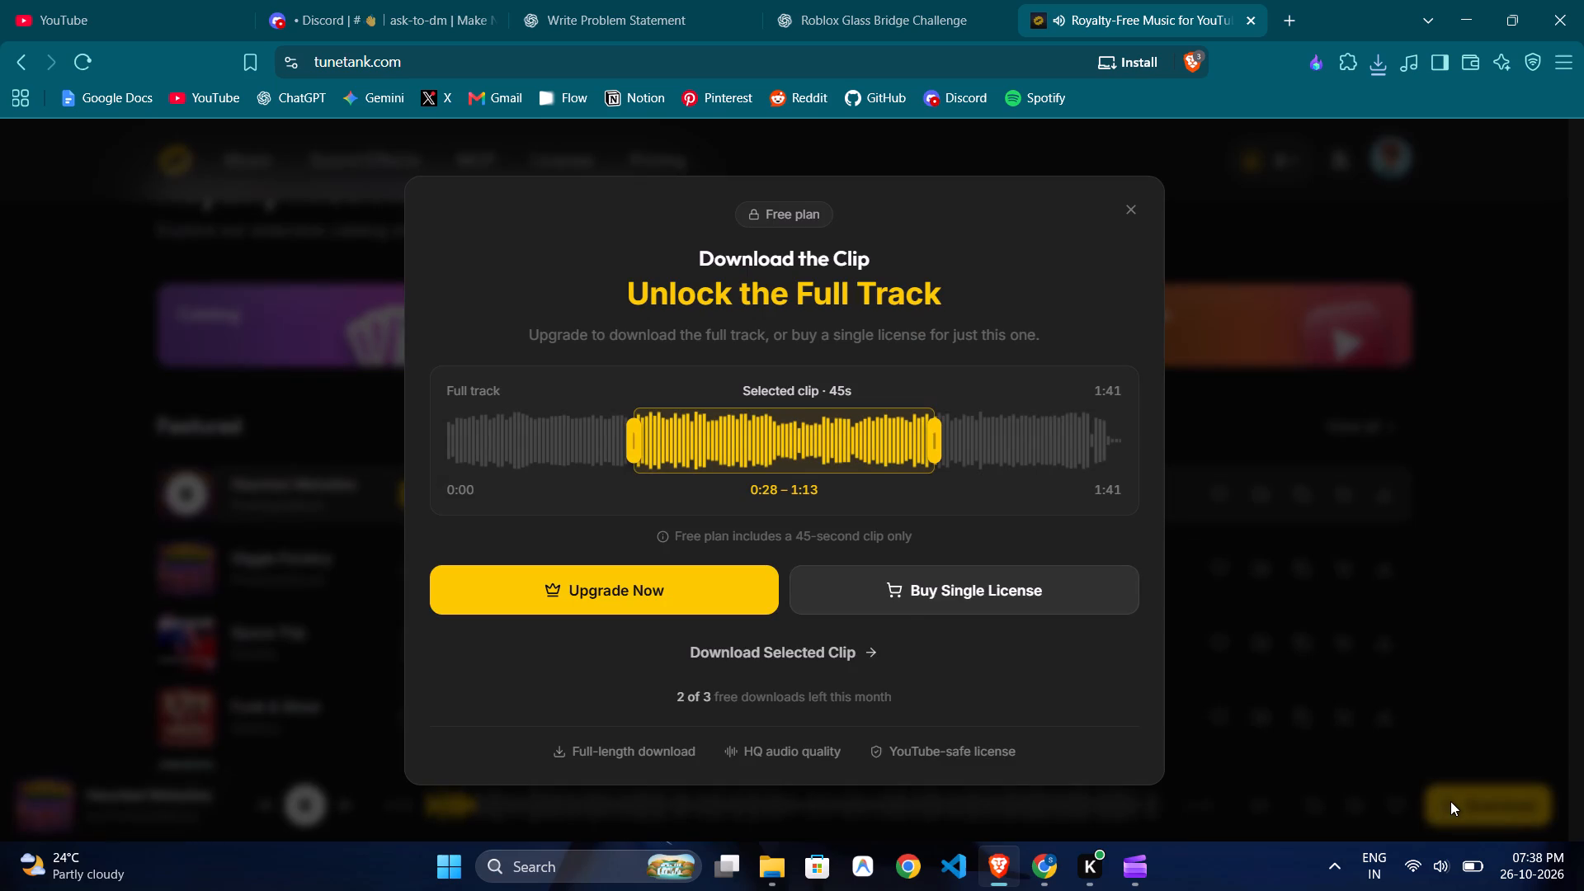
pyautogui.moveTo(857, 430); pyautogui.dragTo(737, 457)
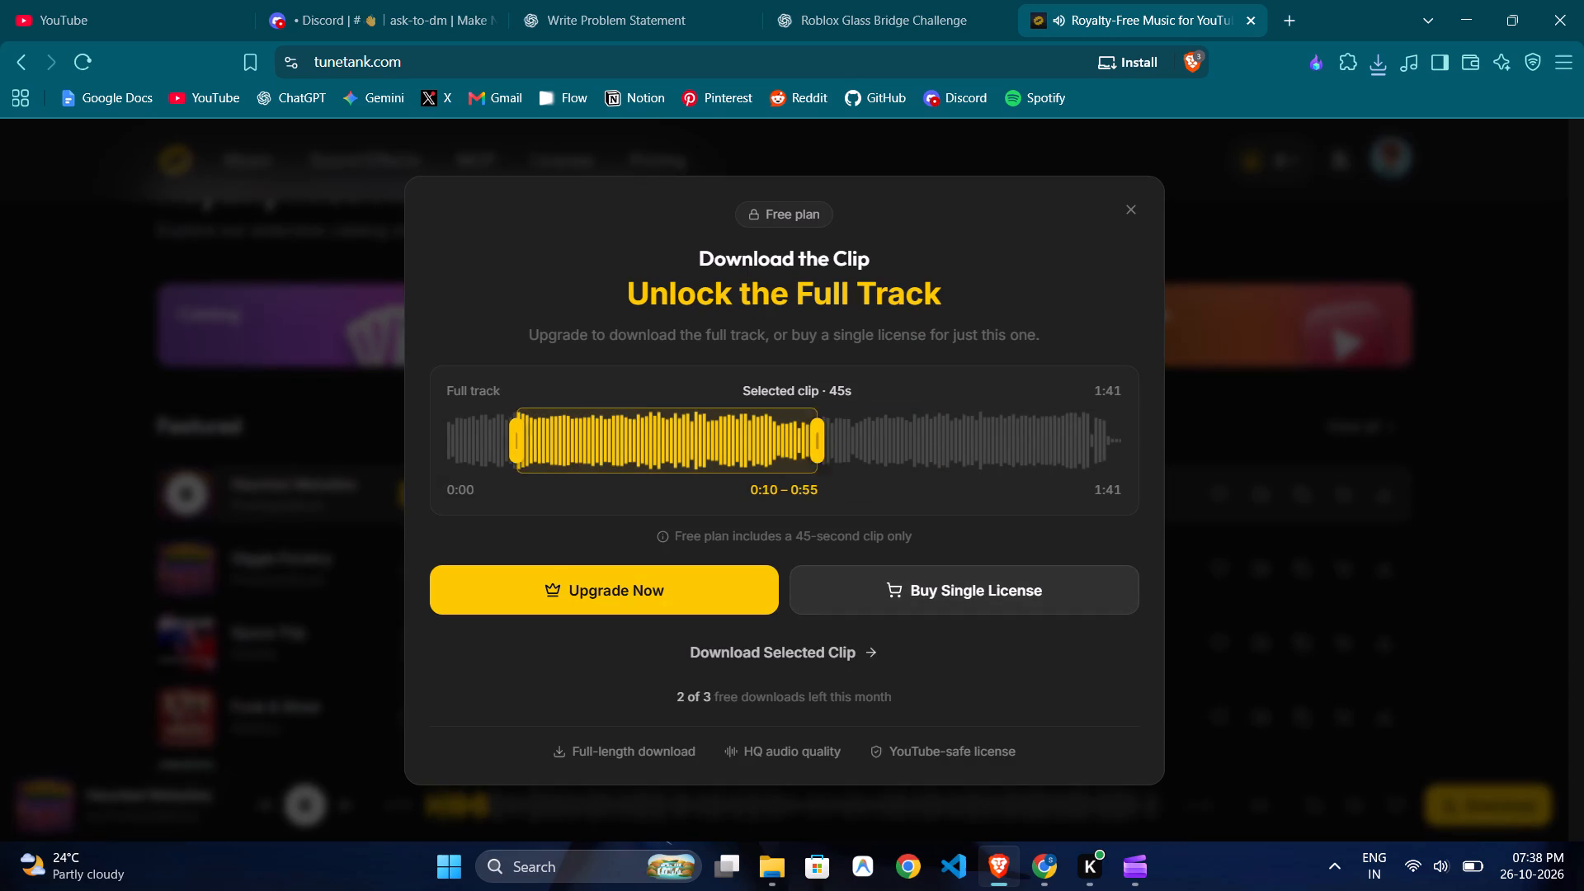
pyautogui.moveTo(737, 457); pyautogui.dragTo(551, 447)
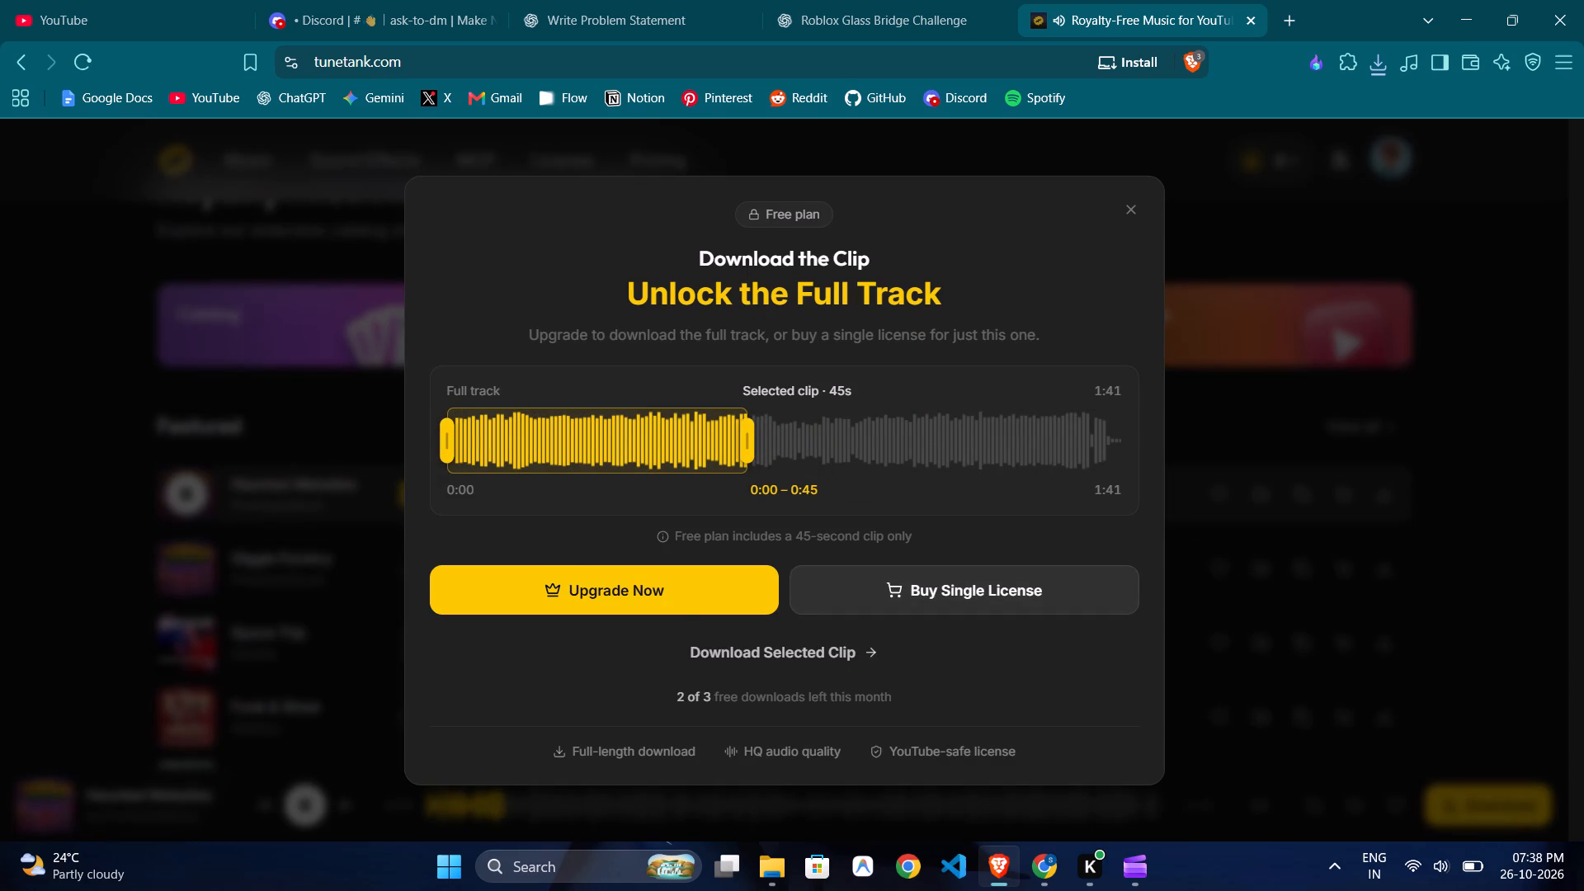
pyautogui.click(769, 651)
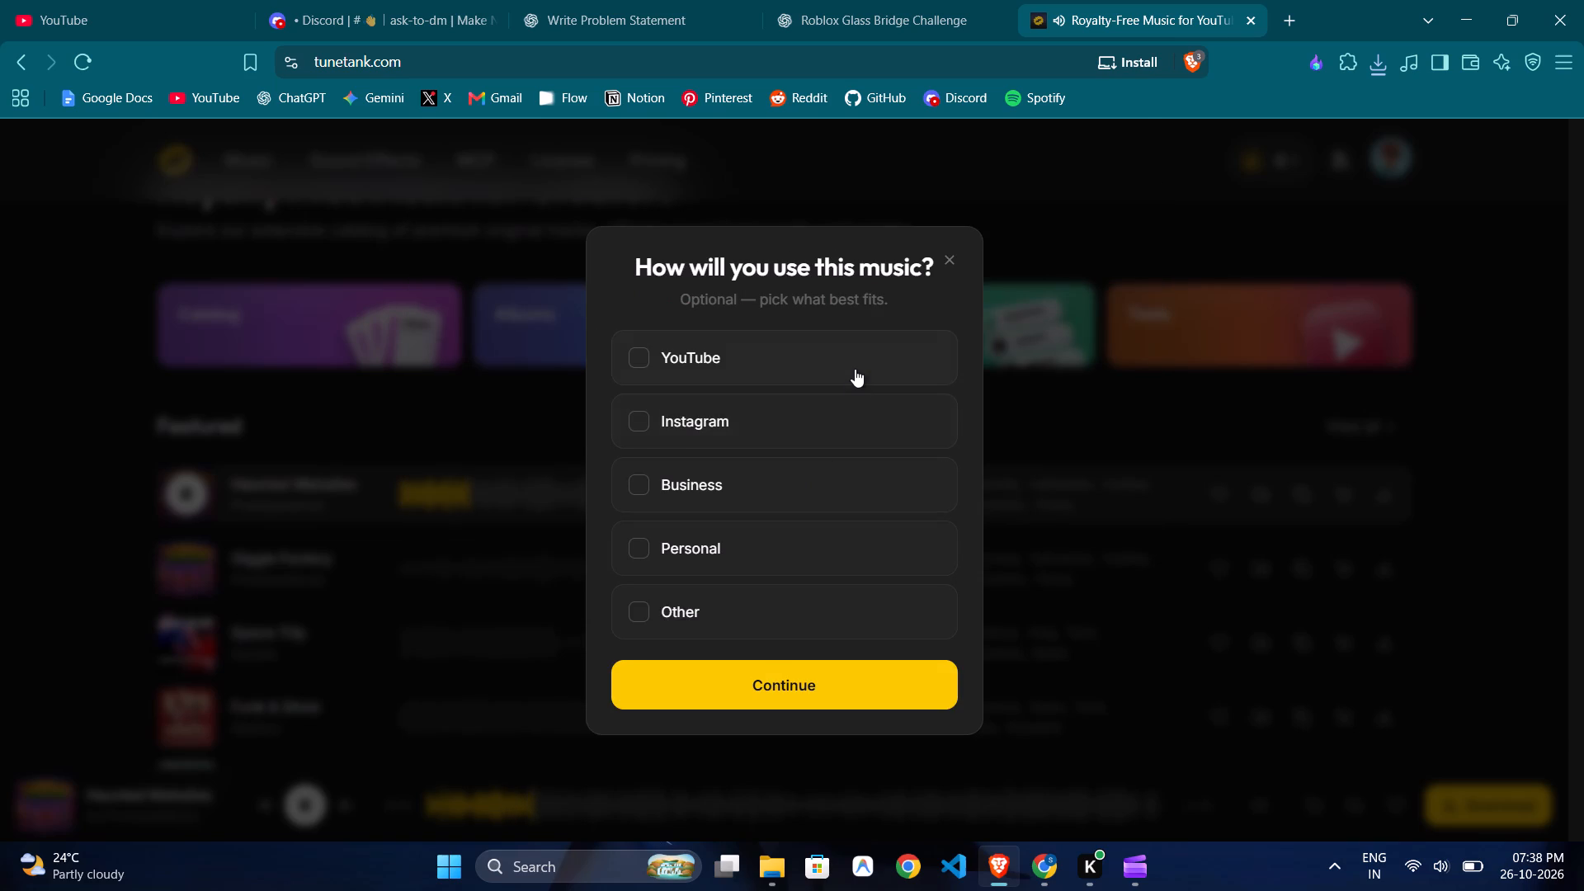
pyautogui.click(855, 369)
pyautogui.click(851, 702)
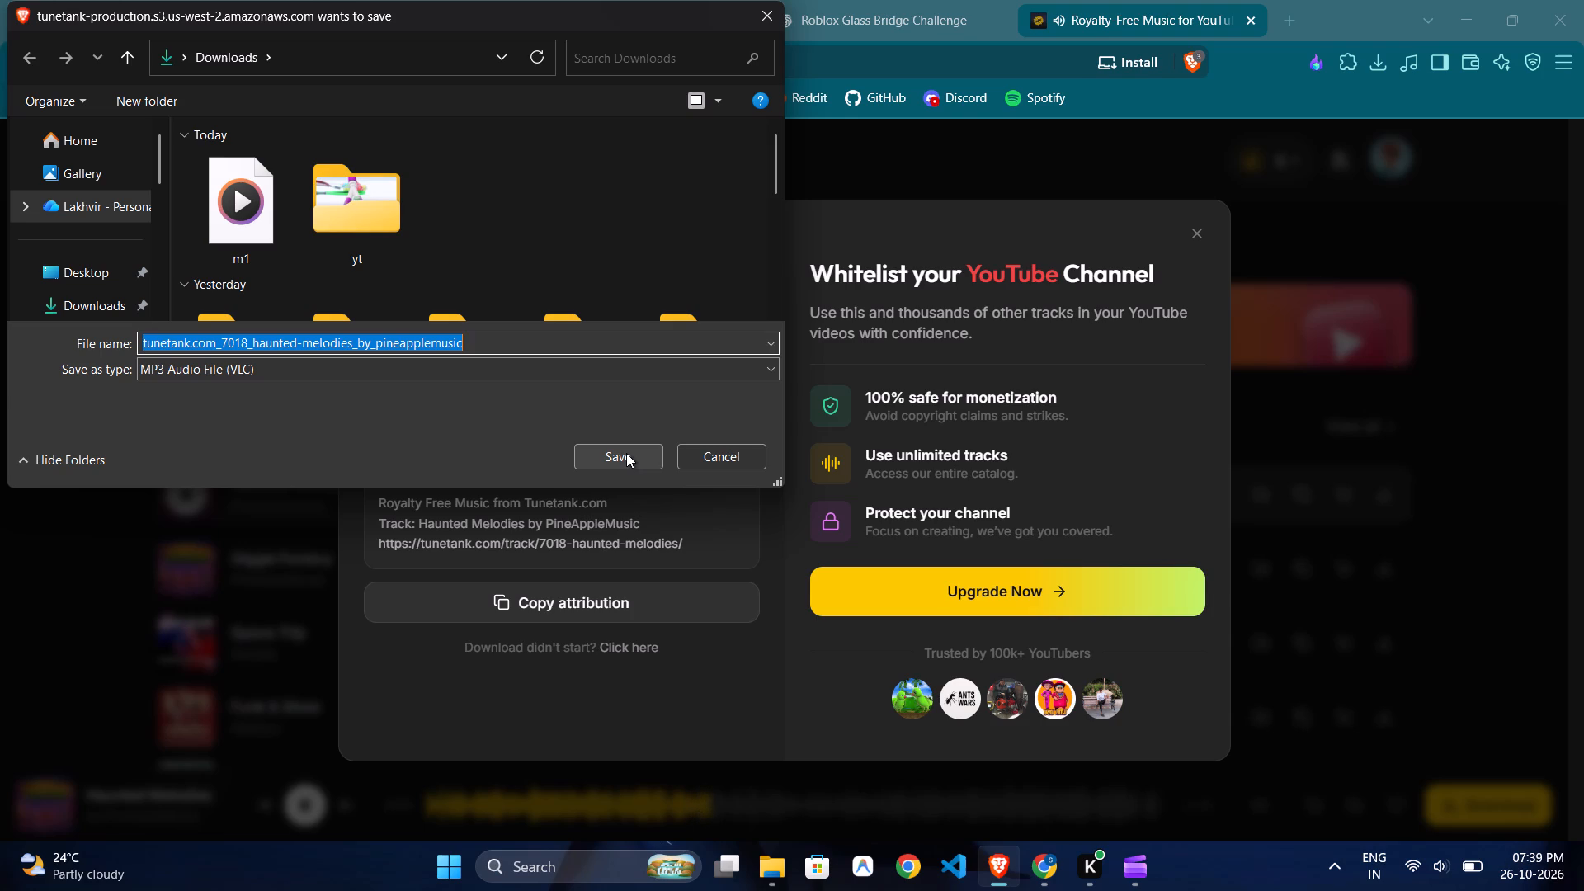
pyautogui.write('m2')
pyautogui.press('Return')
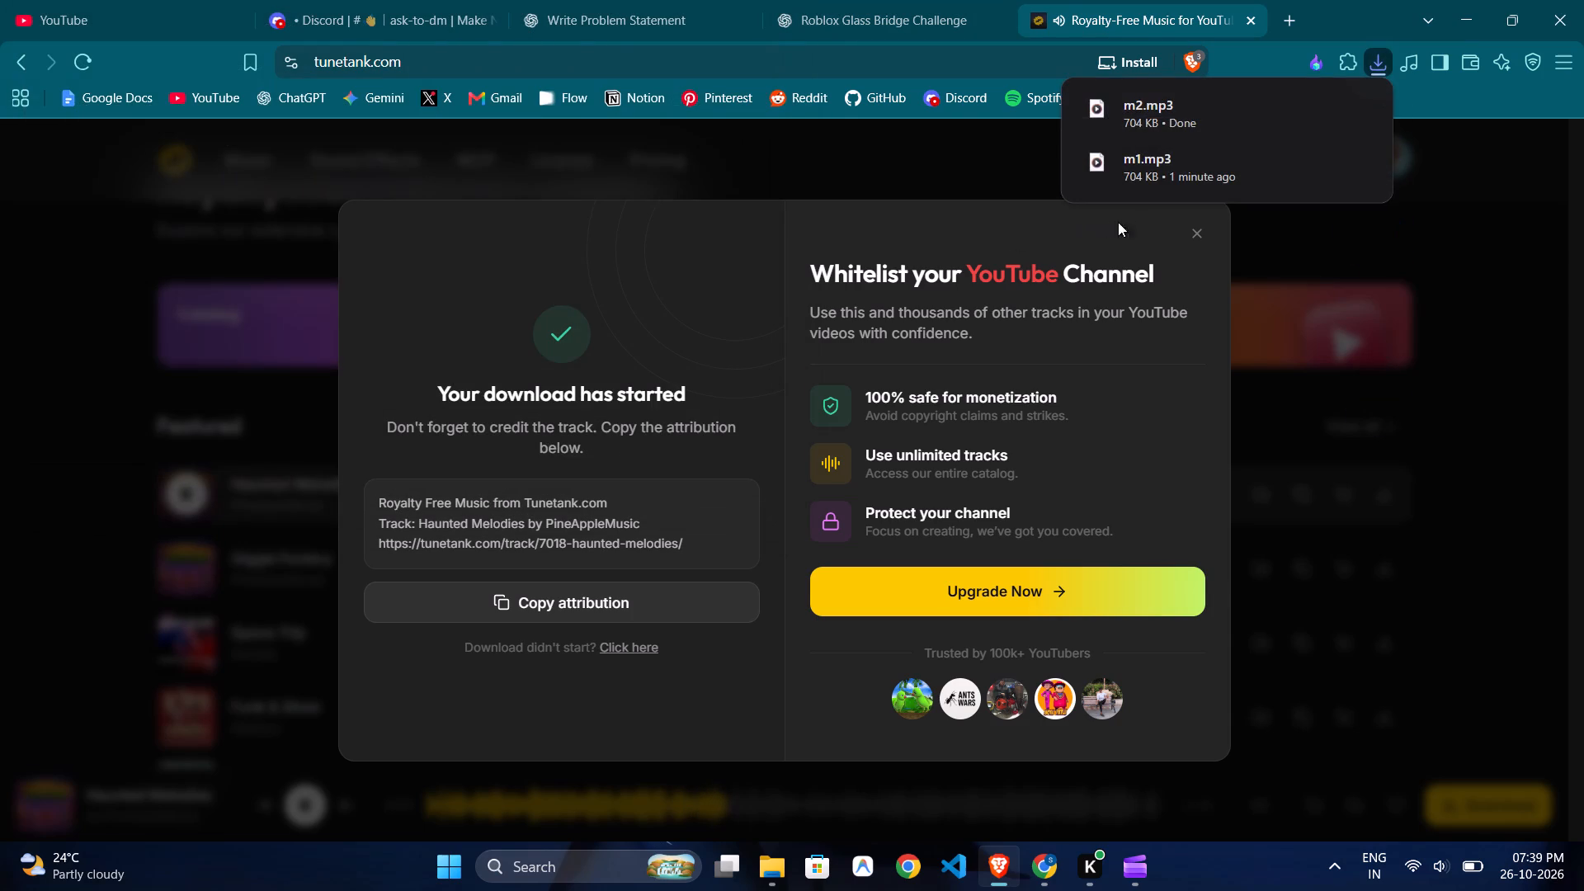
pyautogui.click(1201, 232)
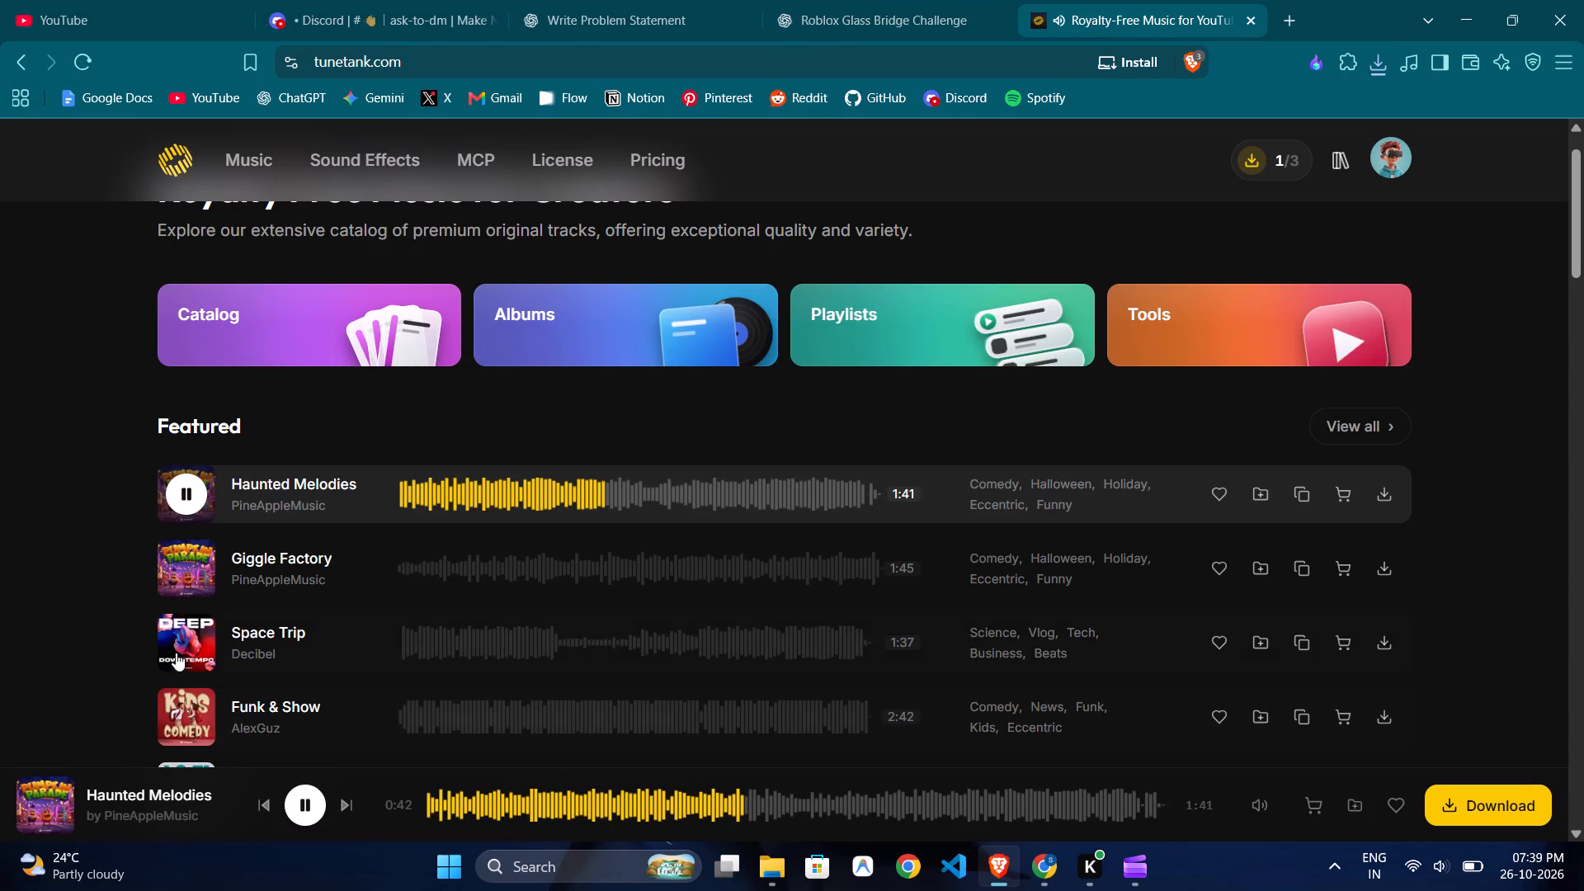
pyautogui.click(312, 799)
# Add m1 from Downloads to the audio track of the Clipchamp project and align it with the video's start at 0:00.
pyautogui.click(1128, 874)
pyautogui.click(704, 727)
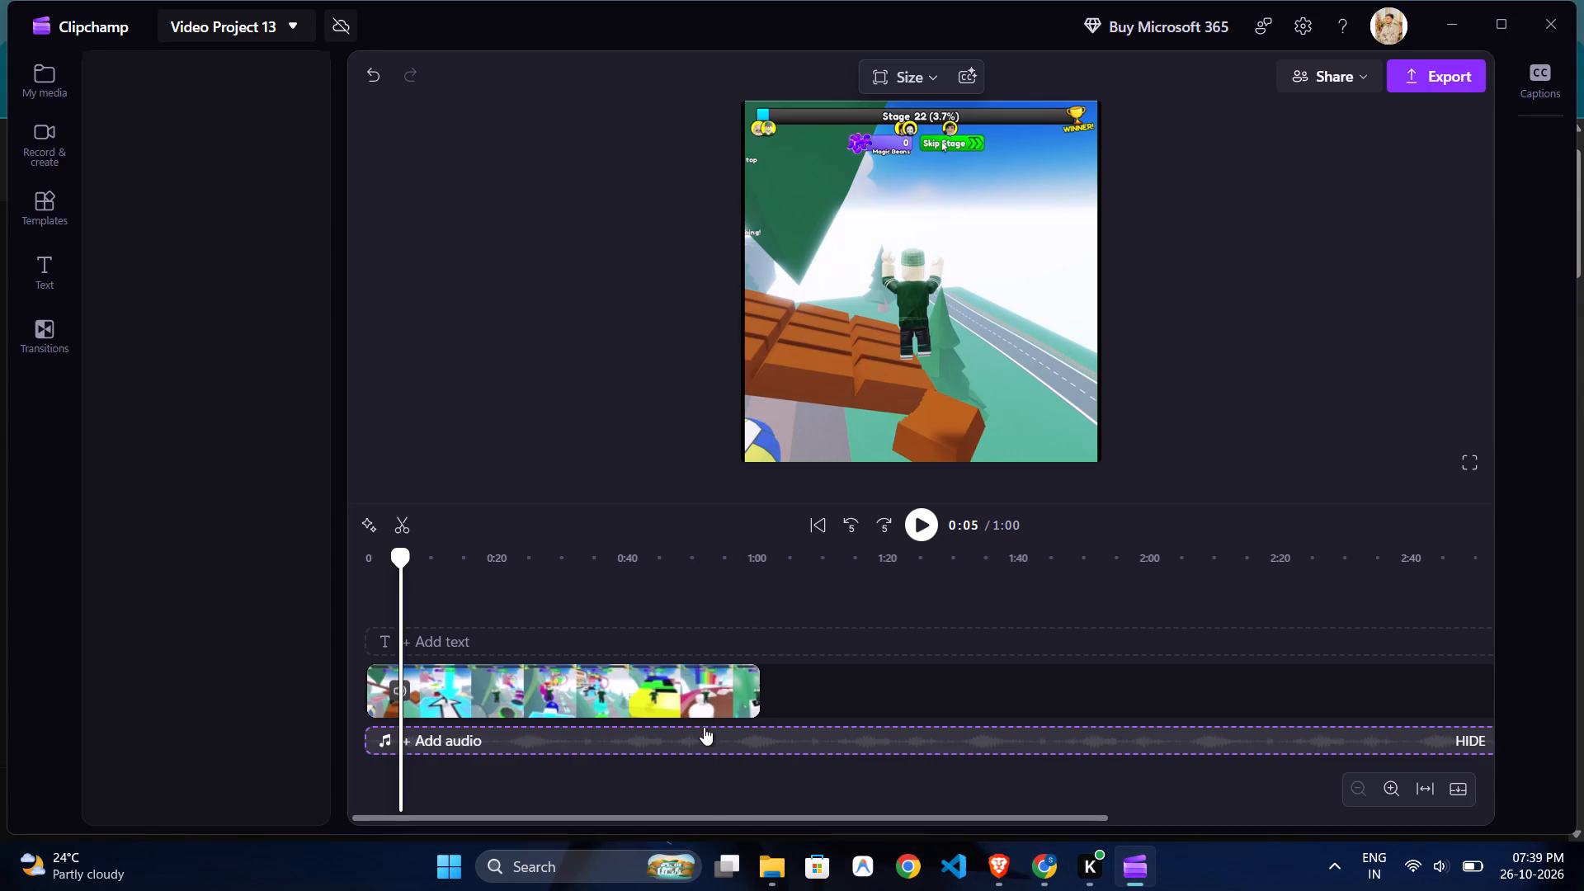
pyautogui.click(513, 740)
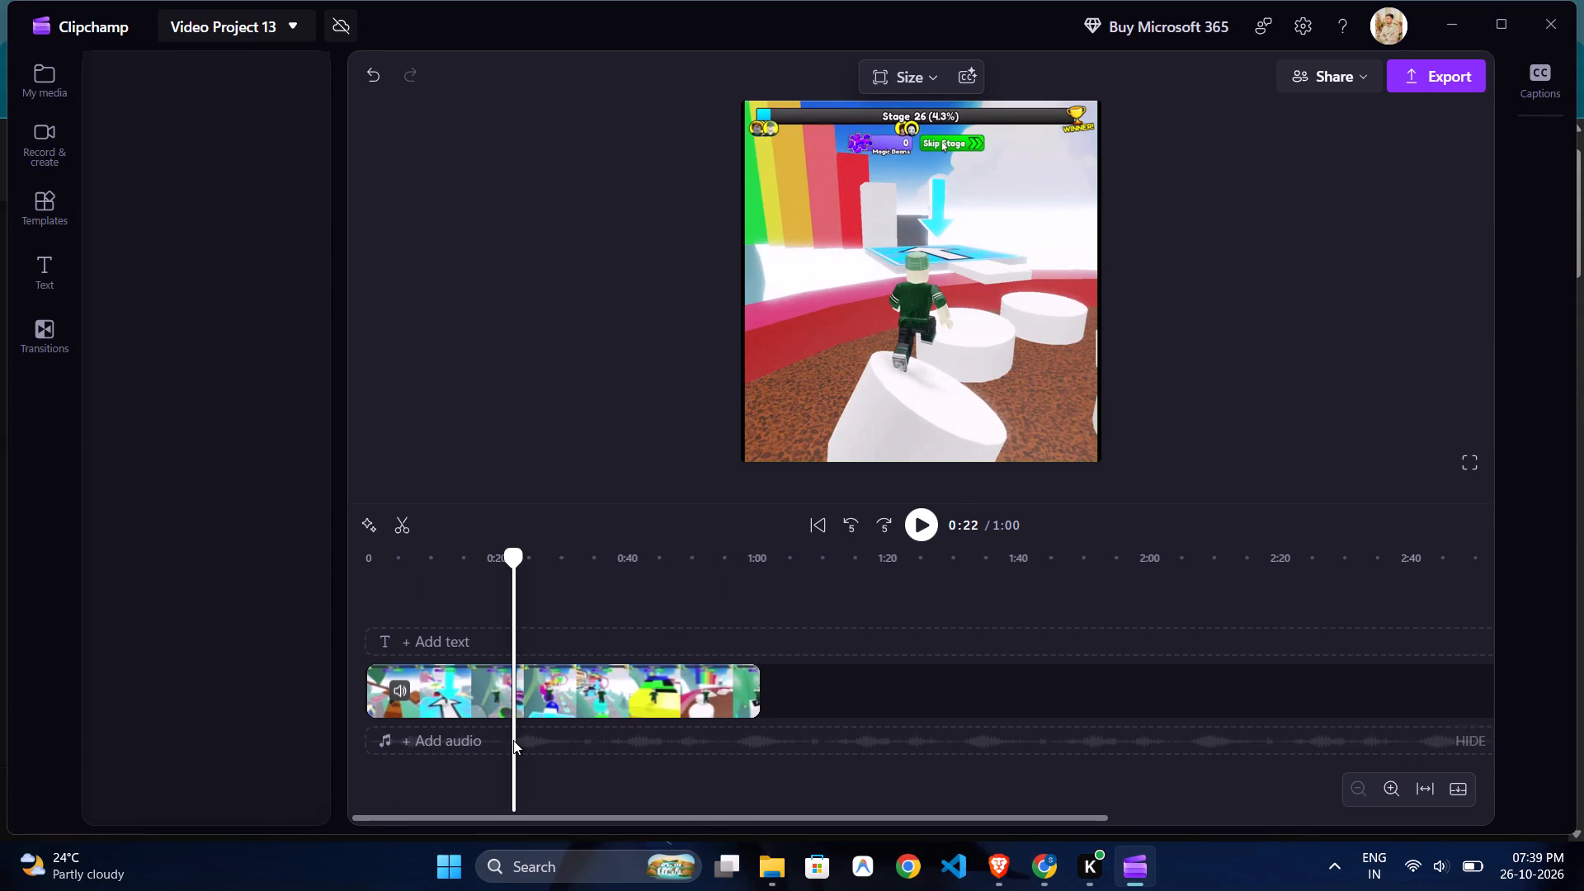
pyautogui.click(766, 867)
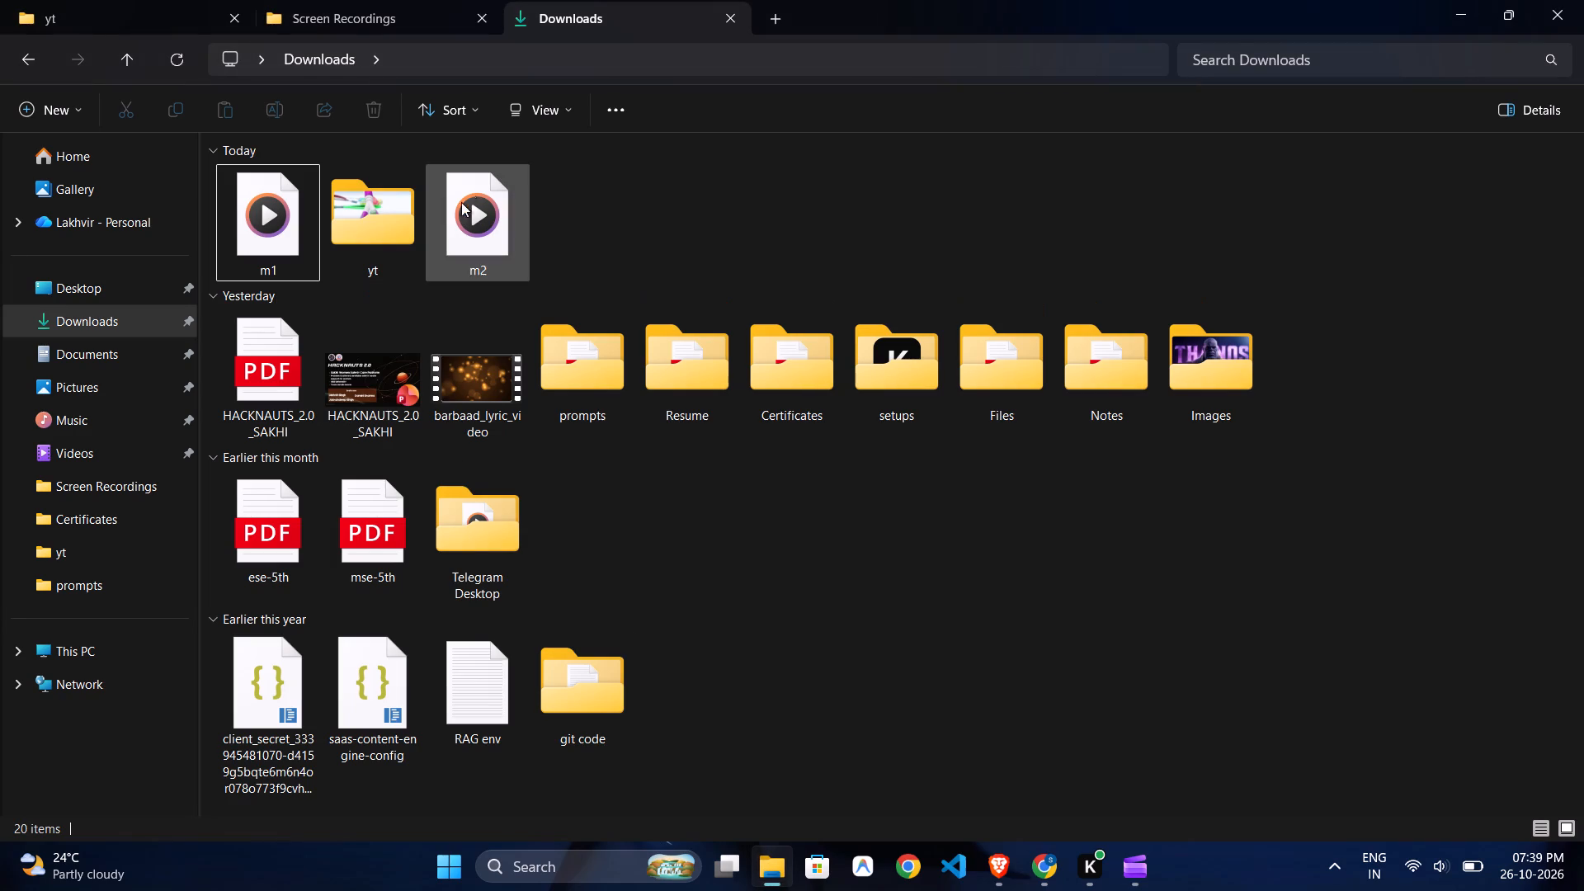
pyautogui.moveTo(272, 222); pyautogui.dragTo(1105, 840)
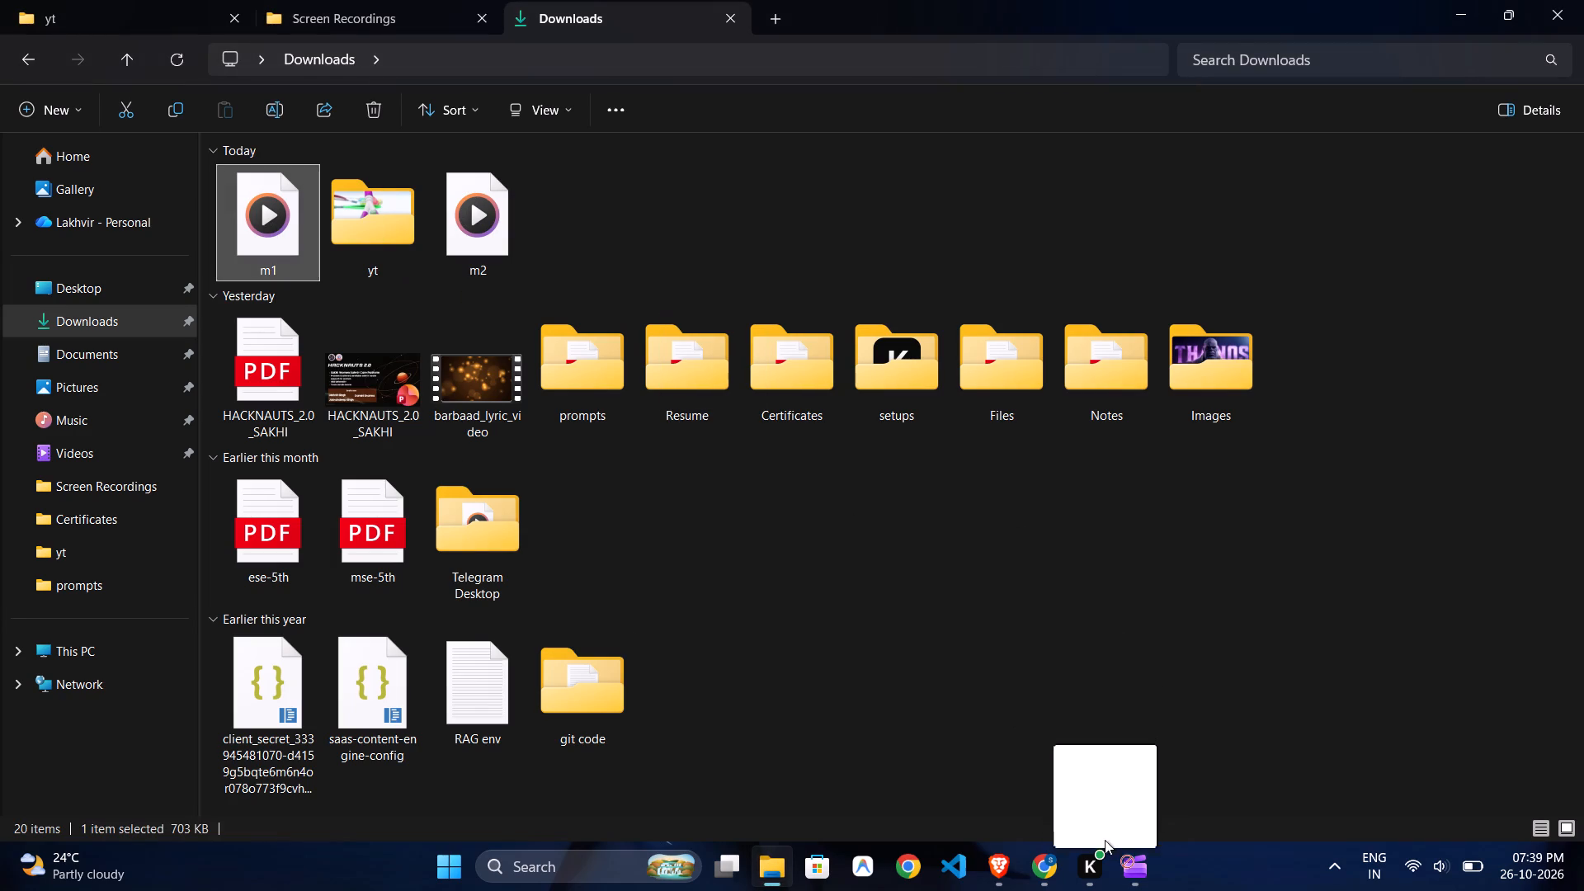
pyautogui.moveTo(1105, 840); pyautogui.dragTo(744, 738)
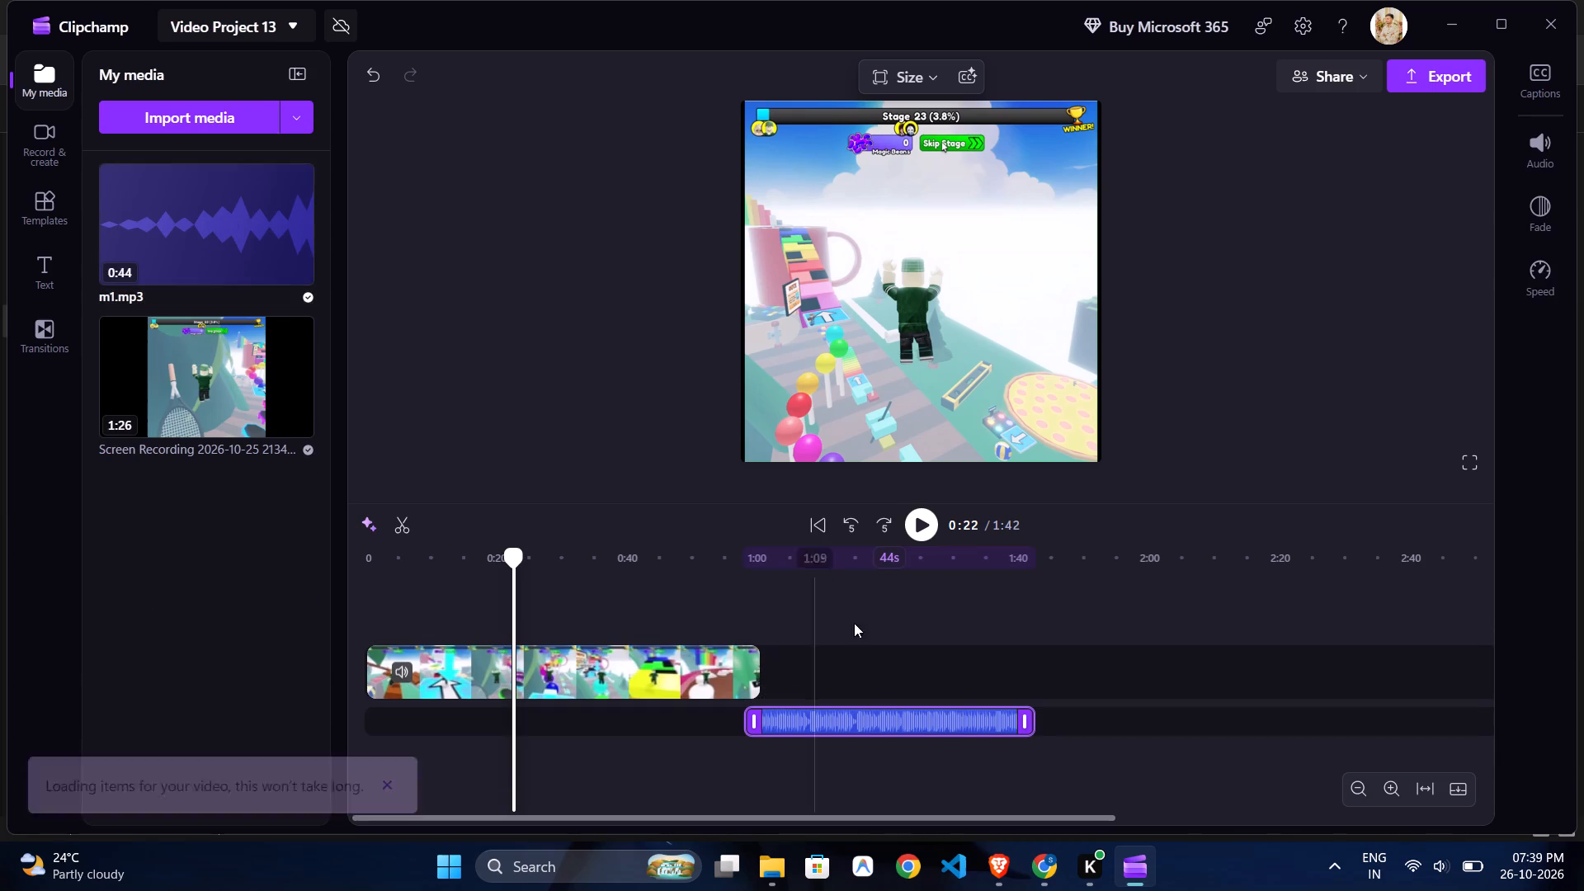
pyautogui.moveTo(900, 722); pyautogui.dragTo(427, 724)
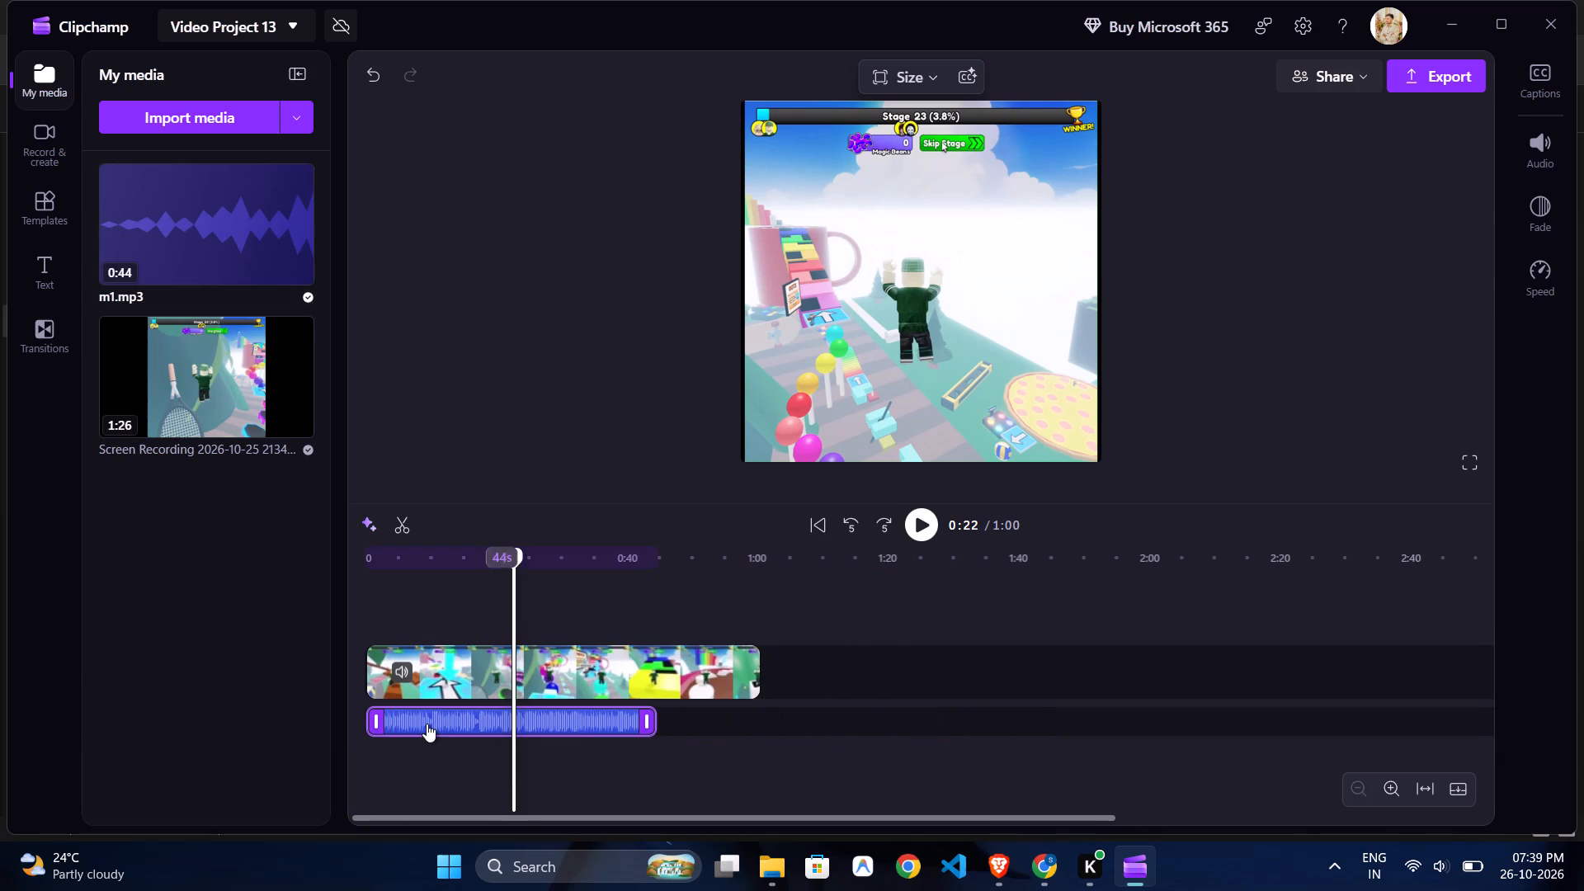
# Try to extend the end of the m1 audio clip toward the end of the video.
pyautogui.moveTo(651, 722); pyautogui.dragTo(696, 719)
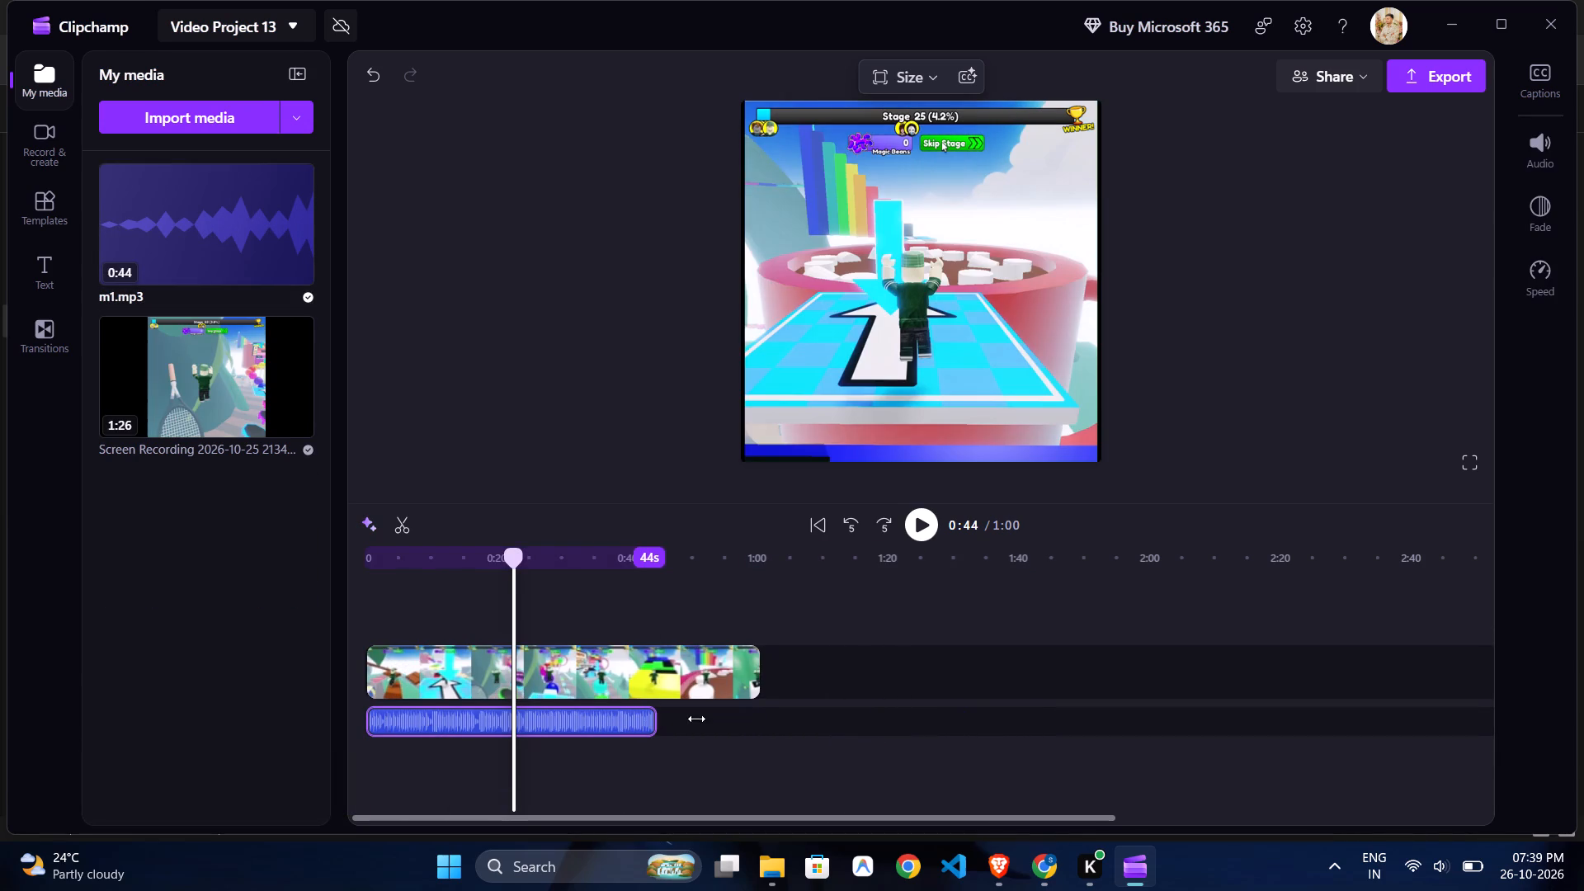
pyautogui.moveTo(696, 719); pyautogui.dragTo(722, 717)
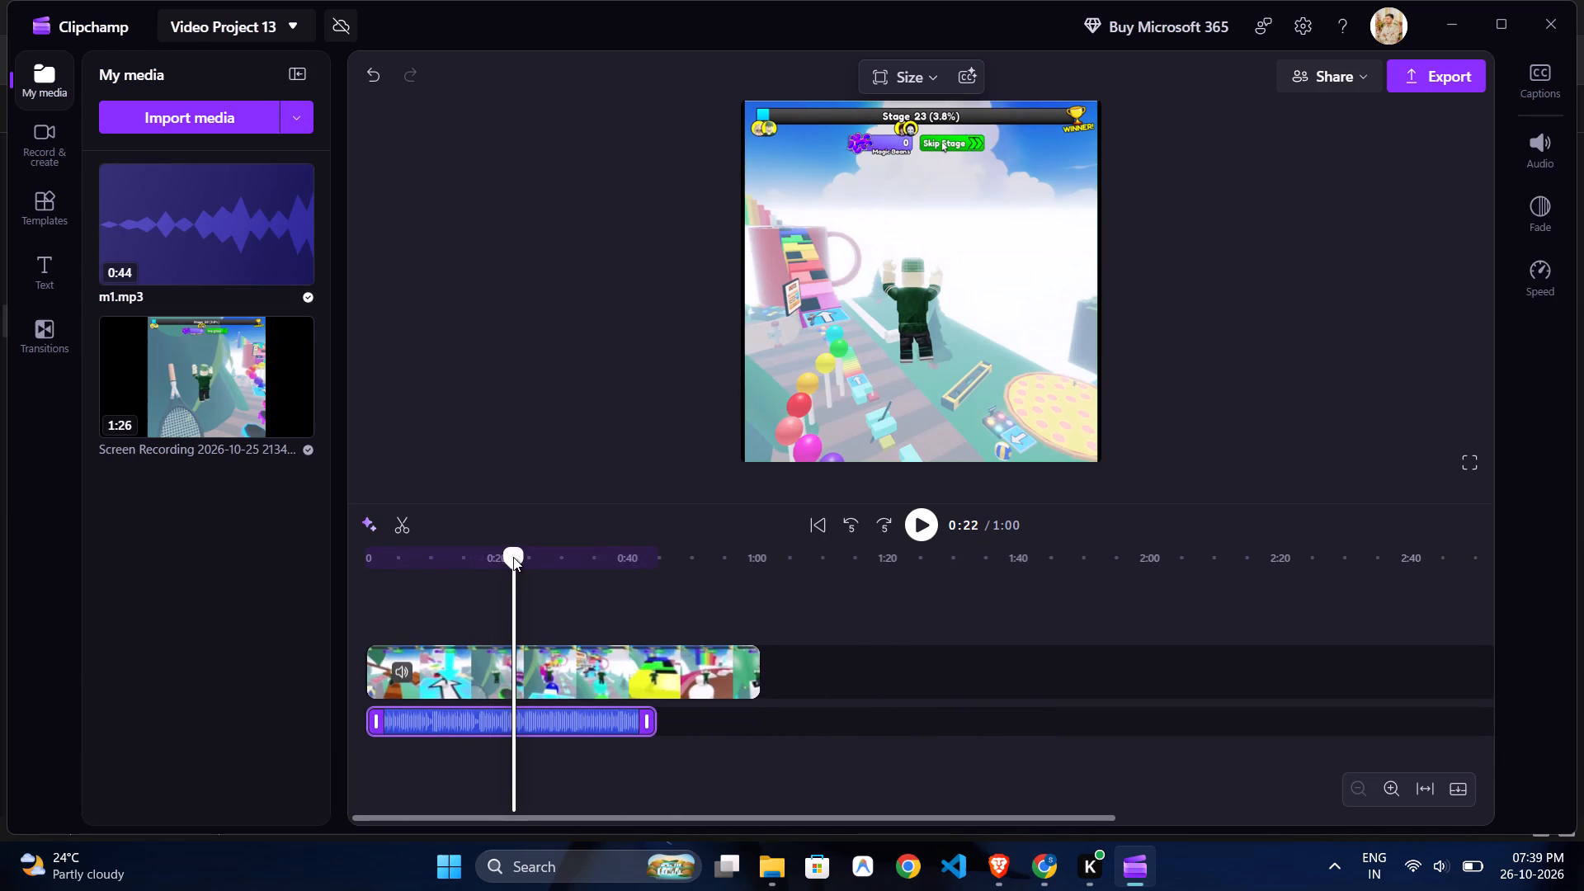
# Move the playhead to the start of the timeline.
pyautogui.moveTo(513, 557); pyautogui.dragTo(367, 565)
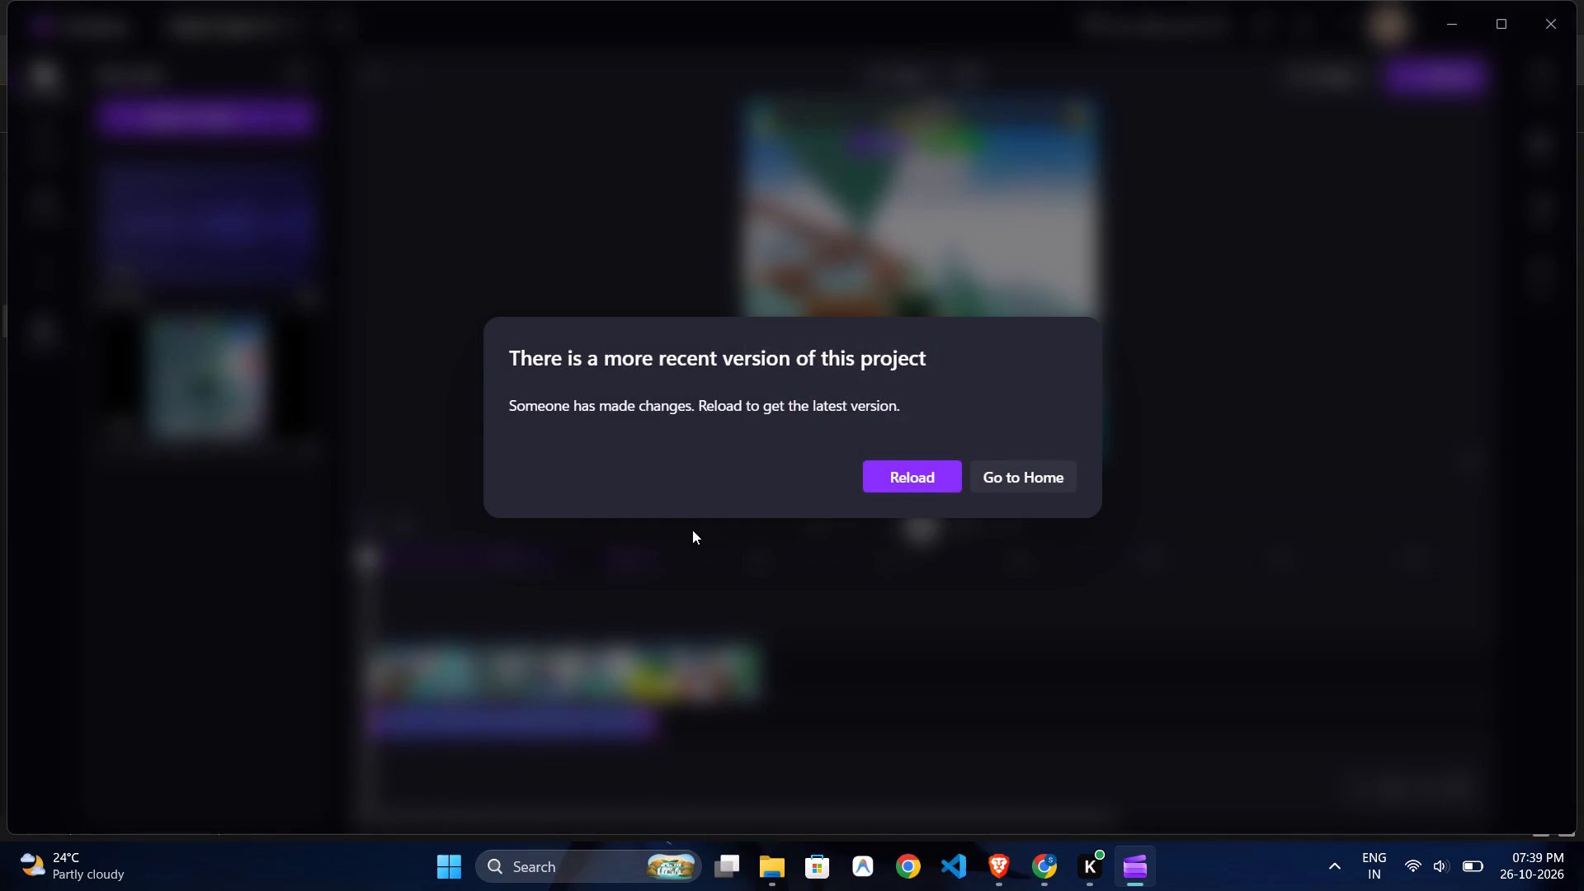
# Reload the latest version of the project, turning on OneDrive backup for its media and confirming the site reload.
pyautogui.click(1137, 262)
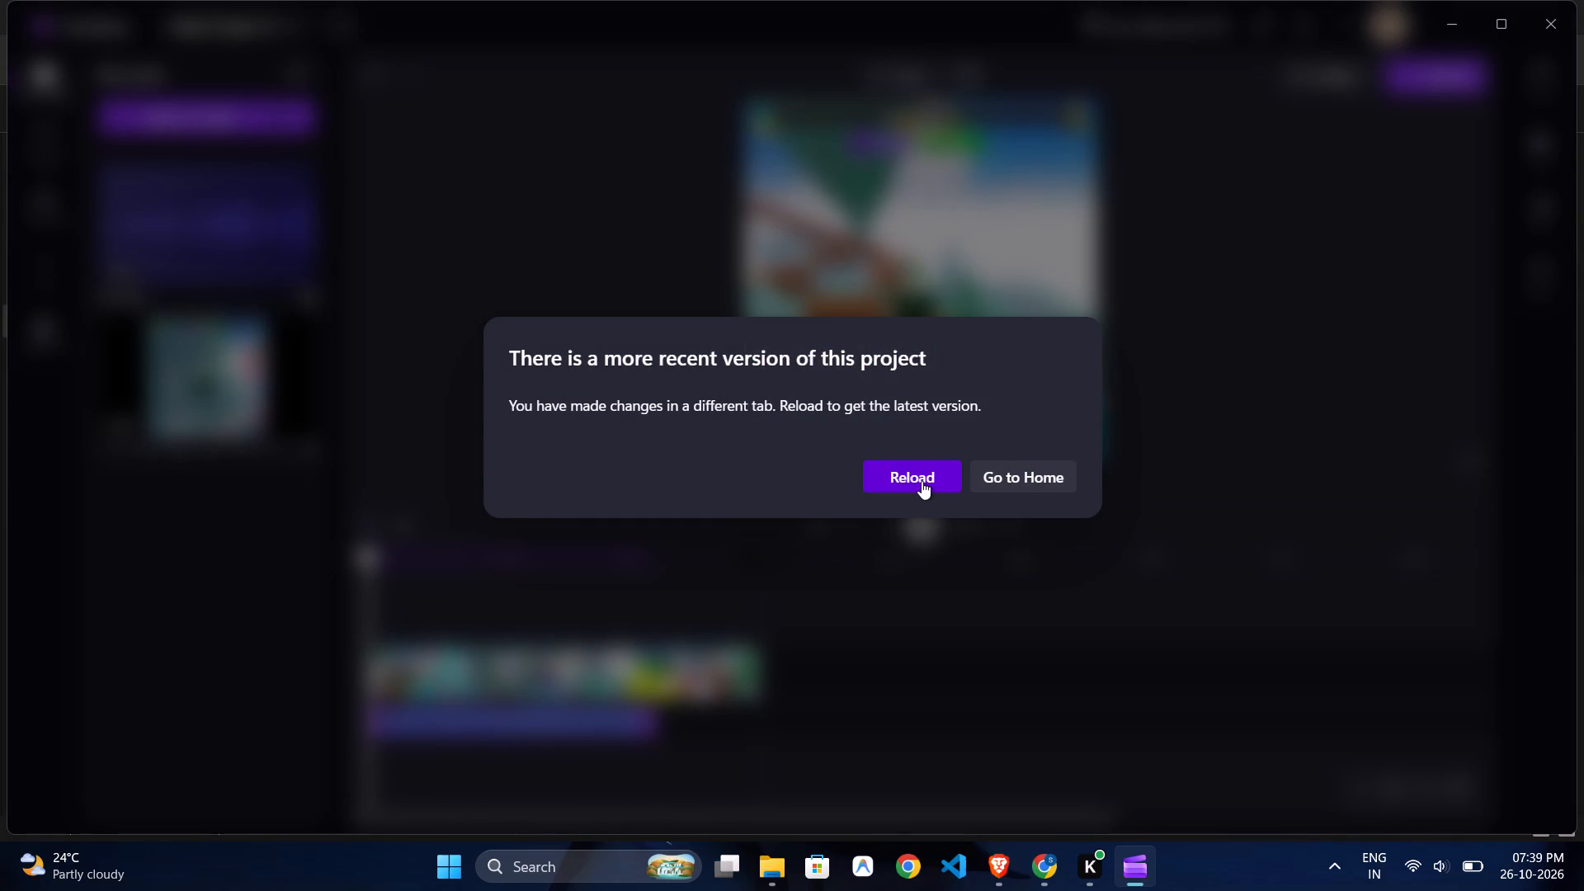
pyautogui.click(988, 481)
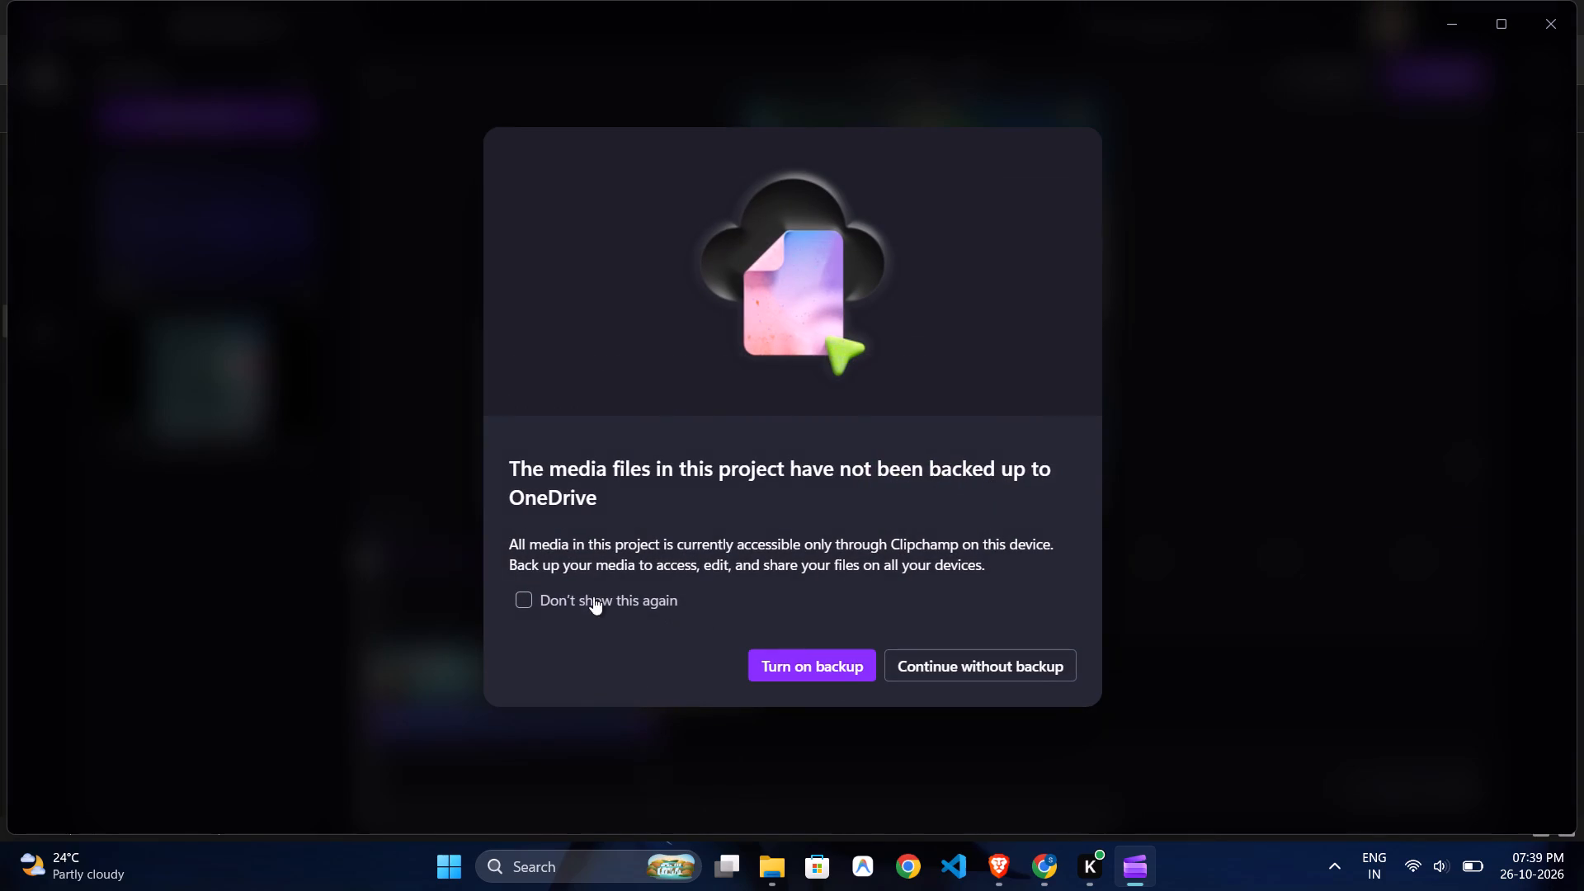
pyautogui.click(837, 665)
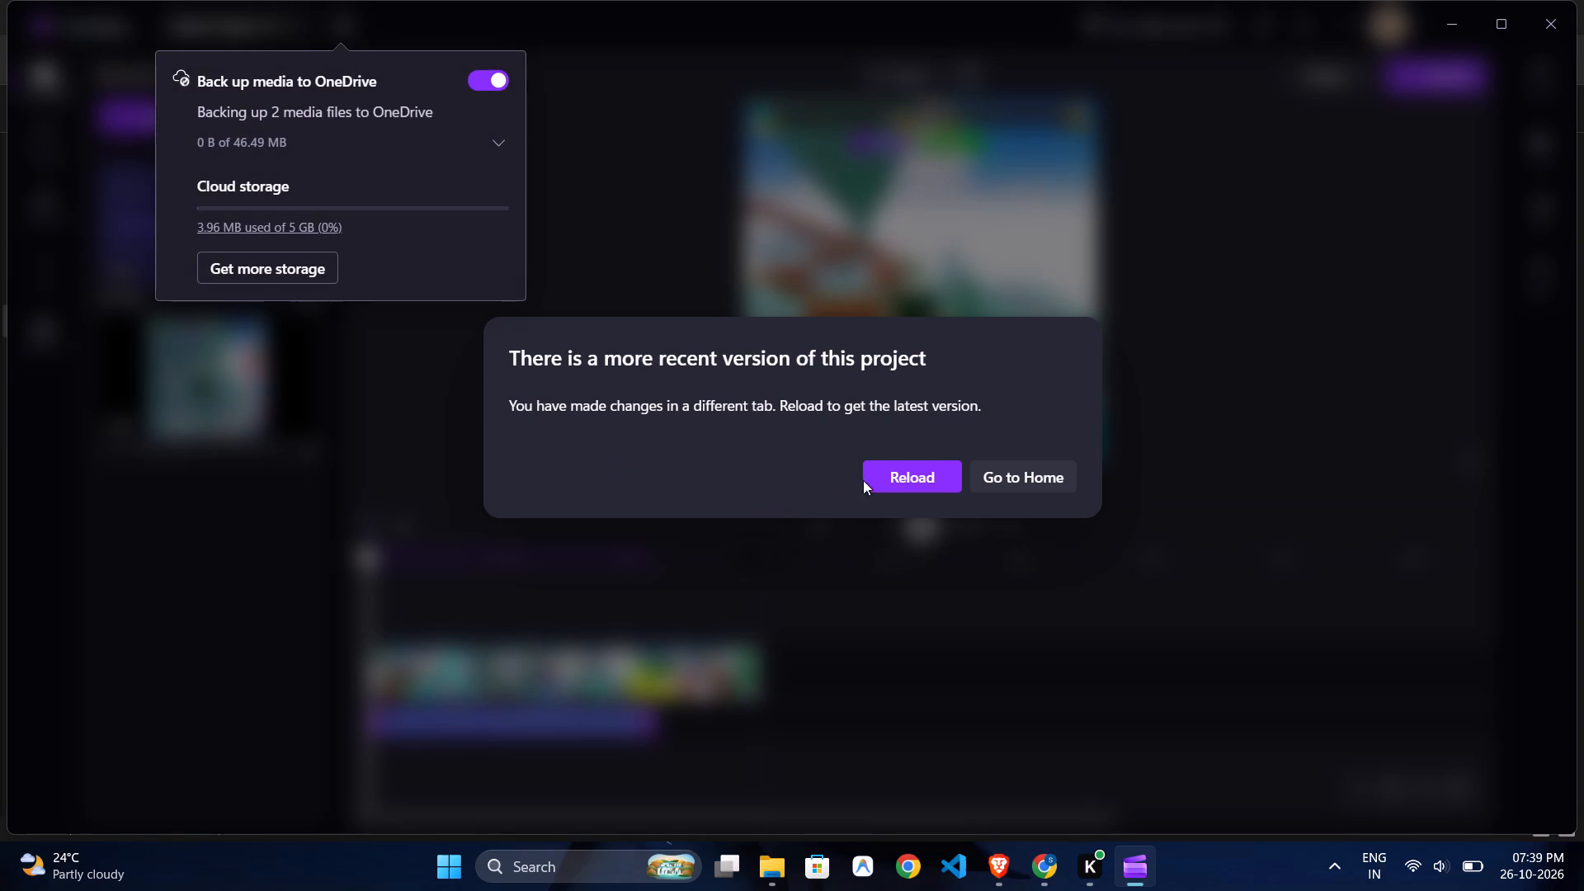
pyautogui.click(1062, 288)
pyautogui.click(914, 471)
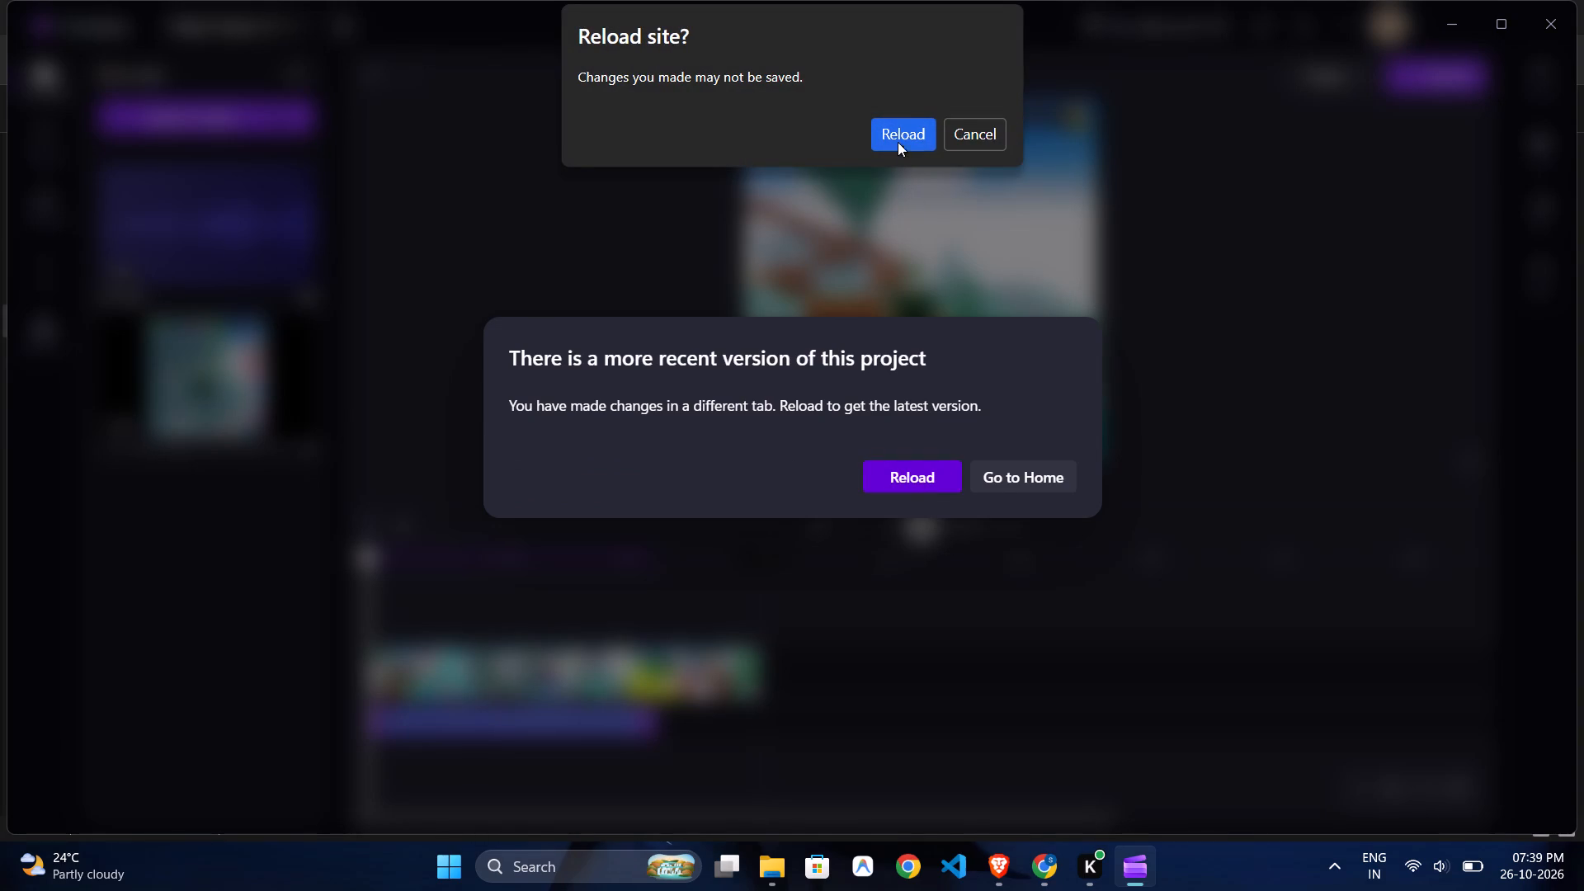
pyautogui.click(903, 124)
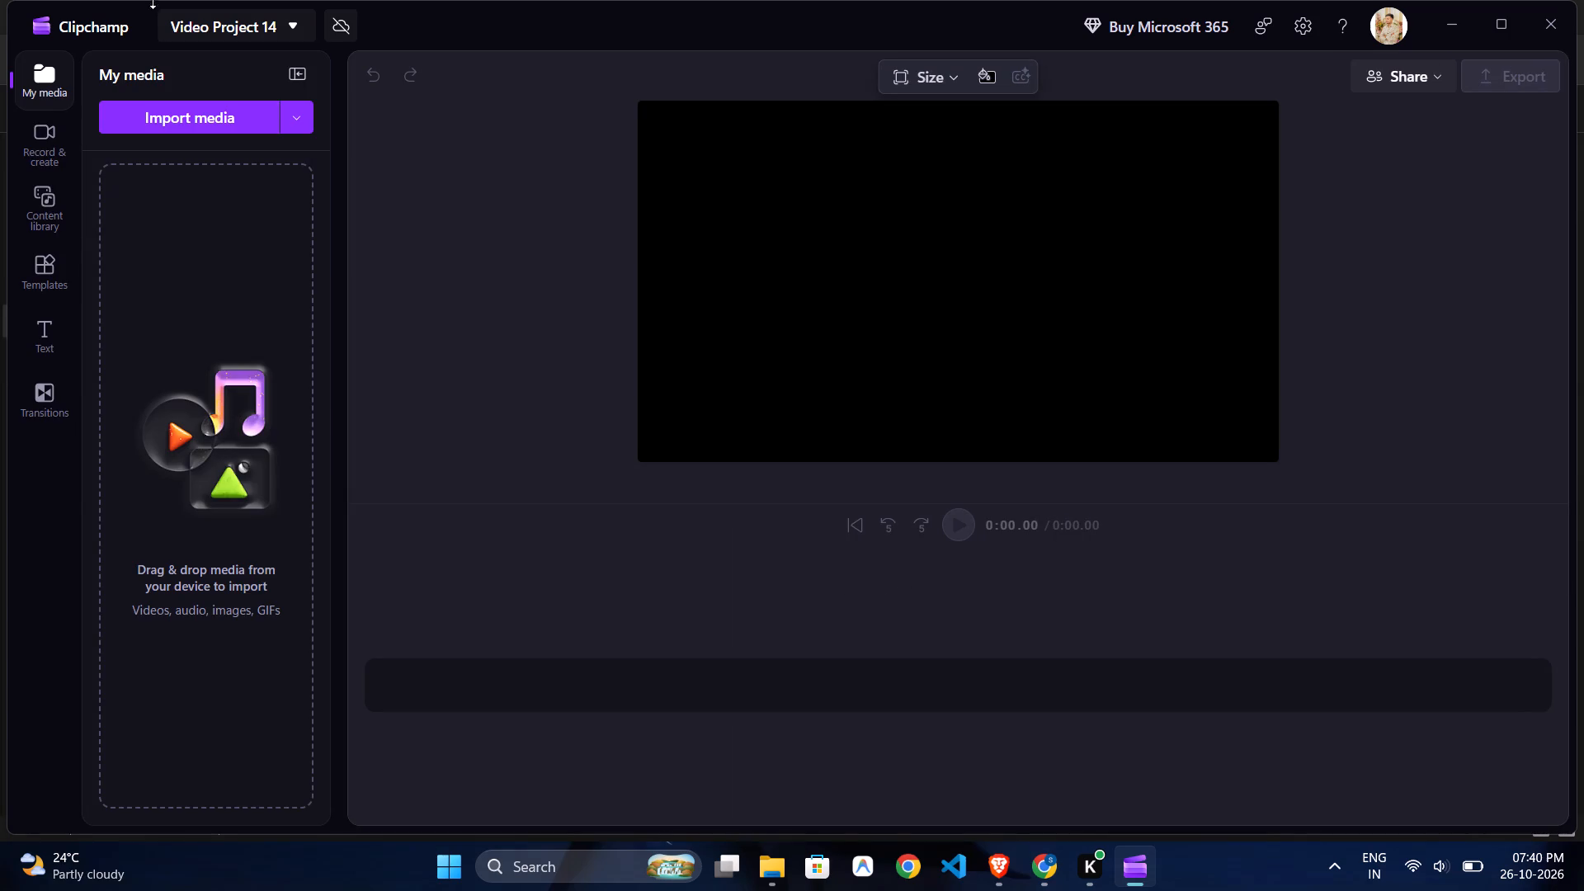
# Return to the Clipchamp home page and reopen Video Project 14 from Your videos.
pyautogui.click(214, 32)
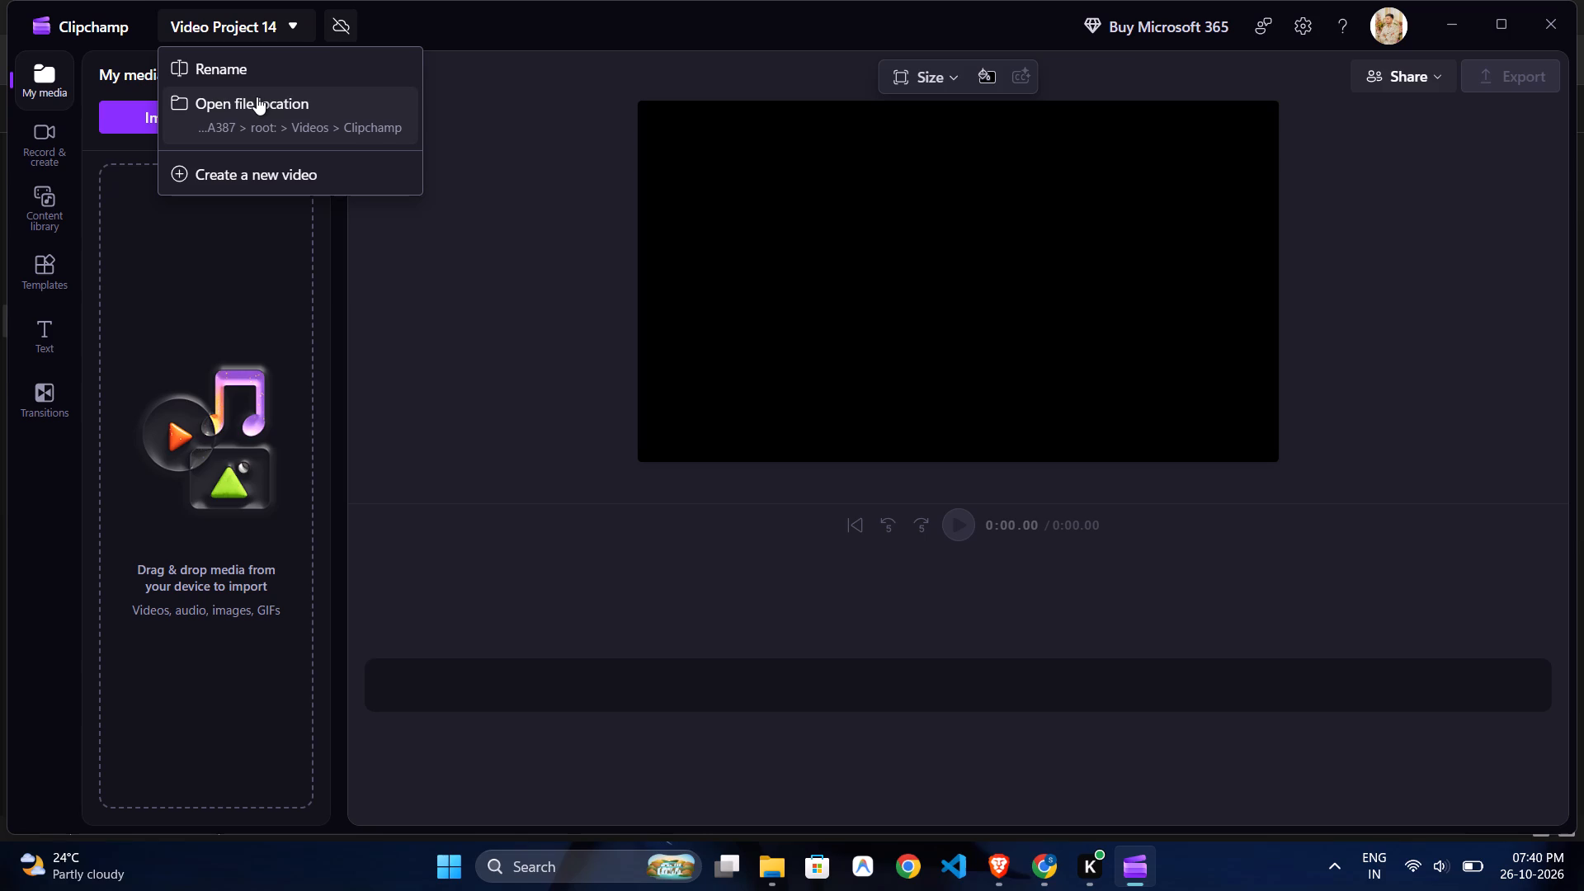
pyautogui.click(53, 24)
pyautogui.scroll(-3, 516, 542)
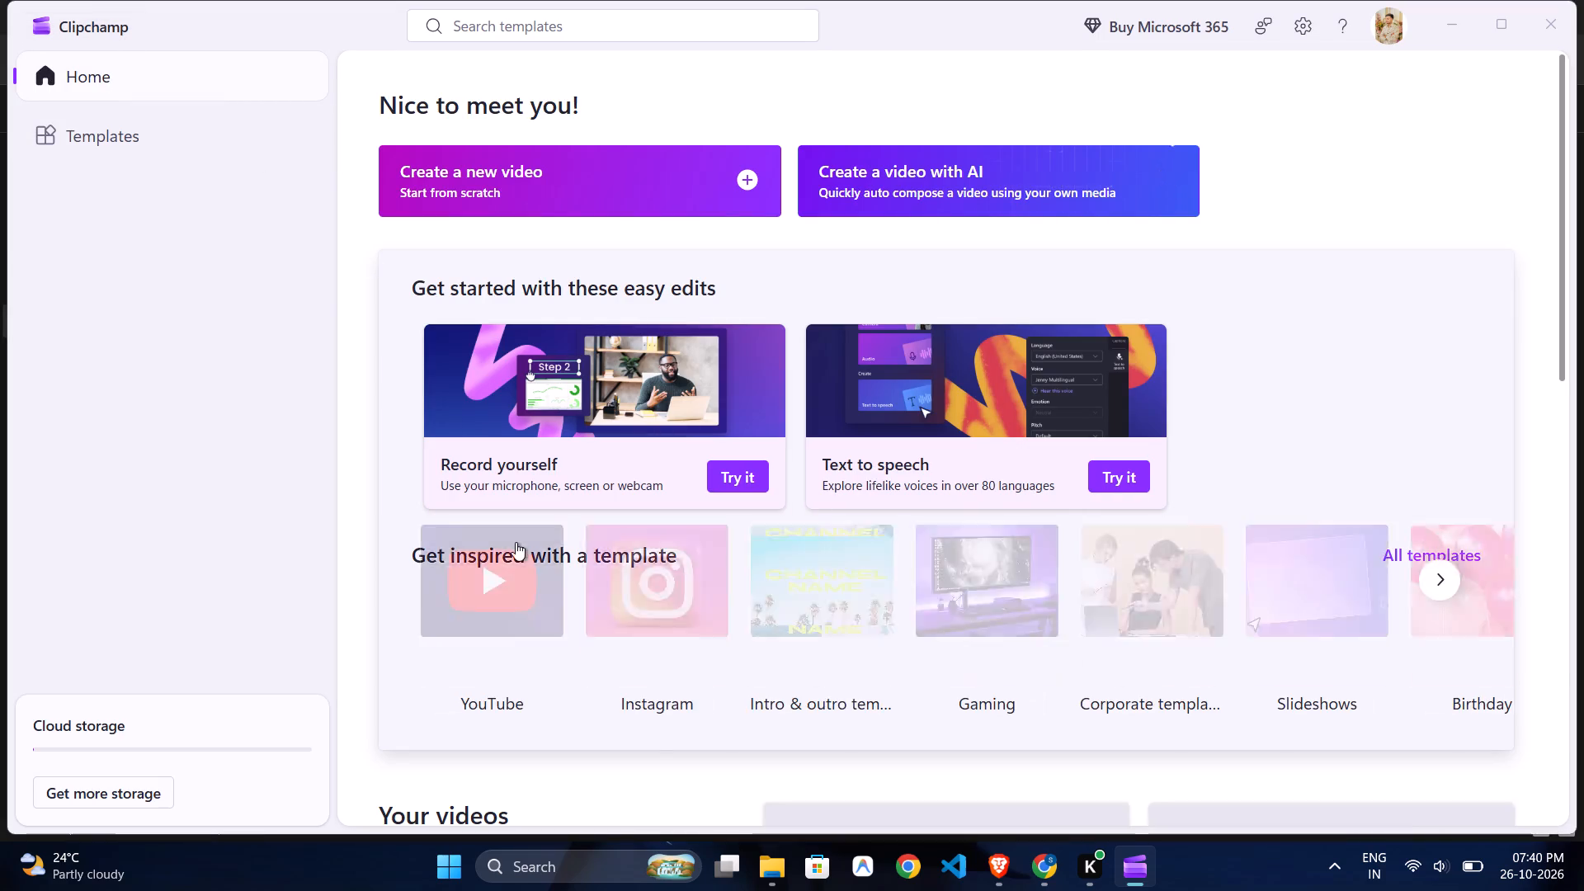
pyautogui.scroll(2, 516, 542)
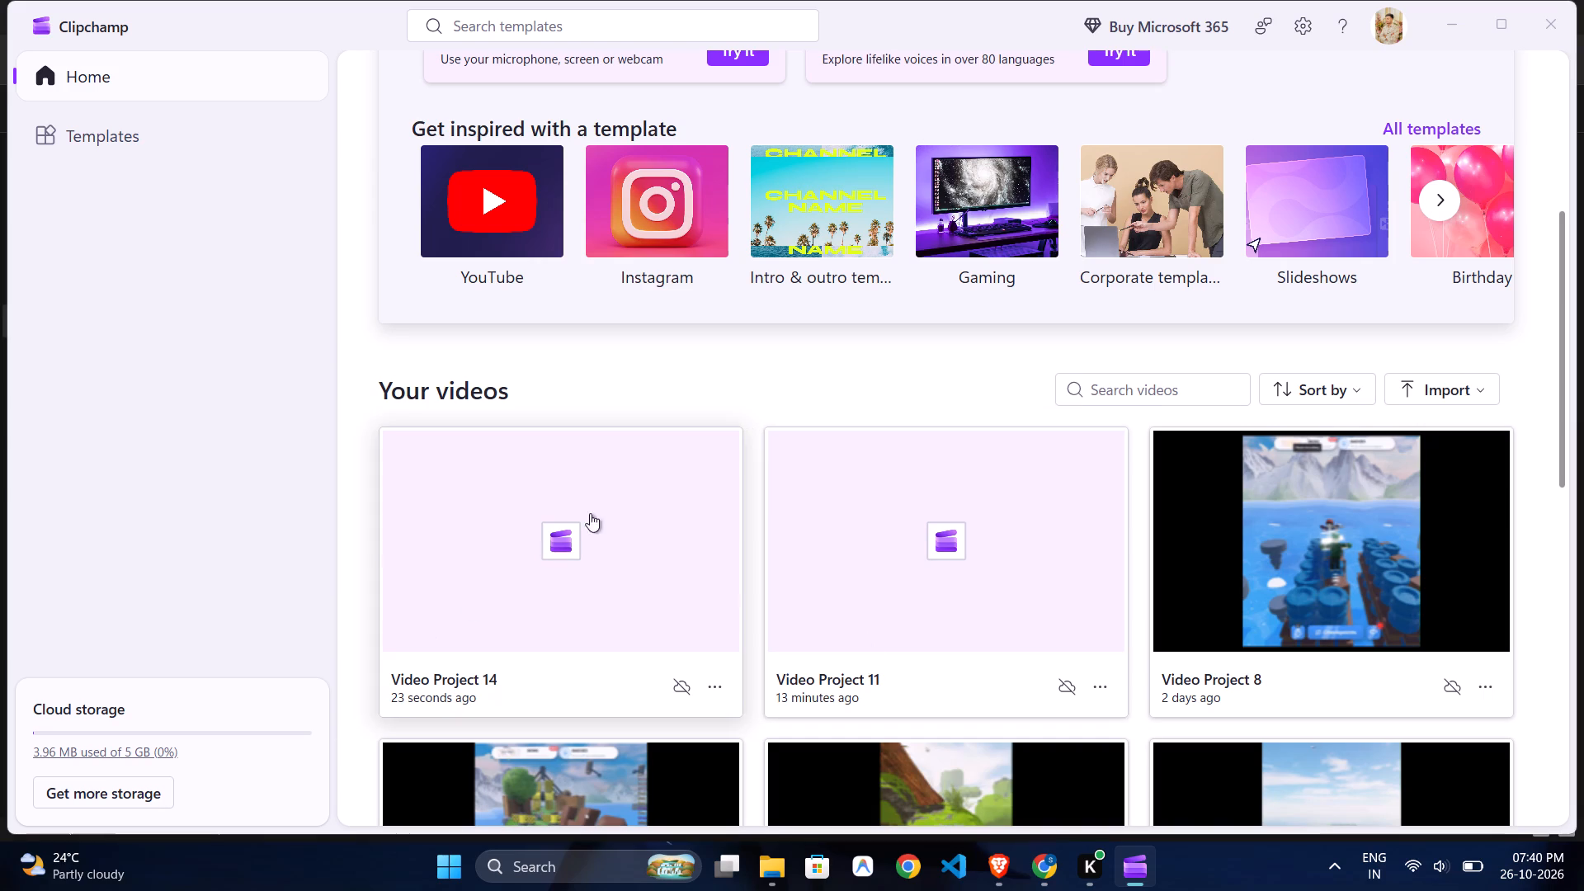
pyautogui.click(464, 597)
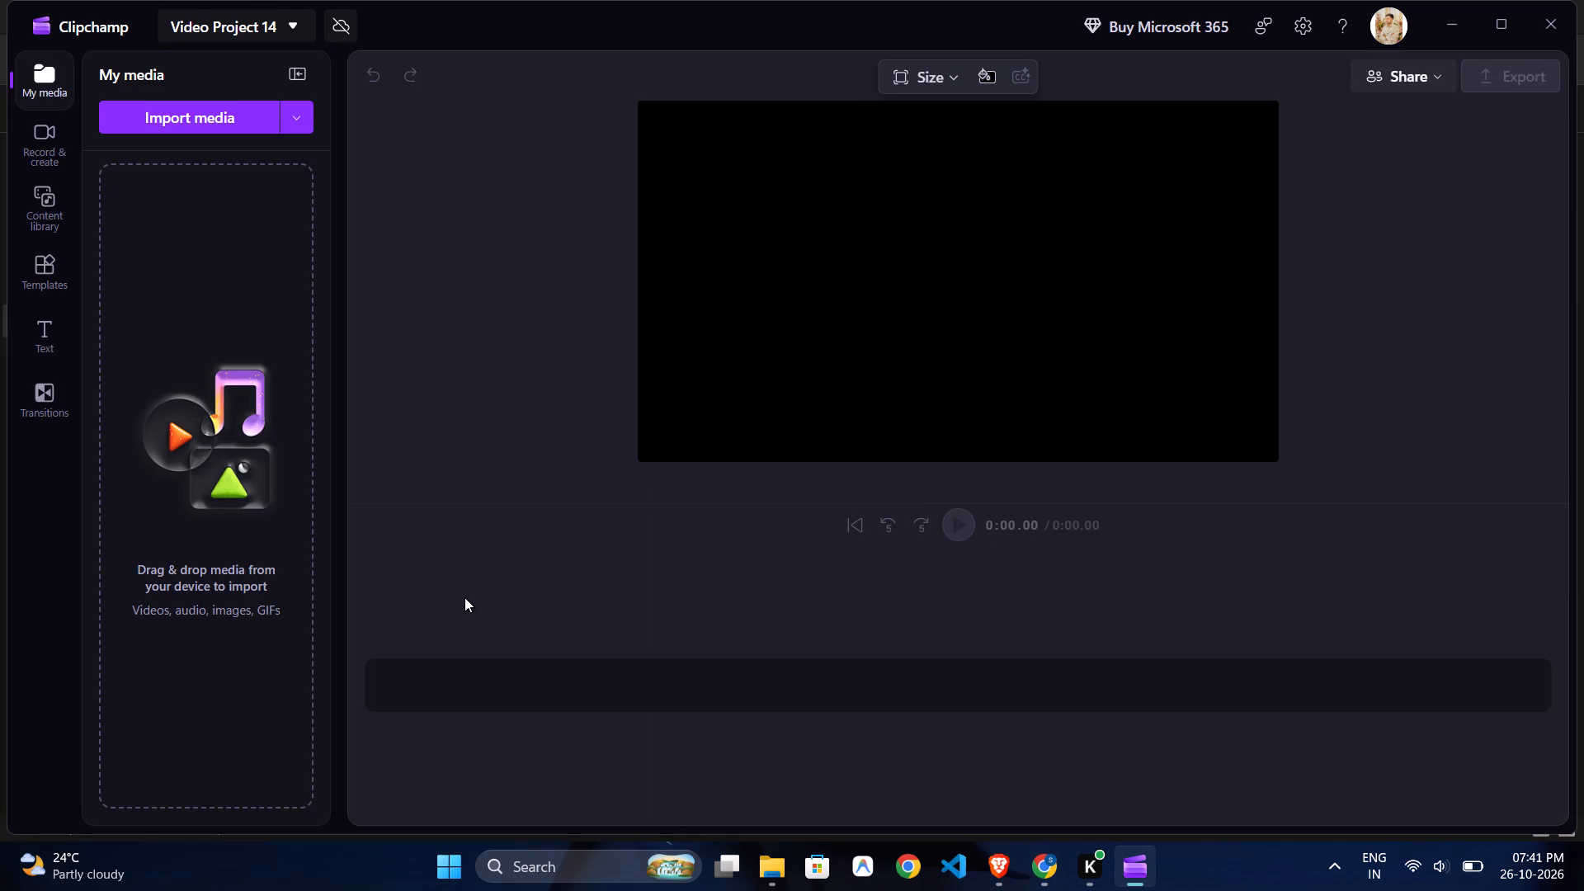
# Go back to the home page and open Video Project 11 from Your videos.
pyautogui.click(69, 14)
pyautogui.scroll(-1, 835, 752)
pyautogui.keyDown('ctrl'); pyautogui.scroll(1, 835, 752); pyautogui.keyUp('ctrl')
pyautogui.keyDown('ctrl'); pyautogui.scroll(-1, 835, 752); pyautogui.keyUp('ctrl')
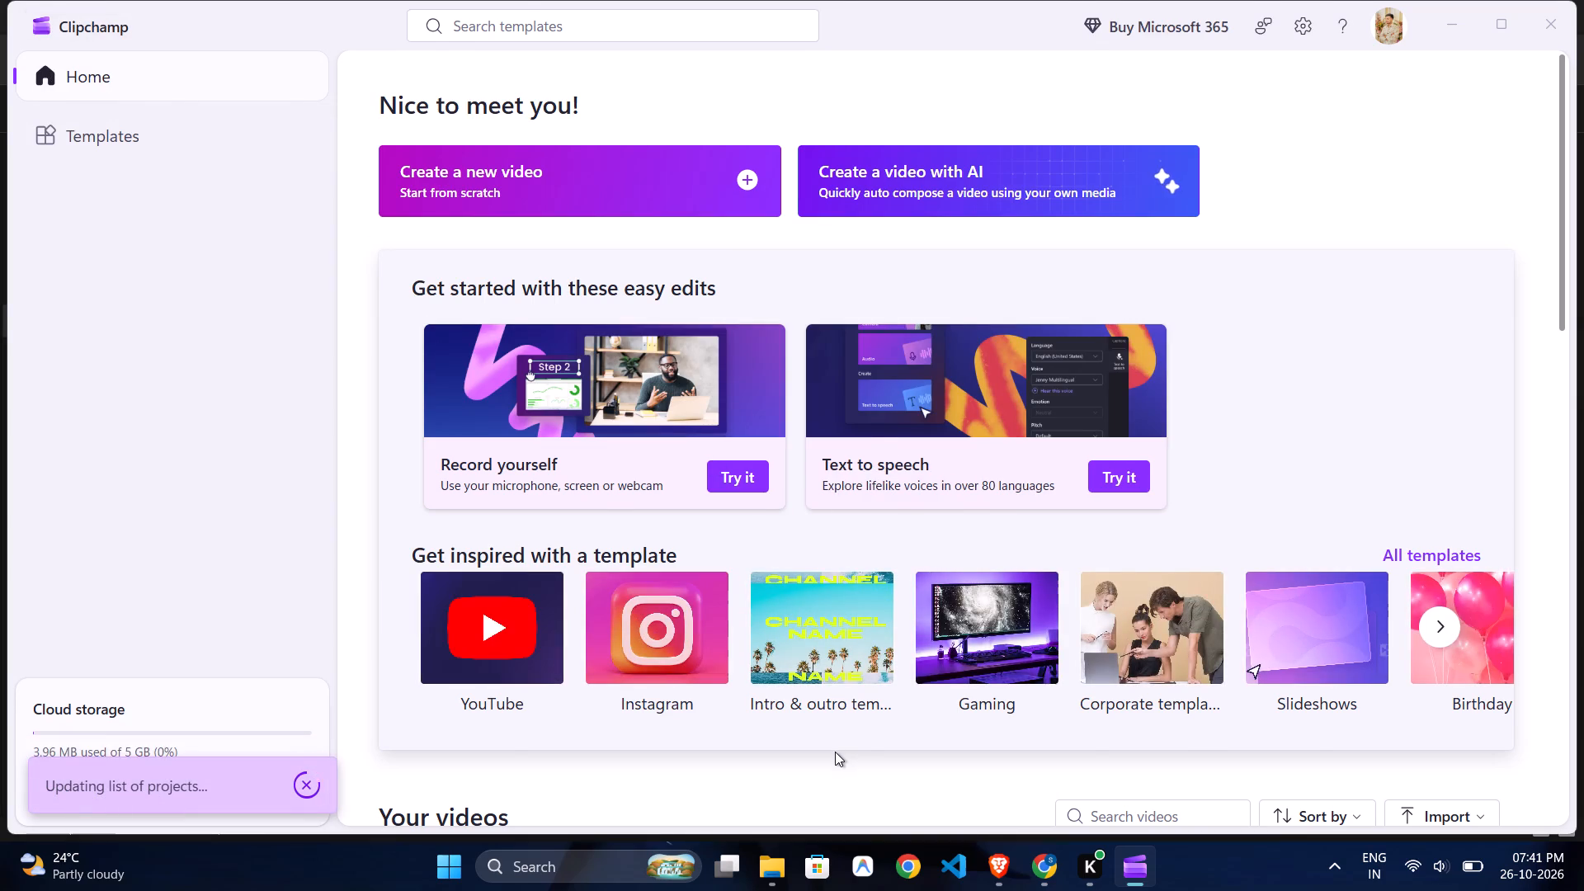
pyautogui.keyDown('ctrl'); pyautogui.scroll(-2, 835, 752); pyautogui.keyUp('ctrl')
pyautogui.scroll(-2, 840, 602)
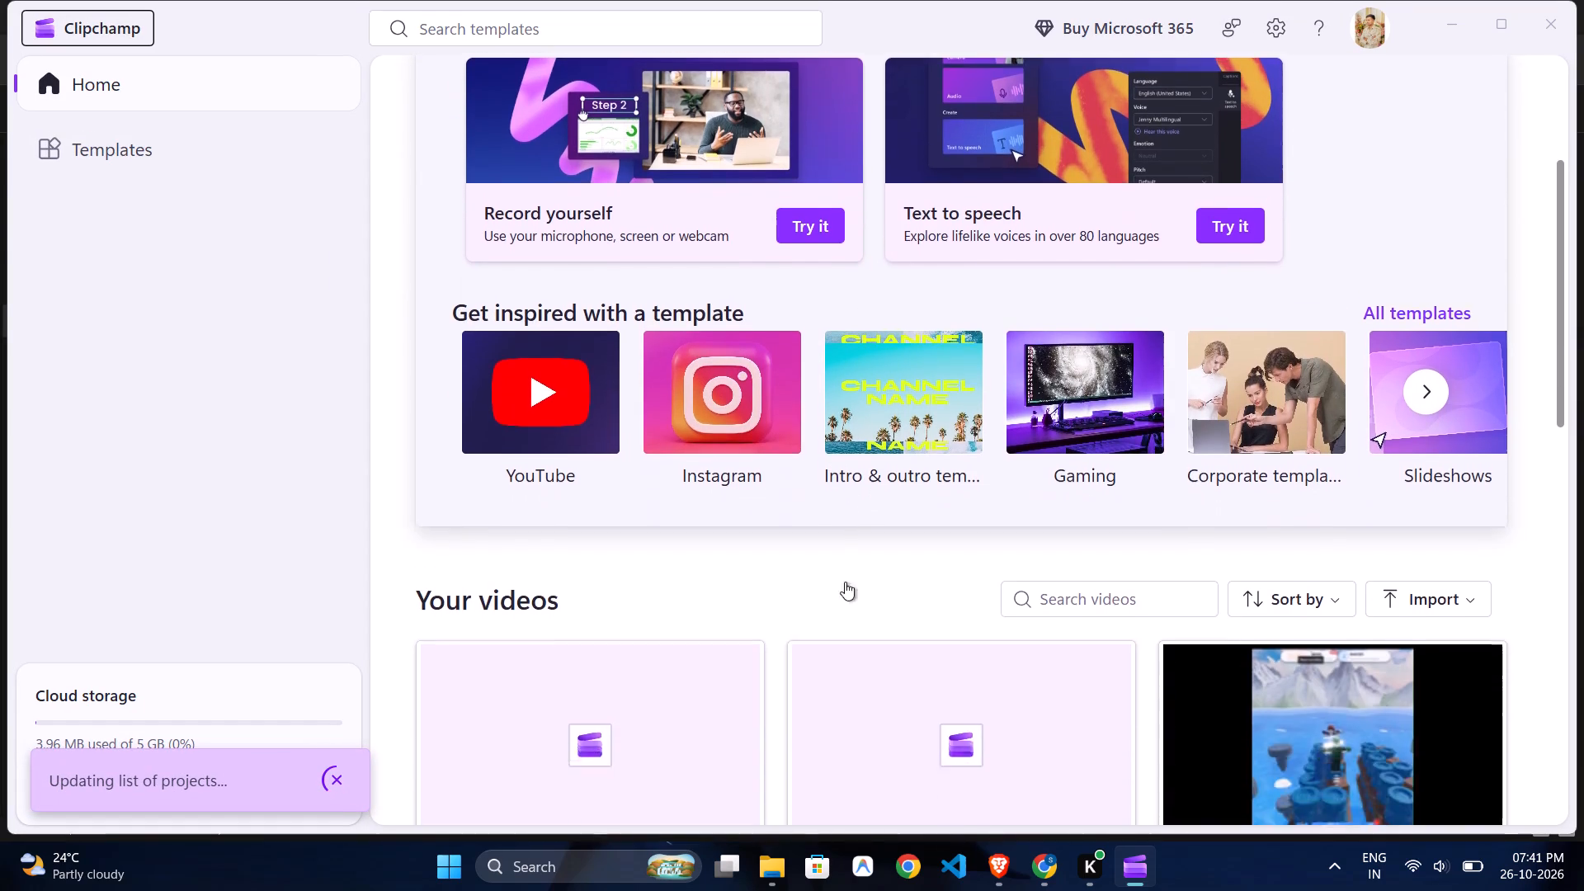
pyautogui.scroll(-1, 845, 582)
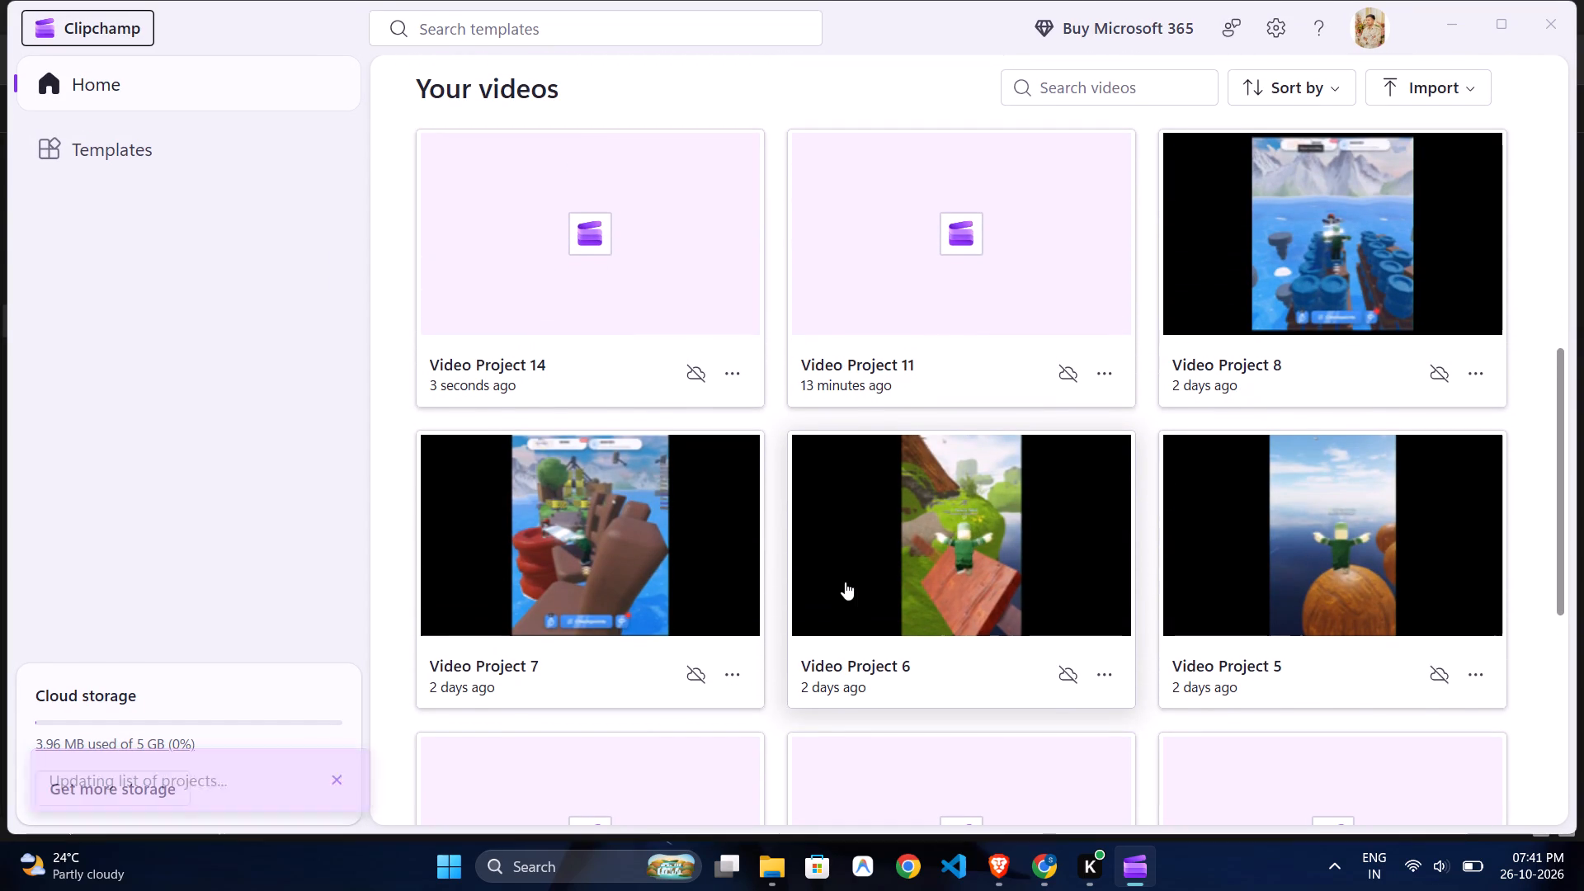
pyautogui.click(964, 305)
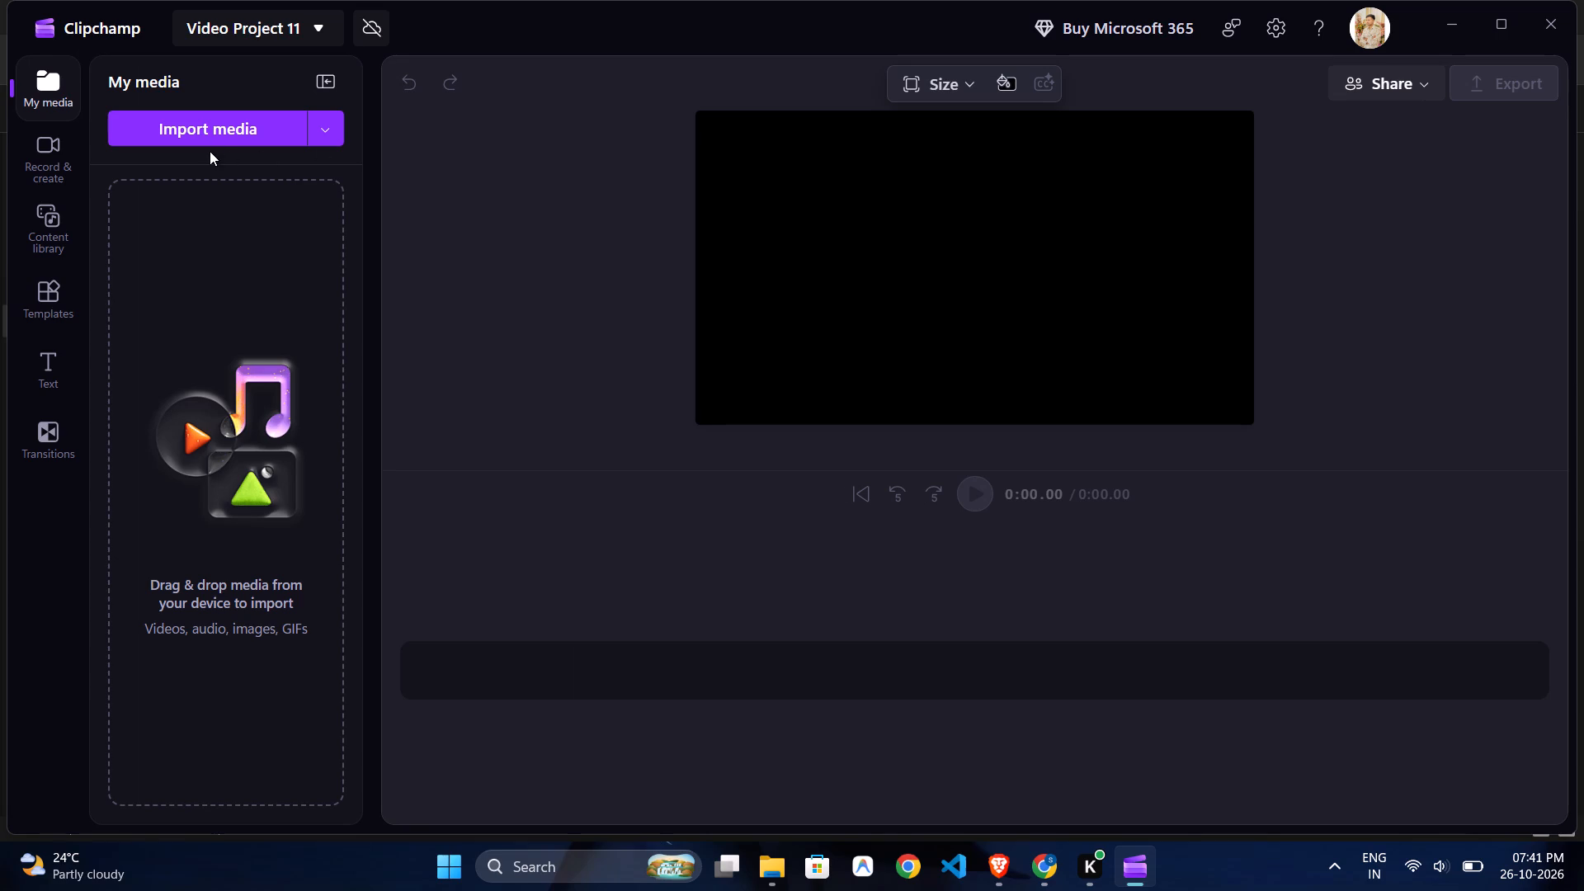
pyautogui.click(771, 863)
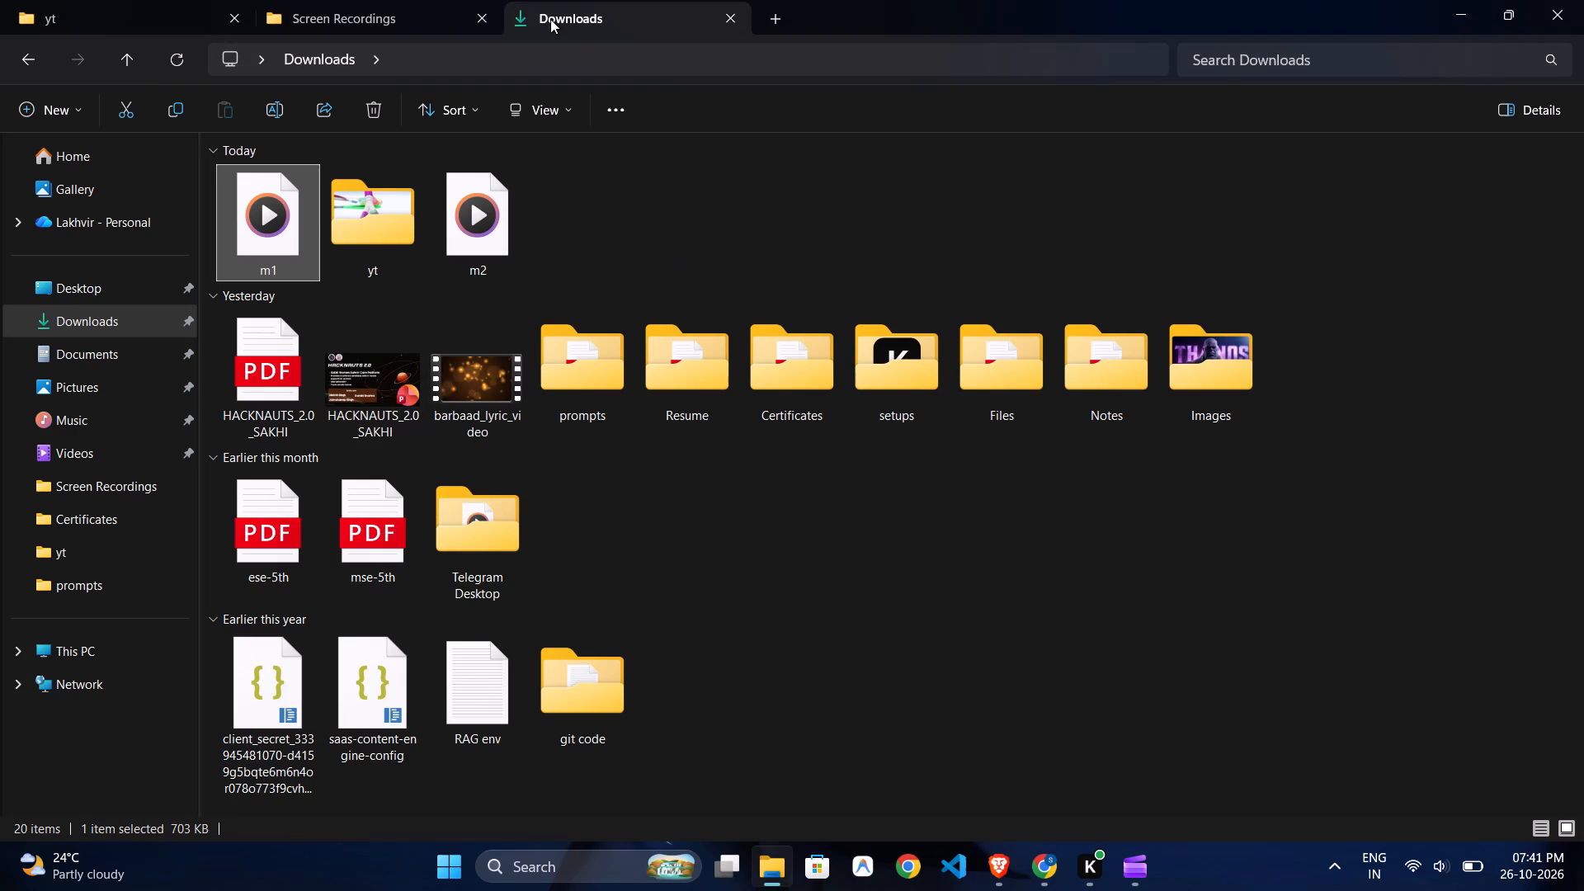
pyautogui.click(398, 26)
pyautogui.moveTo(954, 184); pyautogui.dragTo(266, 408)
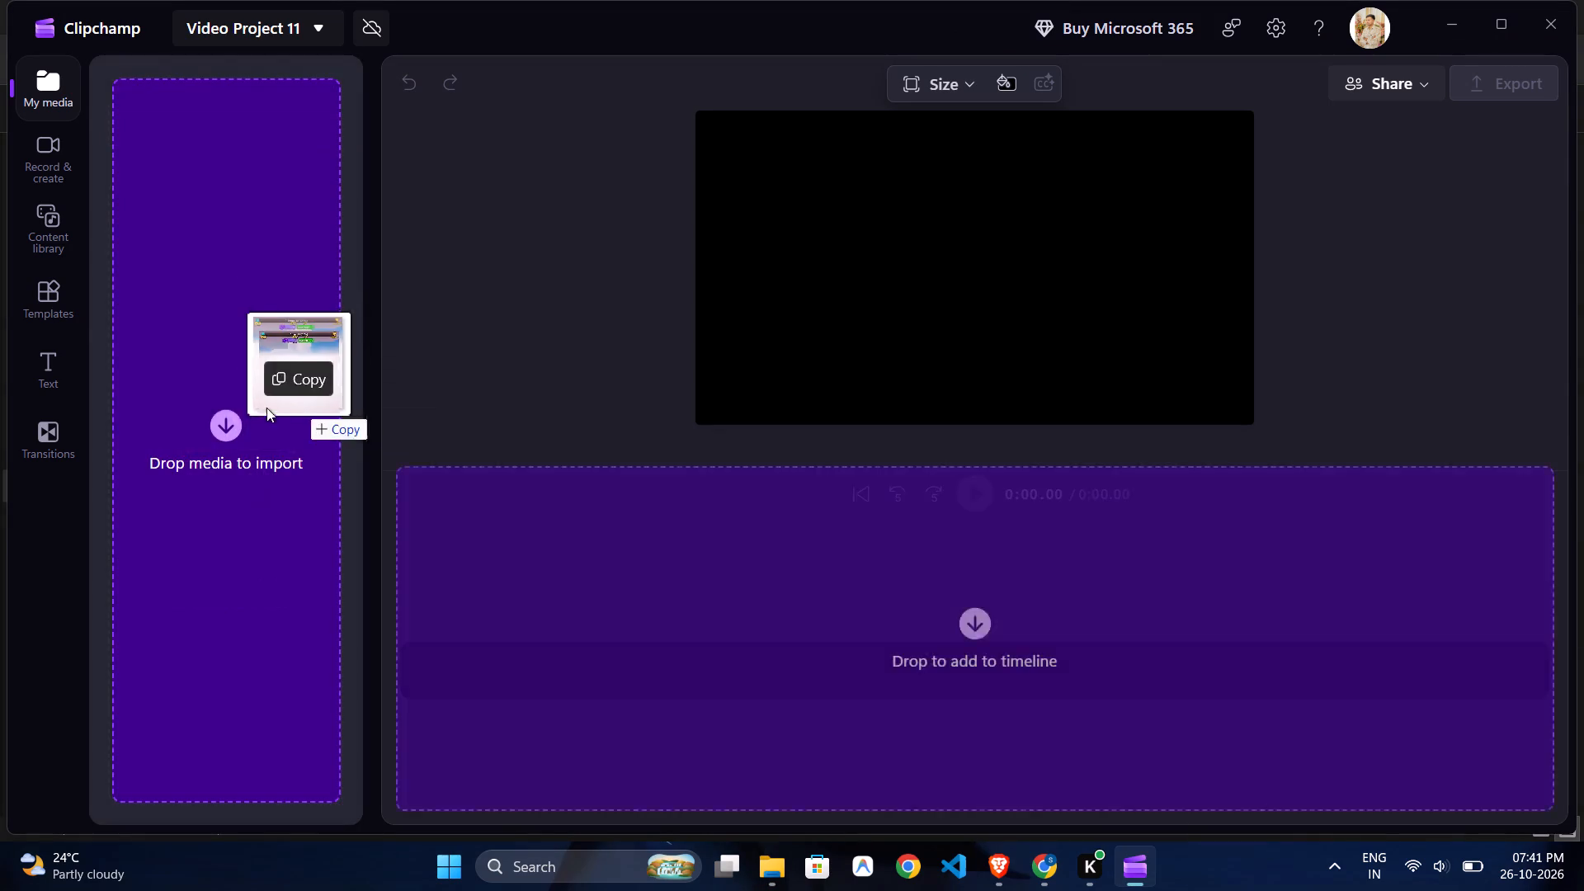
pyautogui.moveTo(266, 408); pyautogui.dragTo(259, 409)
# Import the m1 audio file from Downloads into the media of Video Project 11.
pyautogui.click(1006, 860)
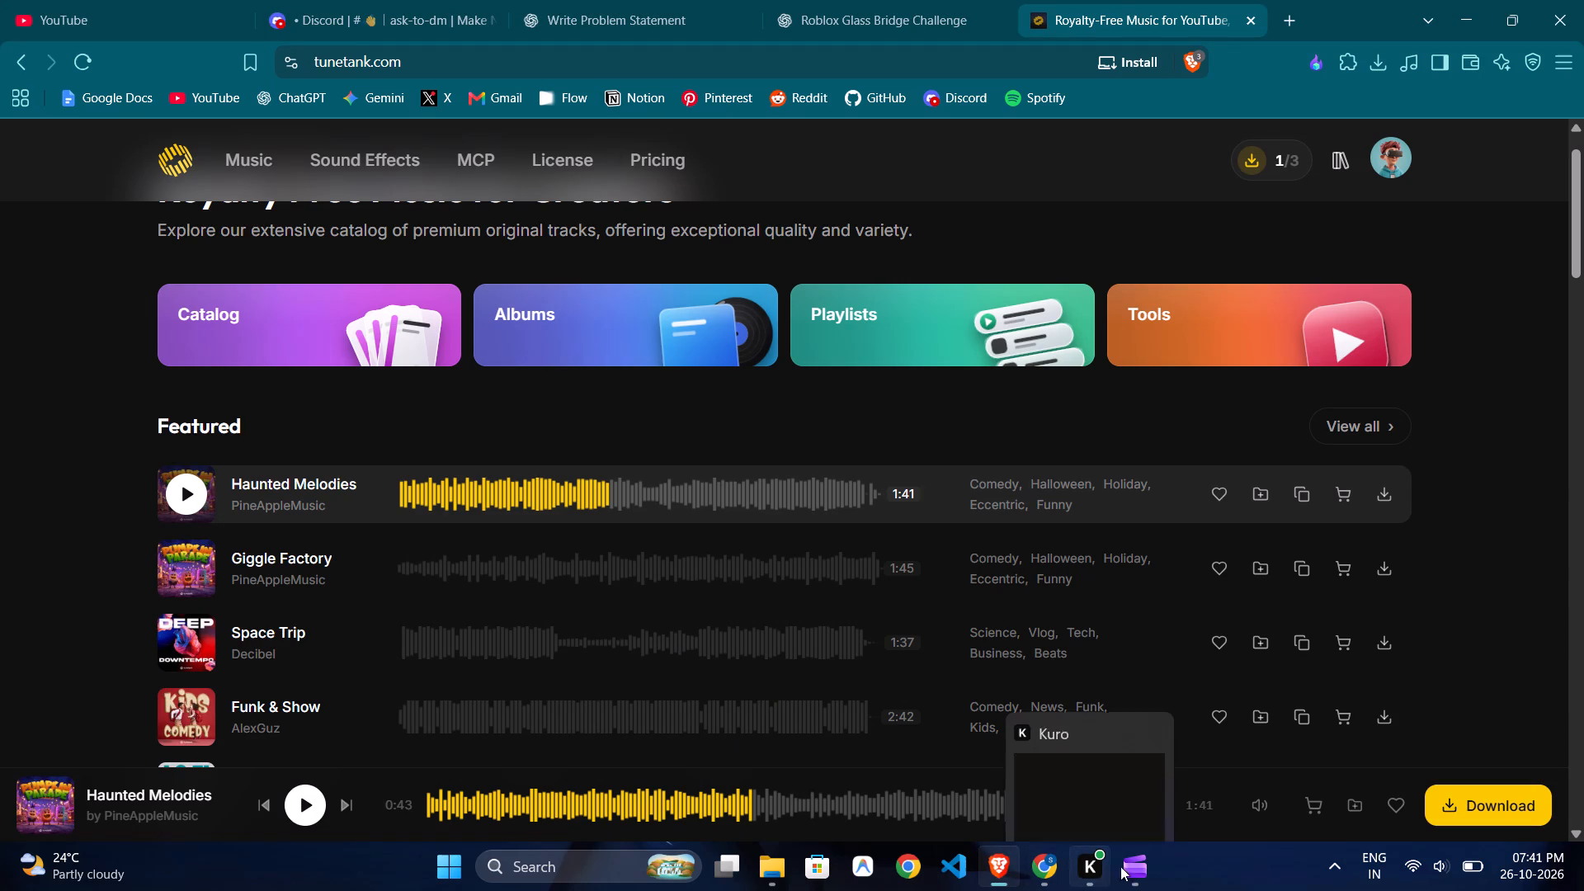
pyautogui.click(1131, 866)
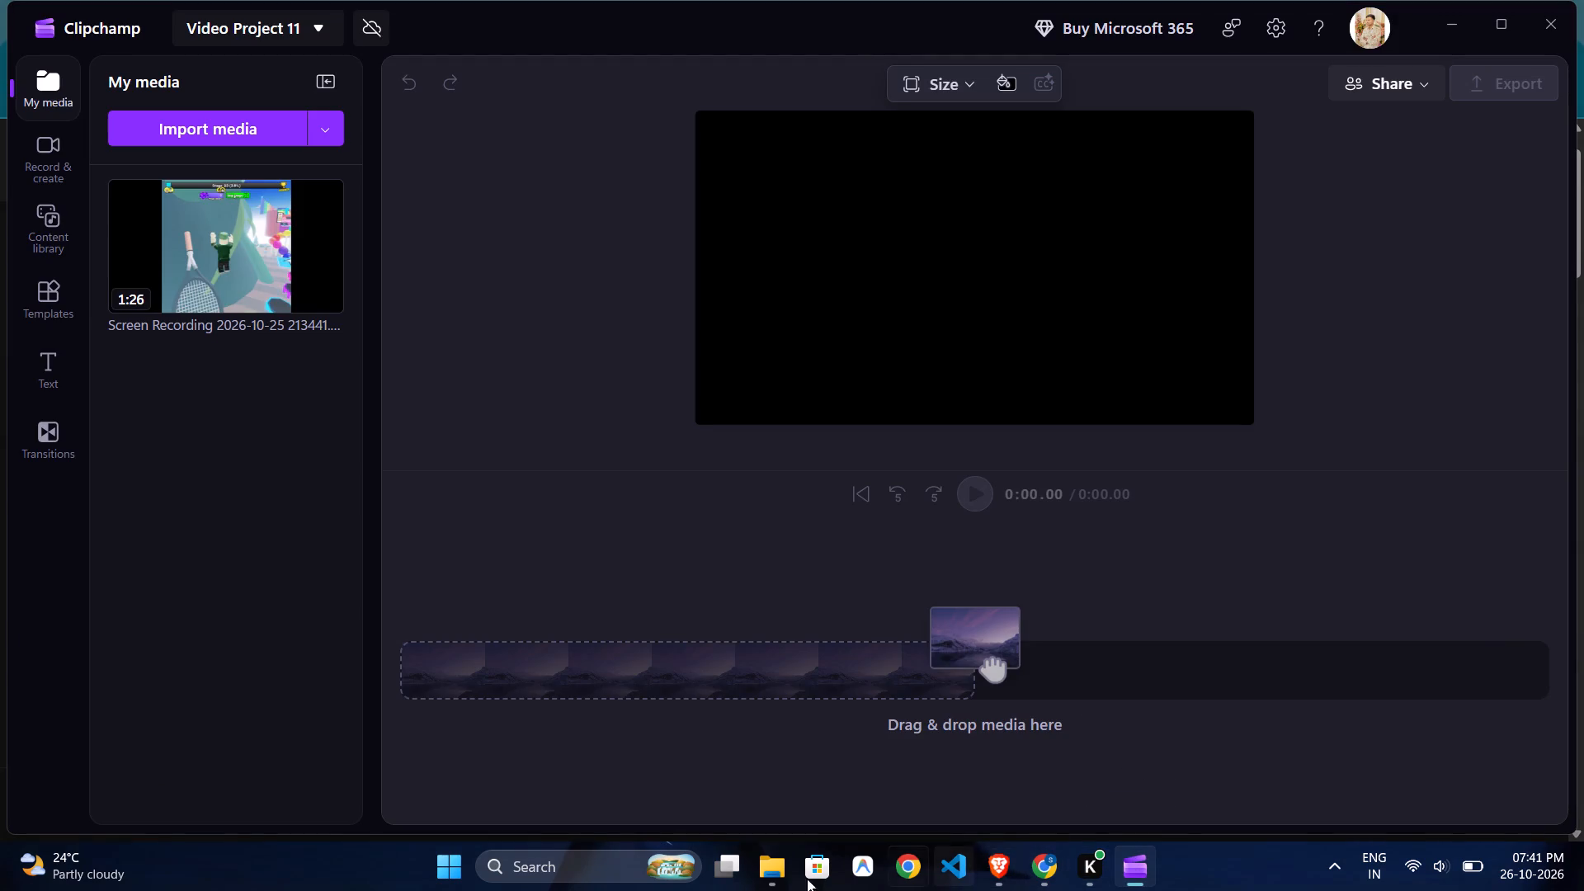
pyautogui.click(755, 870)
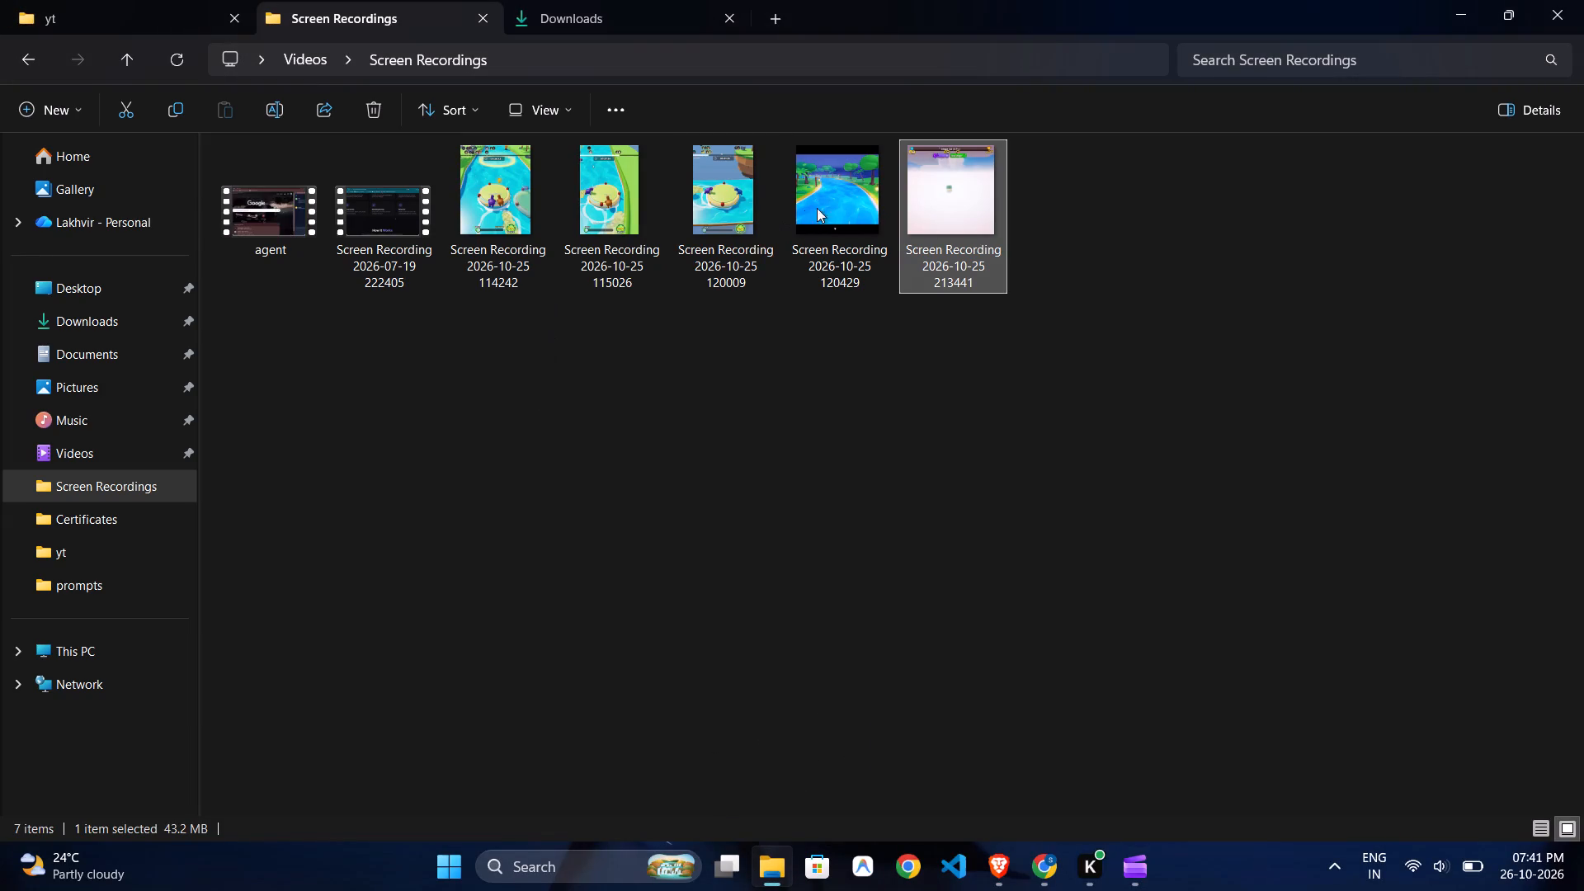
pyautogui.click(587, 37)
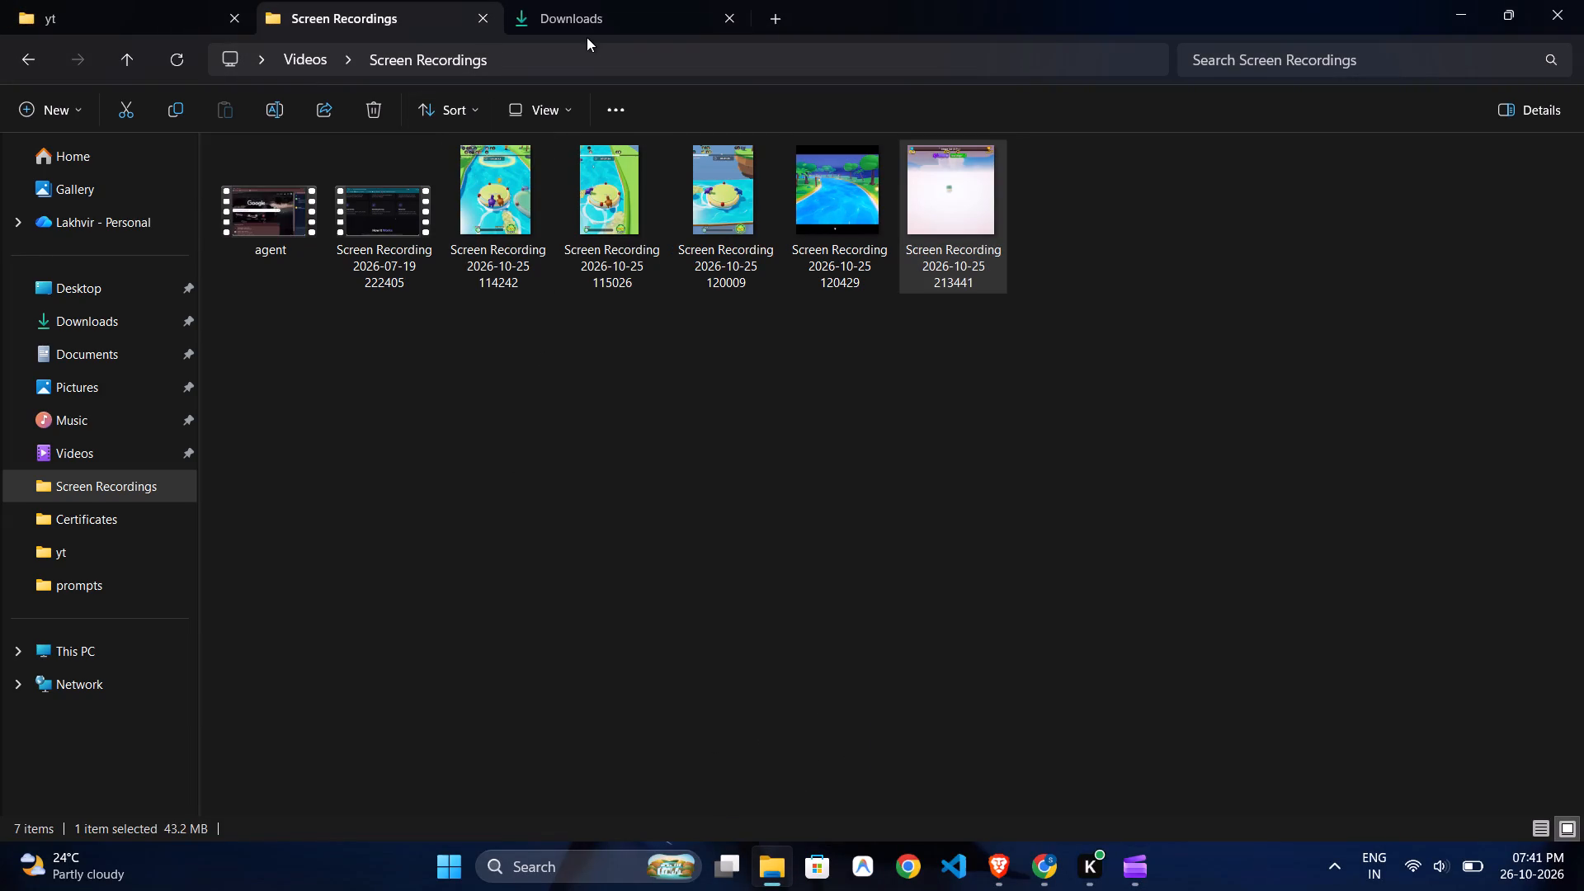
pyautogui.click(599, 8)
pyautogui.moveTo(286, 214); pyautogui.dragTo(1044, 708)
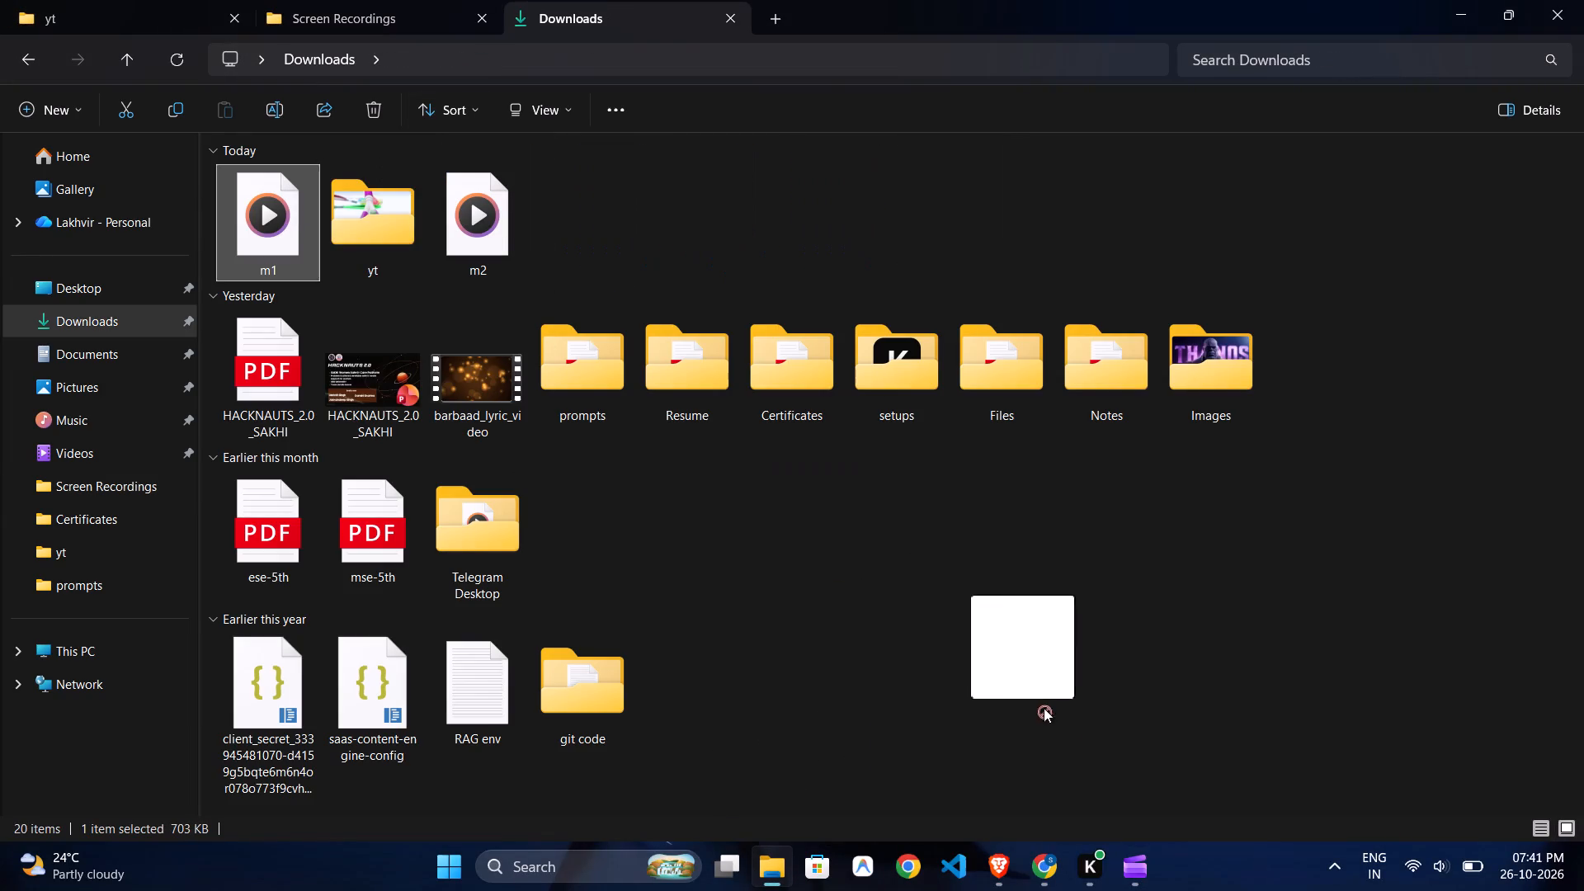
pyautogui.moveTo(1044, 708); pyautogui.dragTo(247, 329)
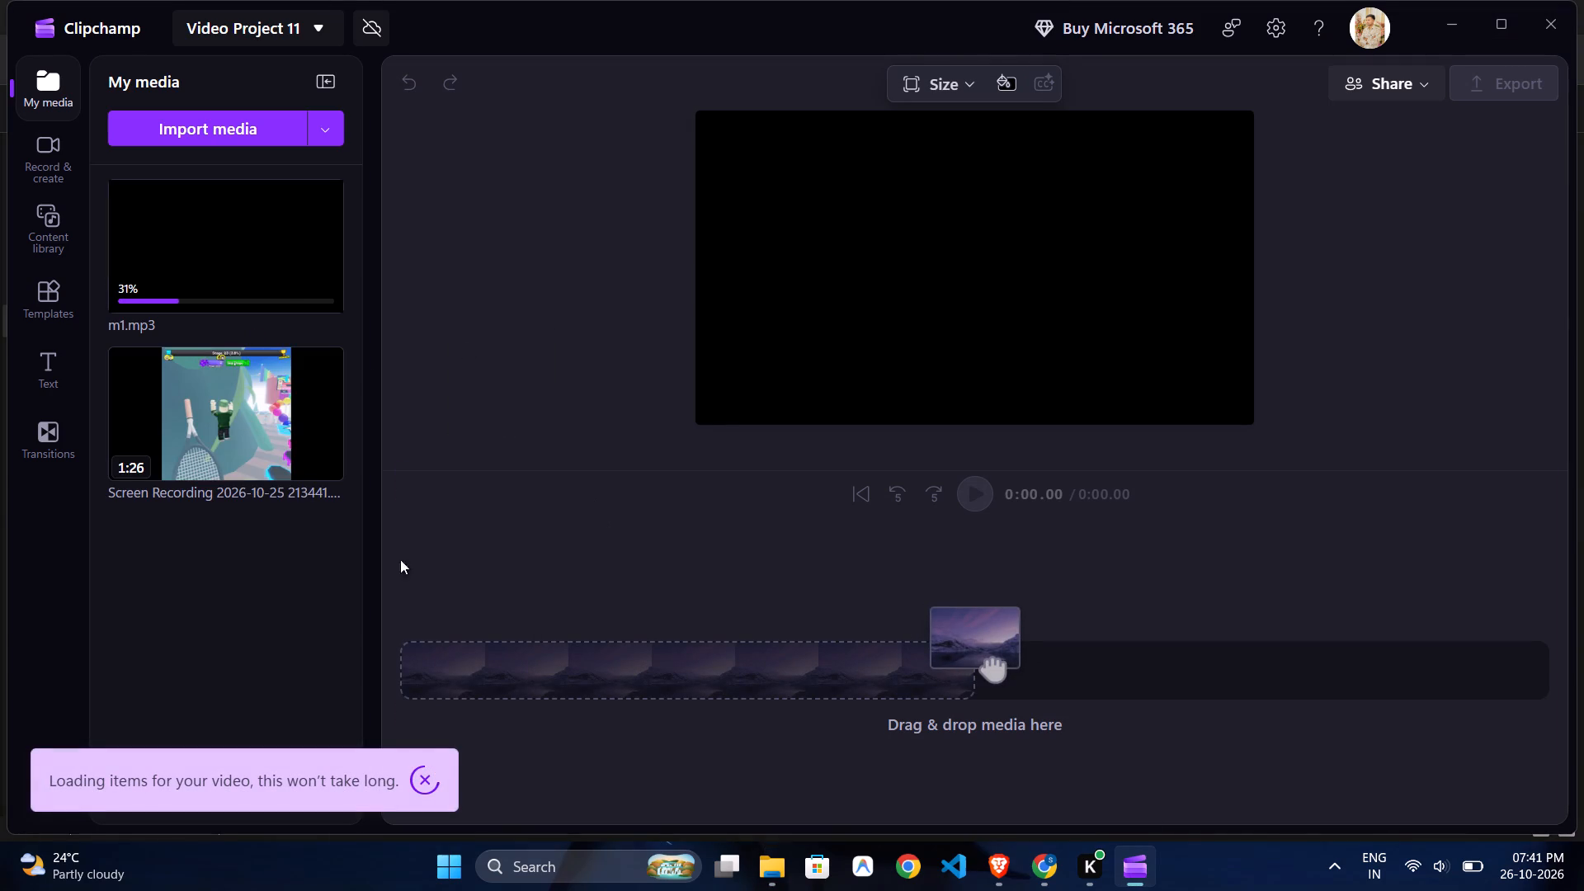
# Place the imported screen recording on the timeline's video track, starting at 0:00.
pyautogui.moveTo(173, 373); pyautogui.dragTo(667, 678)
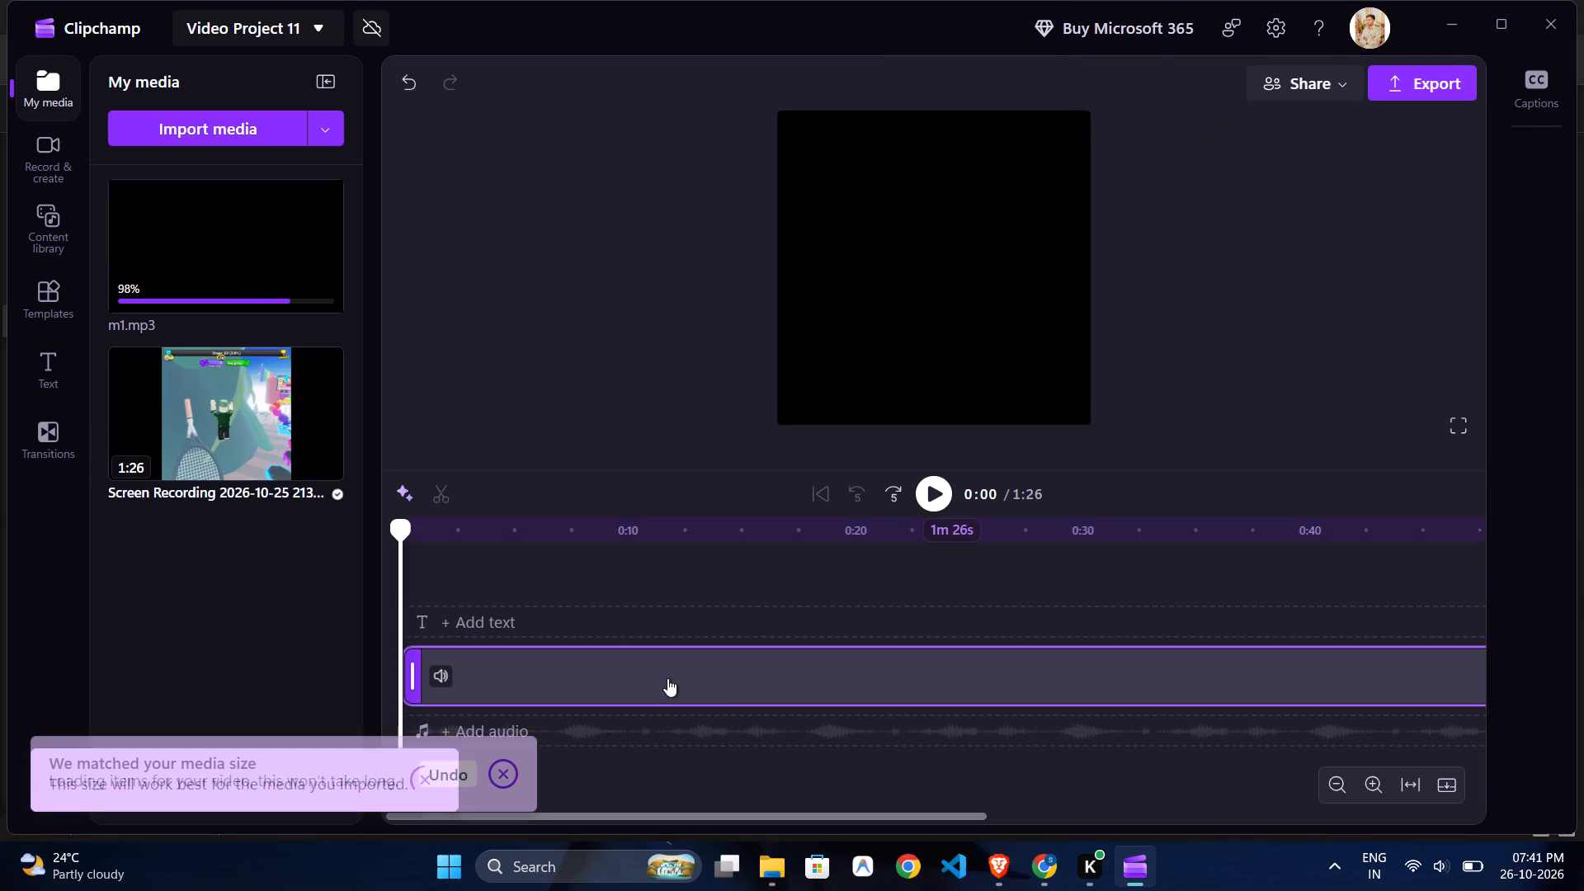
# Trim about 18 s off the start of the recording clip and move the clip back to 0:00.
pyautogui.keyDown('ctrl'); pyautogui.scroll(-3, 508, 688); pyautogui.keyUp('ctrl')
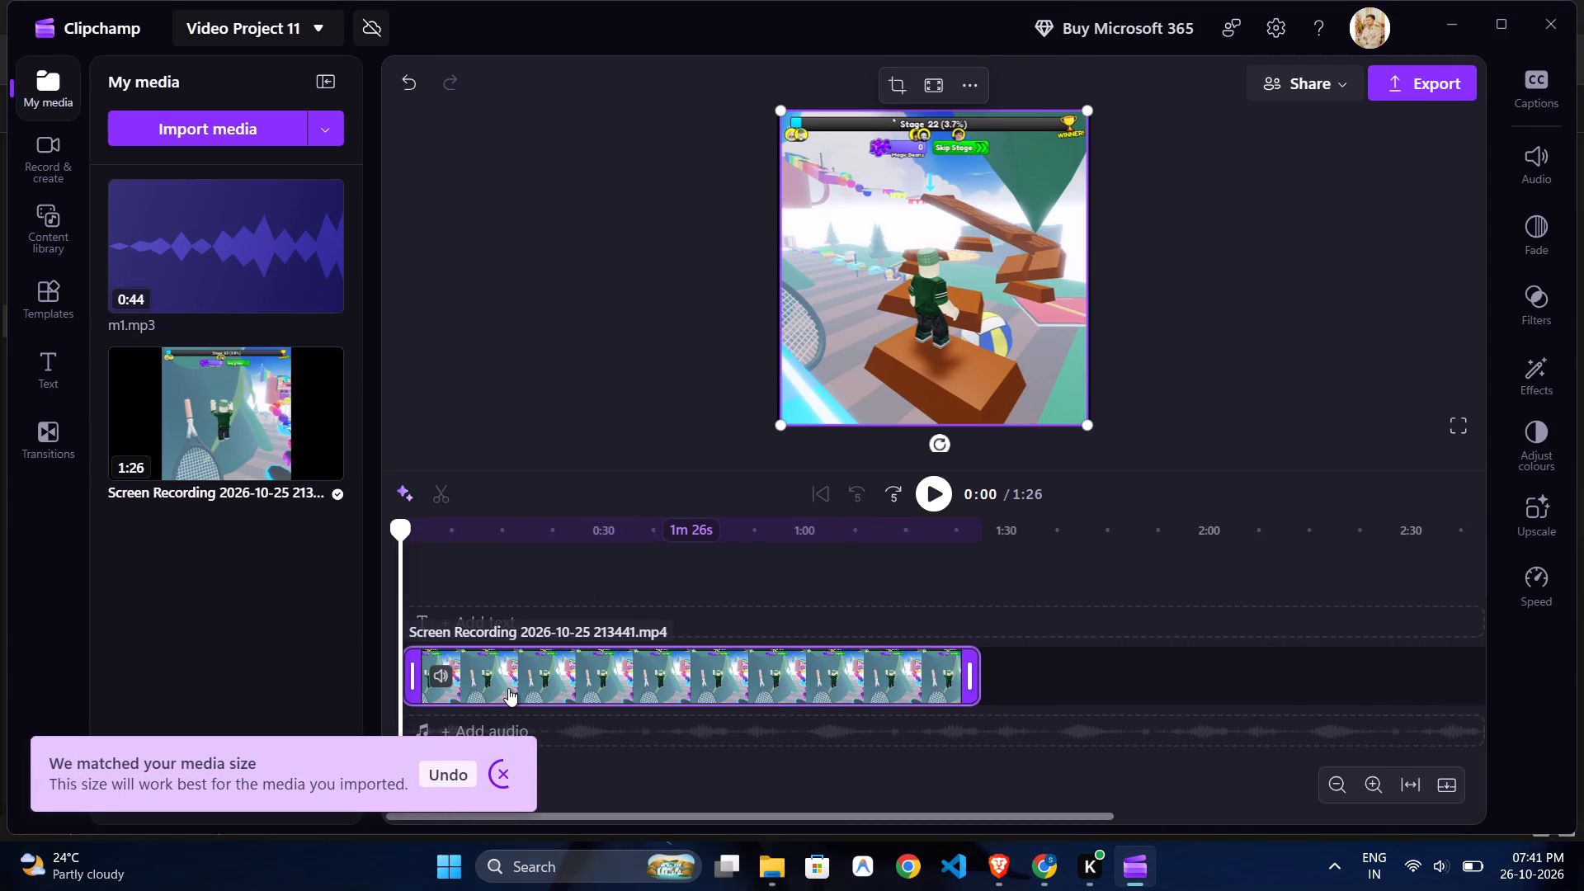
pyautogui.moveTo(412, 658); pyautogui.dragTo(466, 665)
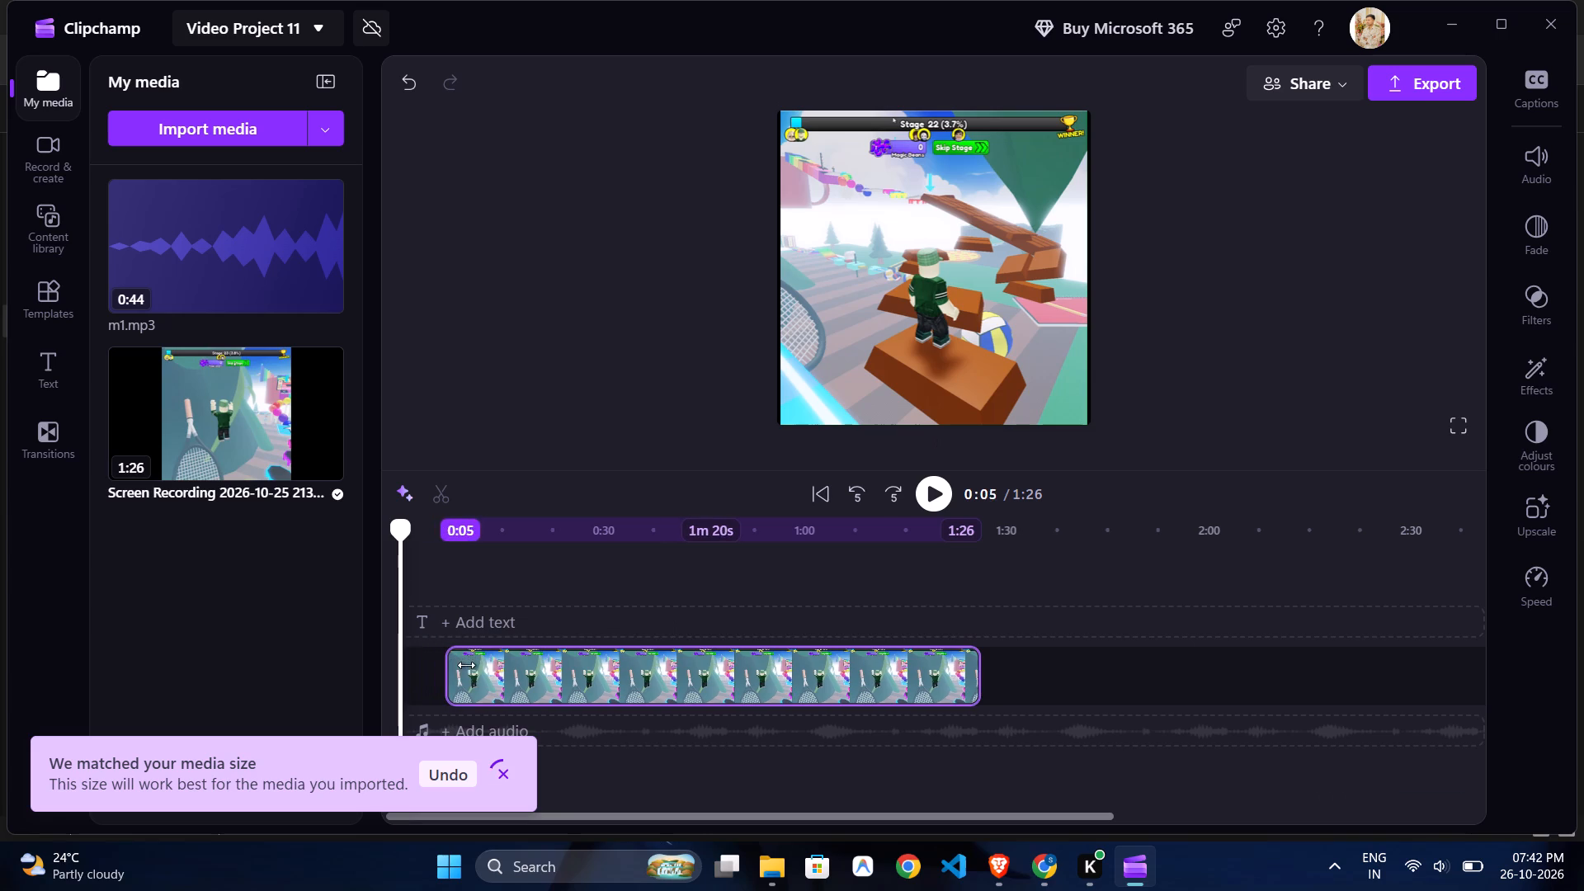
pyautogui.moveTo(466, 665); pyautogui.dragTo(535, 674)
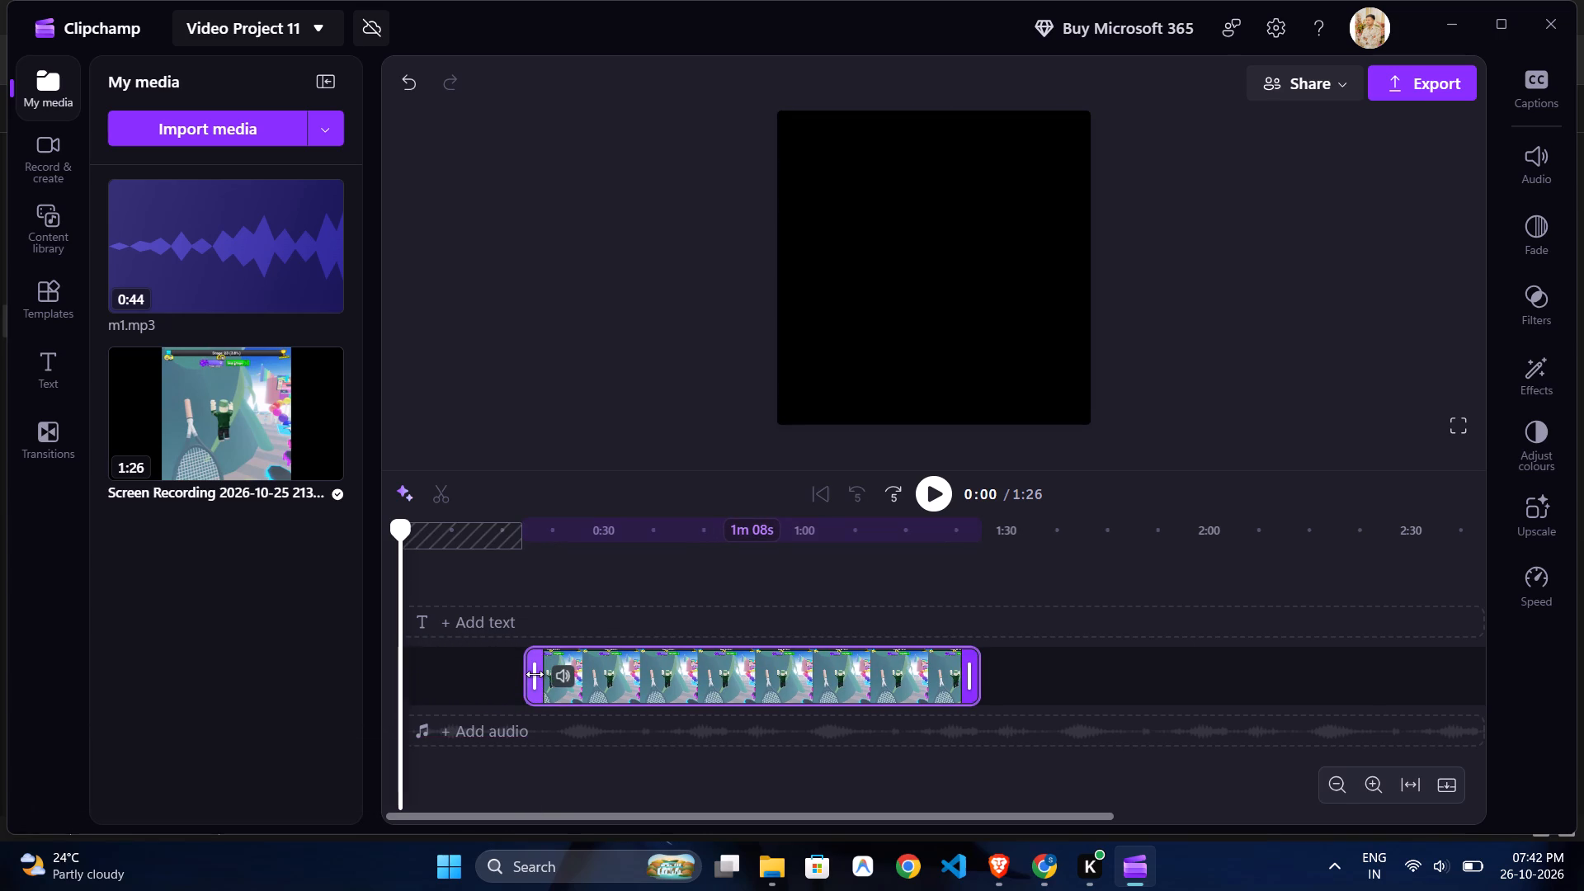
pyautogui.moveTo(637, 675); pyautogui.dragTo(468, 654)
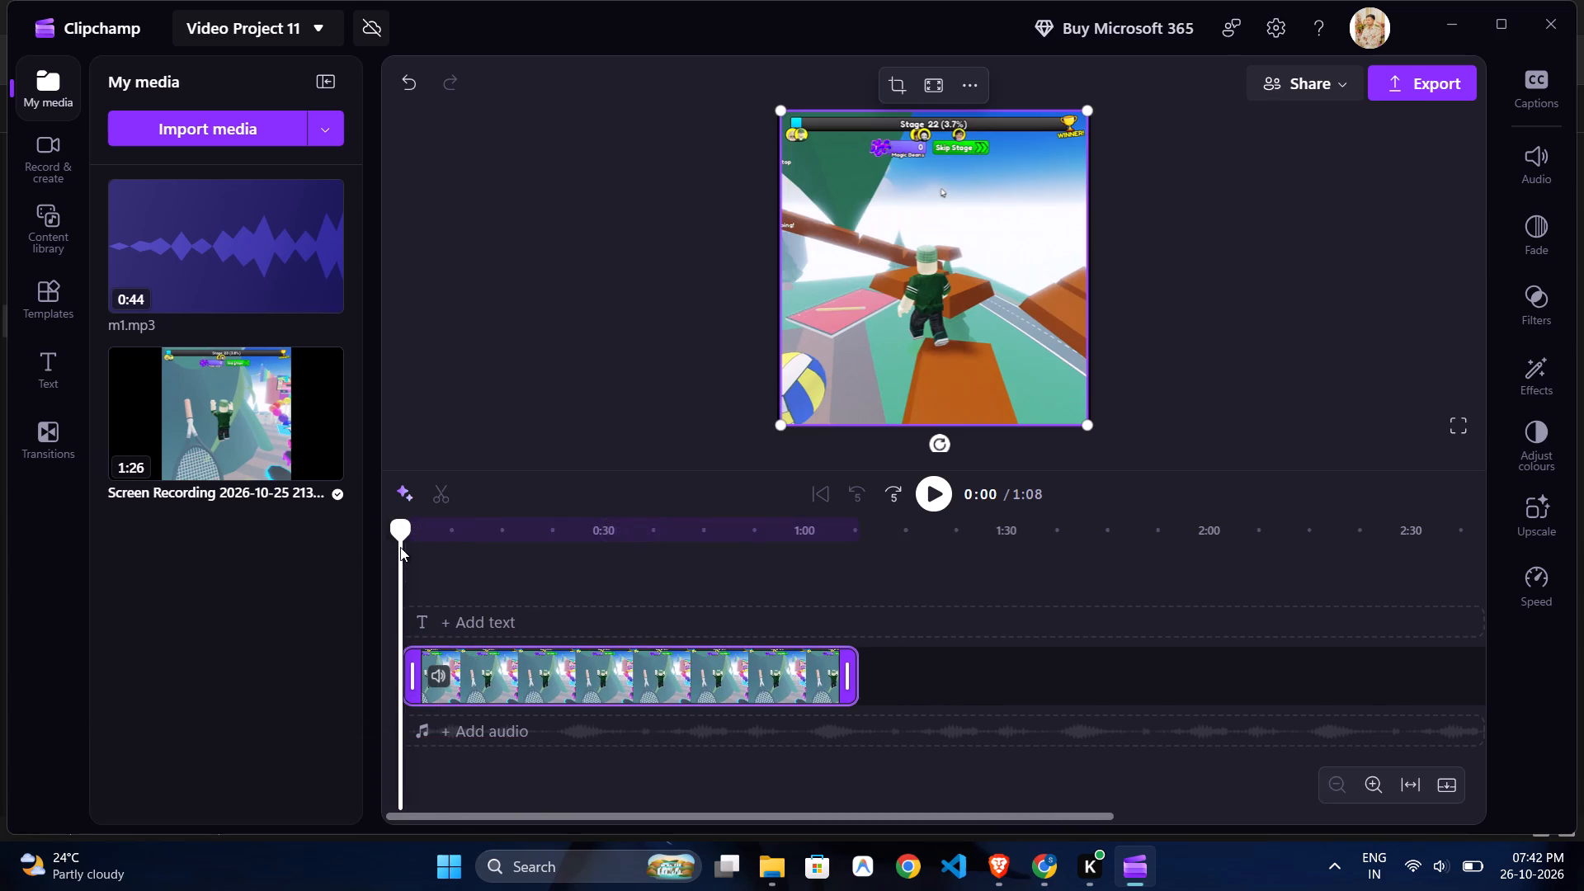
# Play the opening, trim about 7 s more off the clip's start, realign it with 0:00, and preview the new opening.
pyautogui.press('space')
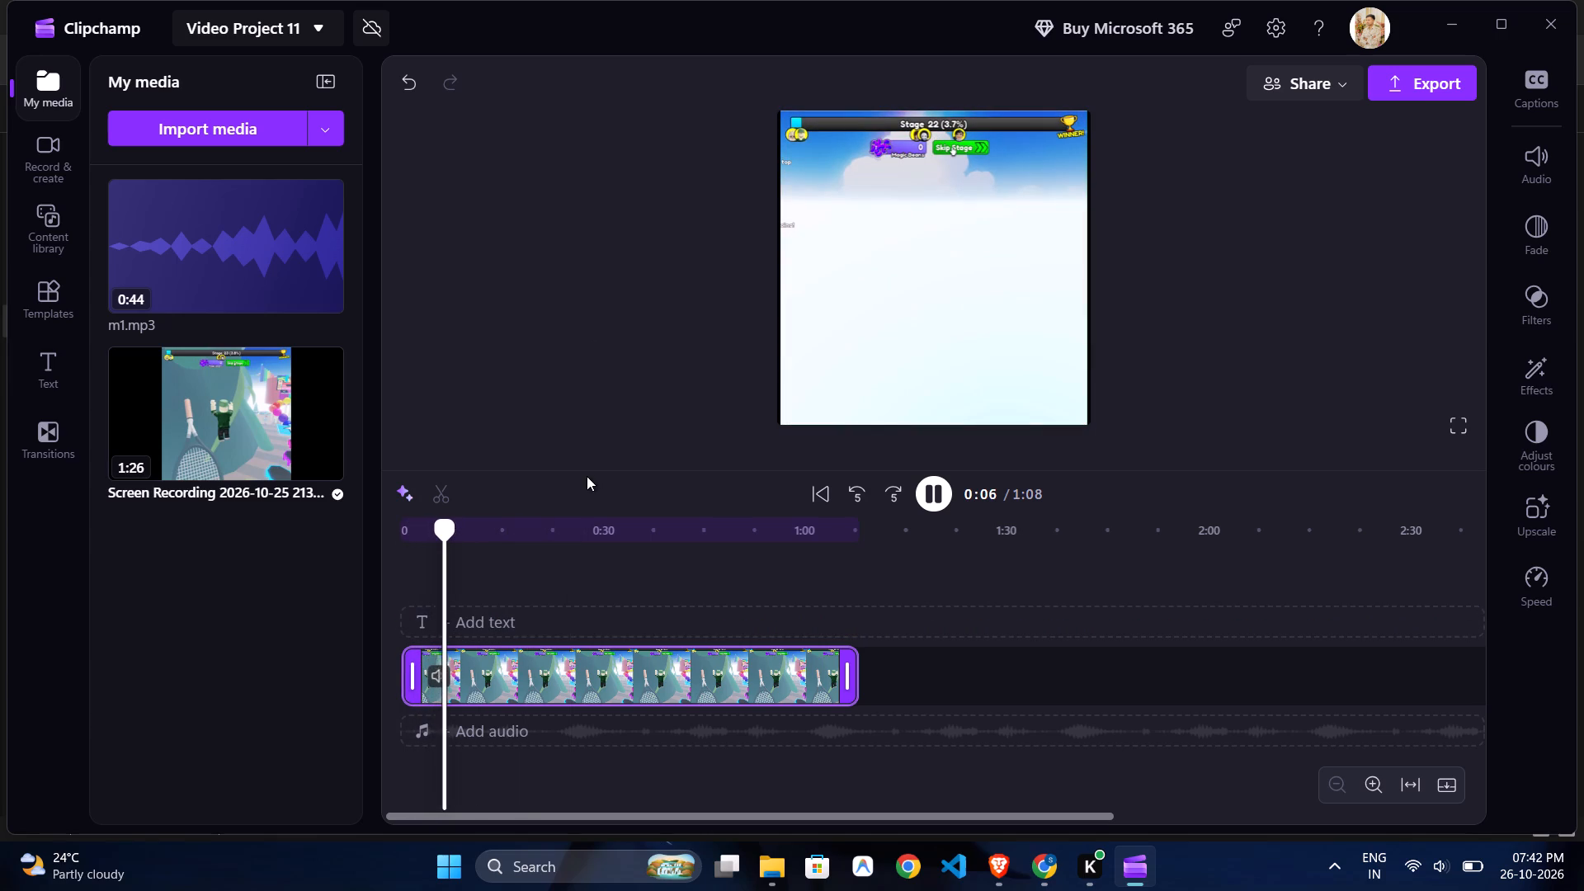
pyautogui.press('space')
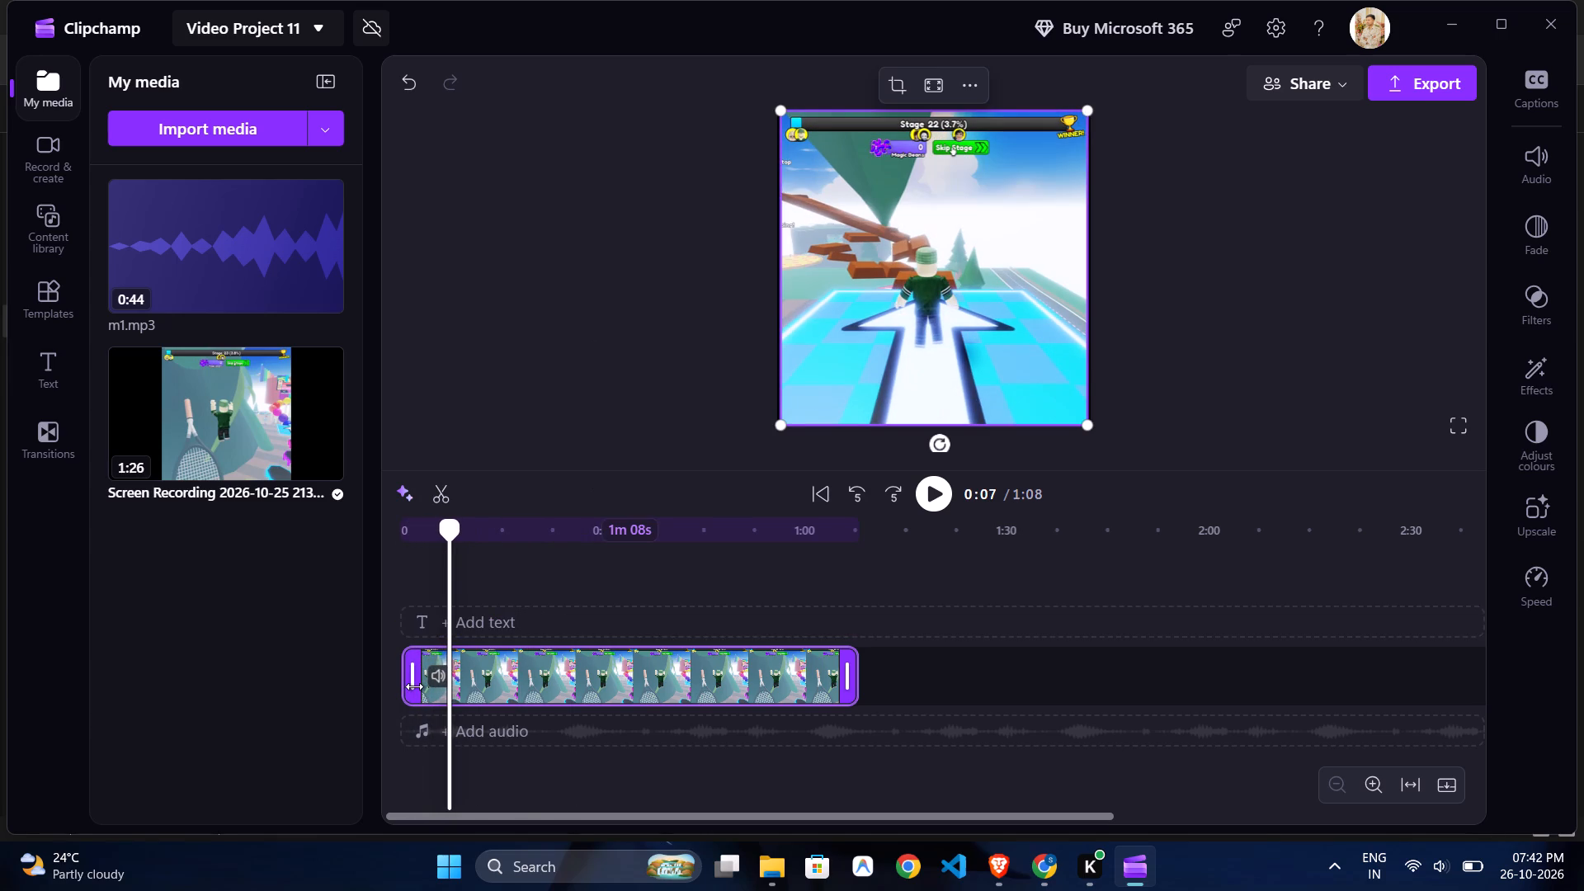
pyautogui.moveTo(414, 686); pyautogui.dragTo(458, 691)
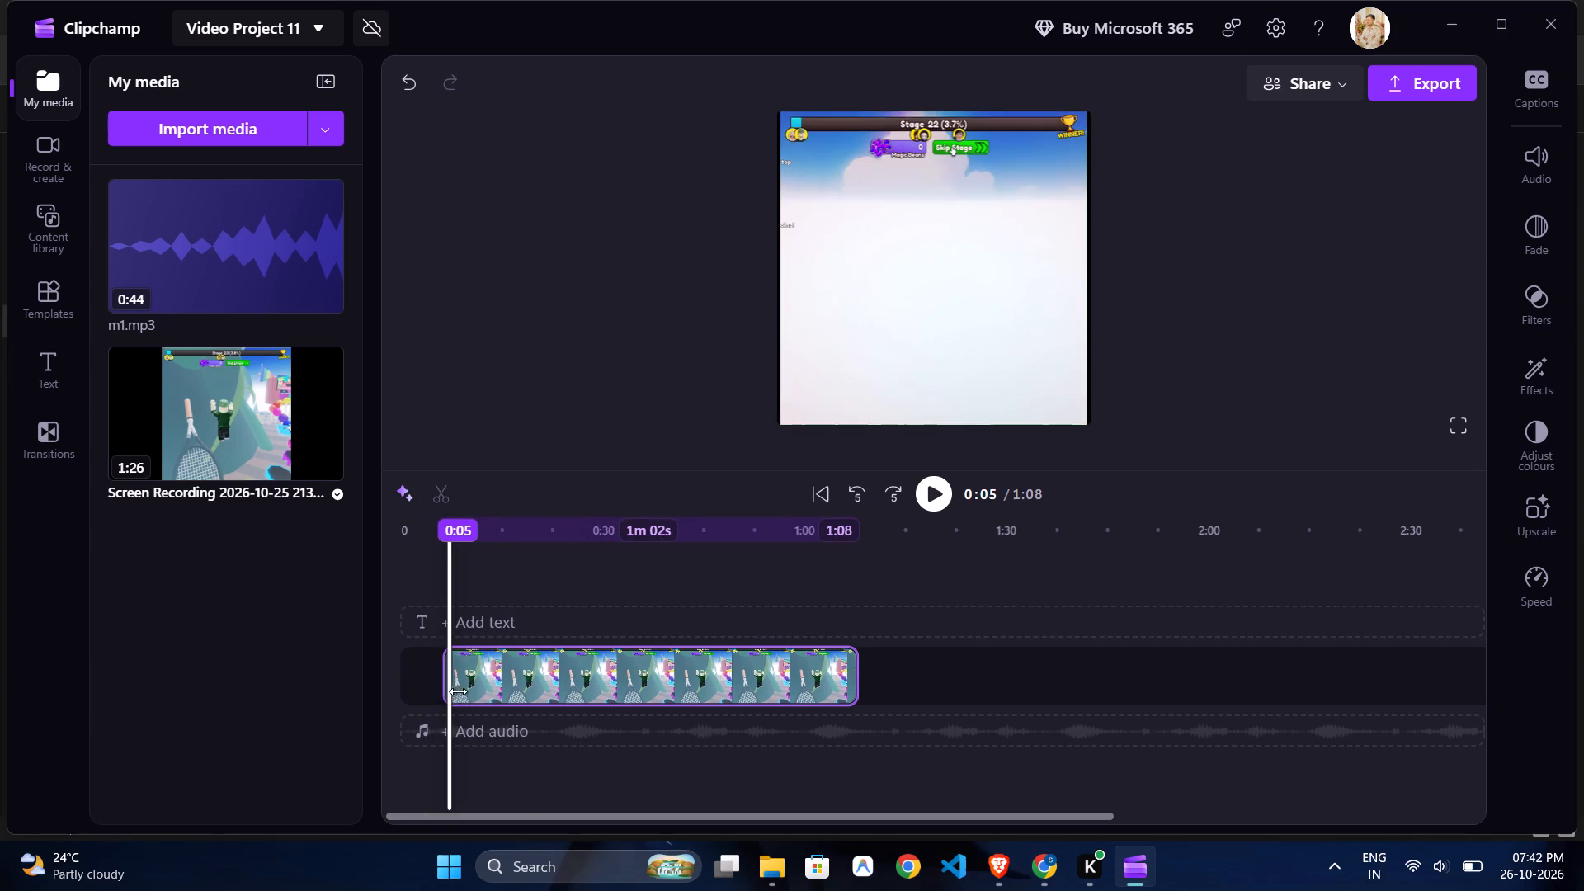
pyautogui.moveTo(458, 691); pyautogui.dragTo(460, 692)
pyautogui.moveTo(582, 681); pyautogui.dragTo(485, 696)
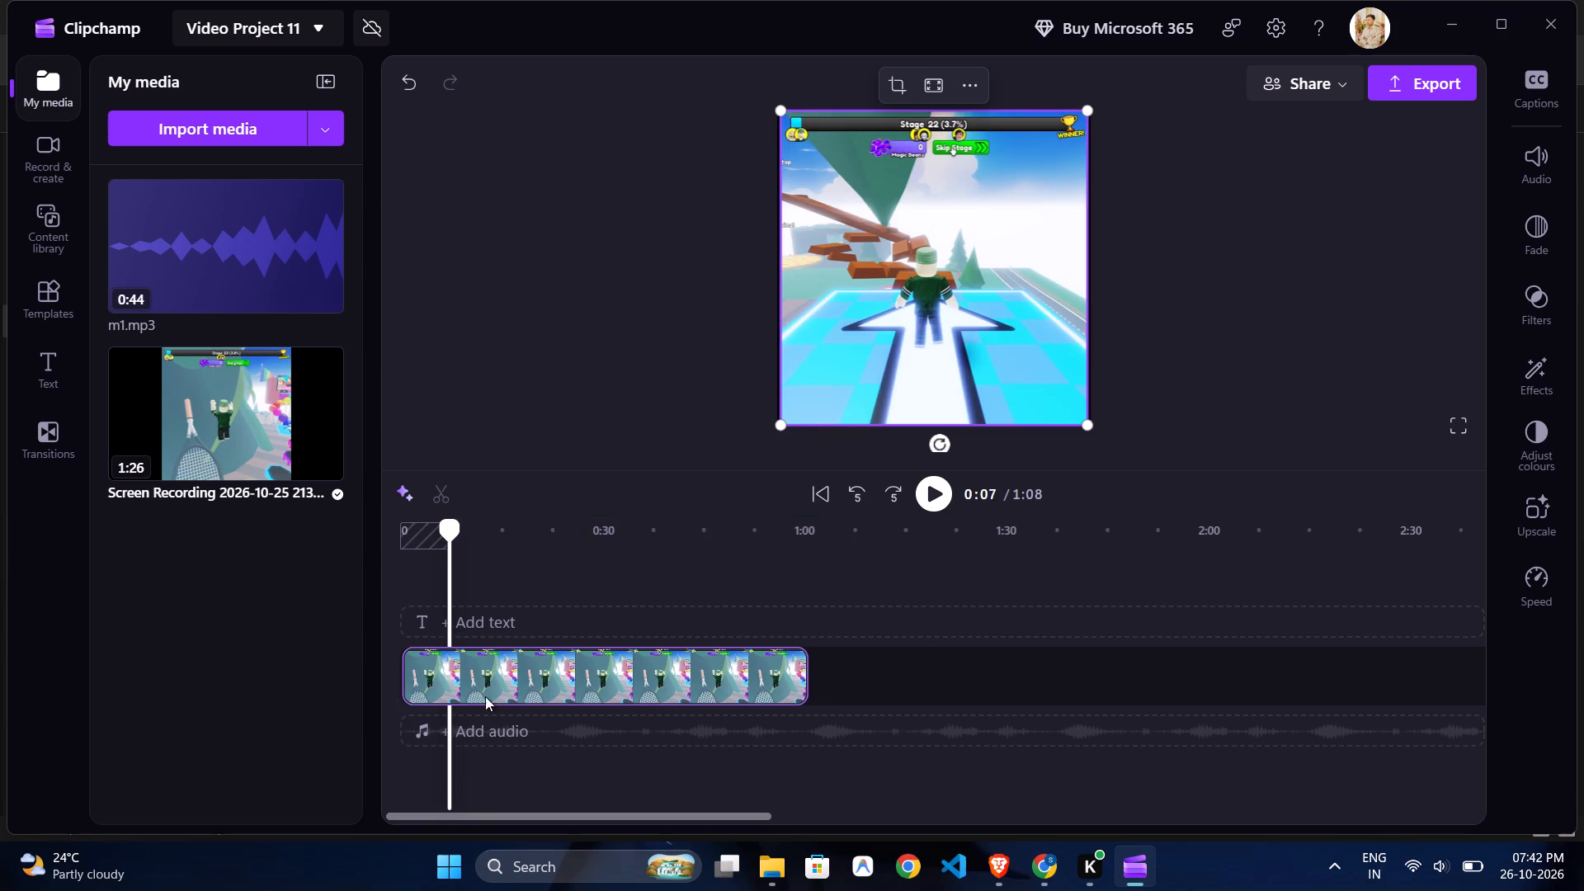
pyautogui.moveTo(485, 696); pyautogui.dragTo(480, 696)
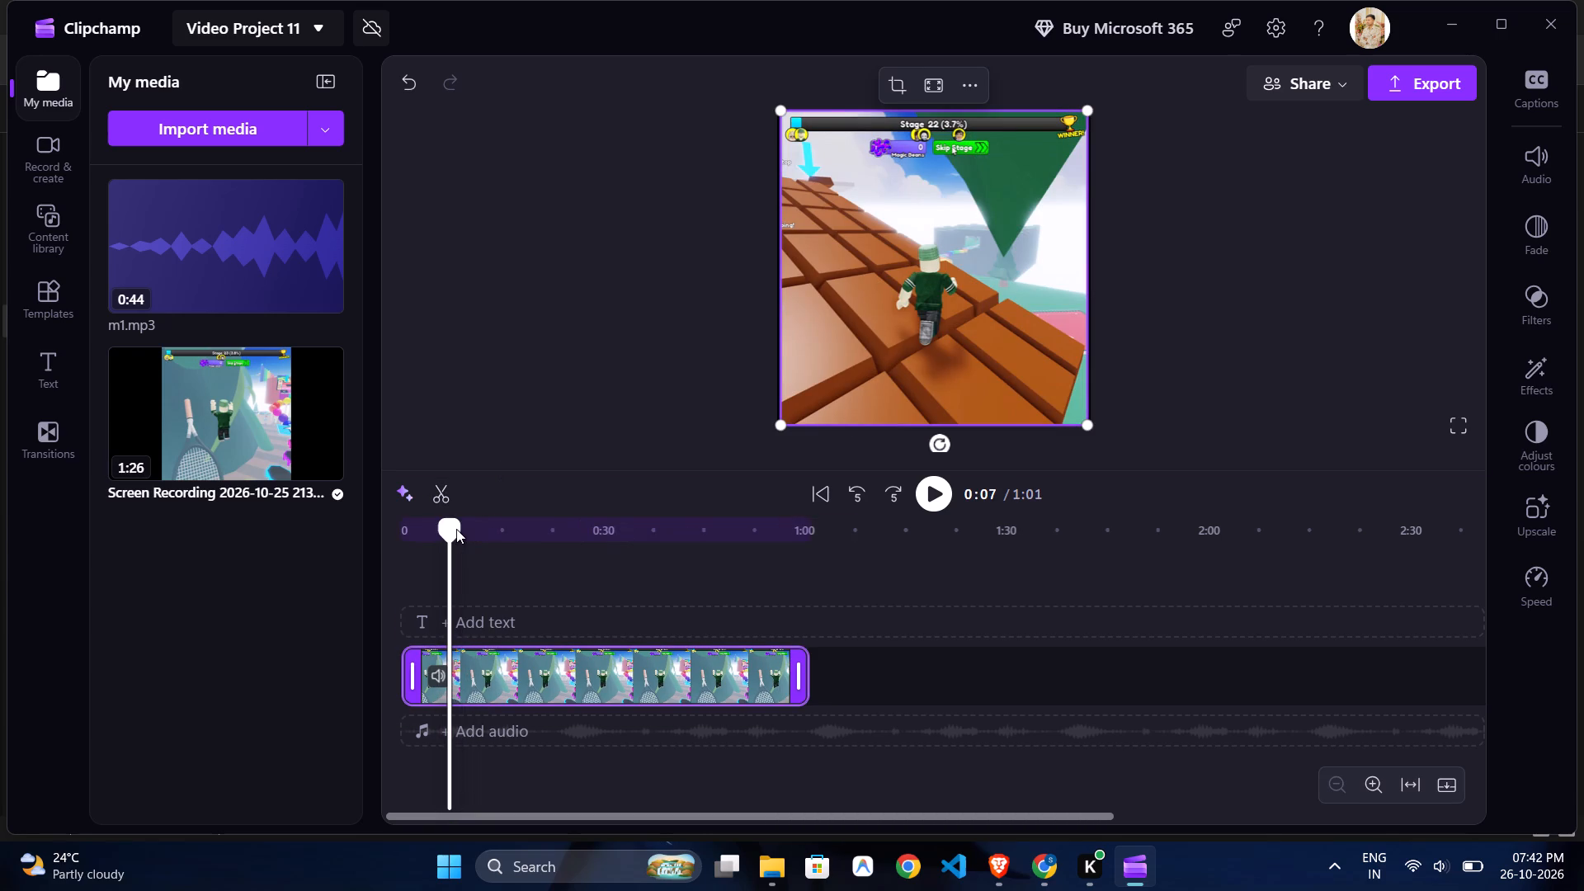
pyautogui.moveTo(456, 529); pyautogui.dragTo(417, 533)
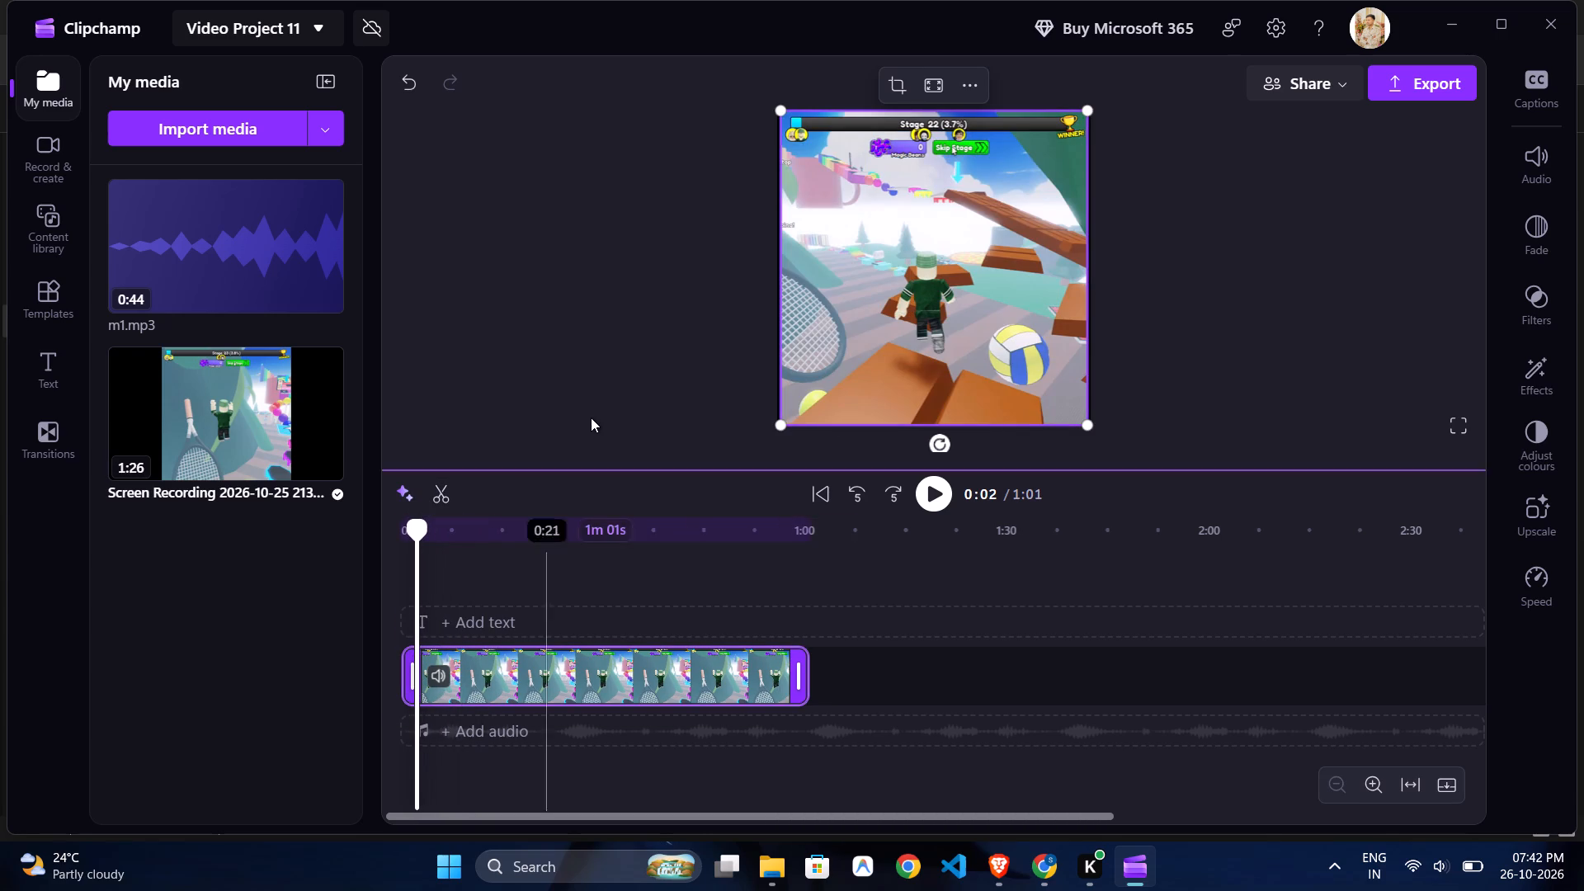
pyautogui.press('space')
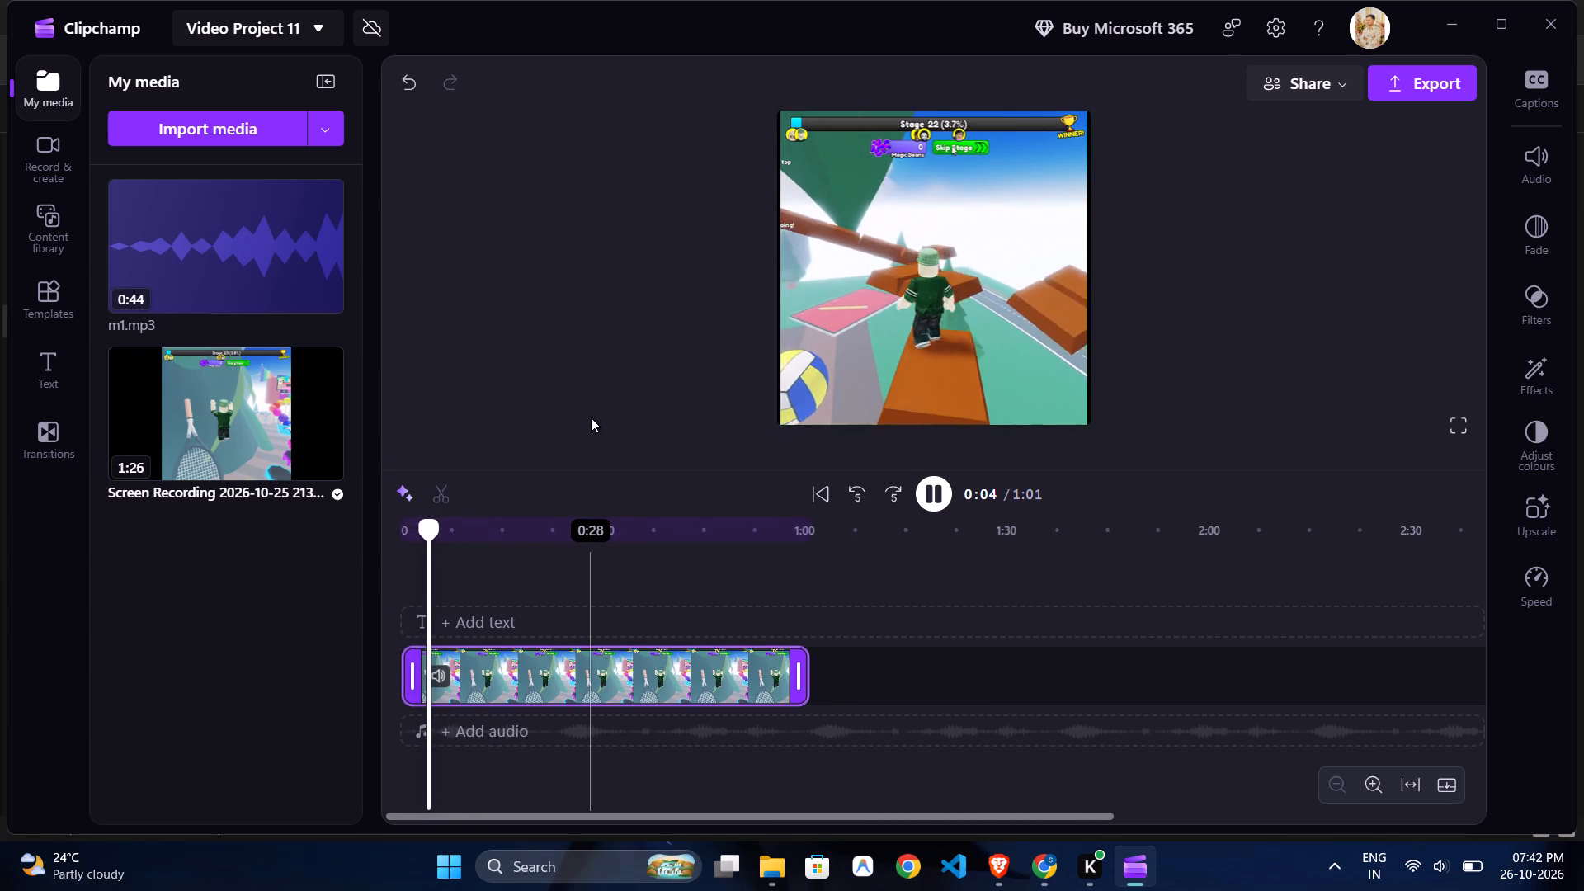
# Place m1.mp3 on the audio track beneath the recording clip, starting at 0:00.
pyautogui.moveTo(247, 286); pyautogui.dragTo(540, 747)
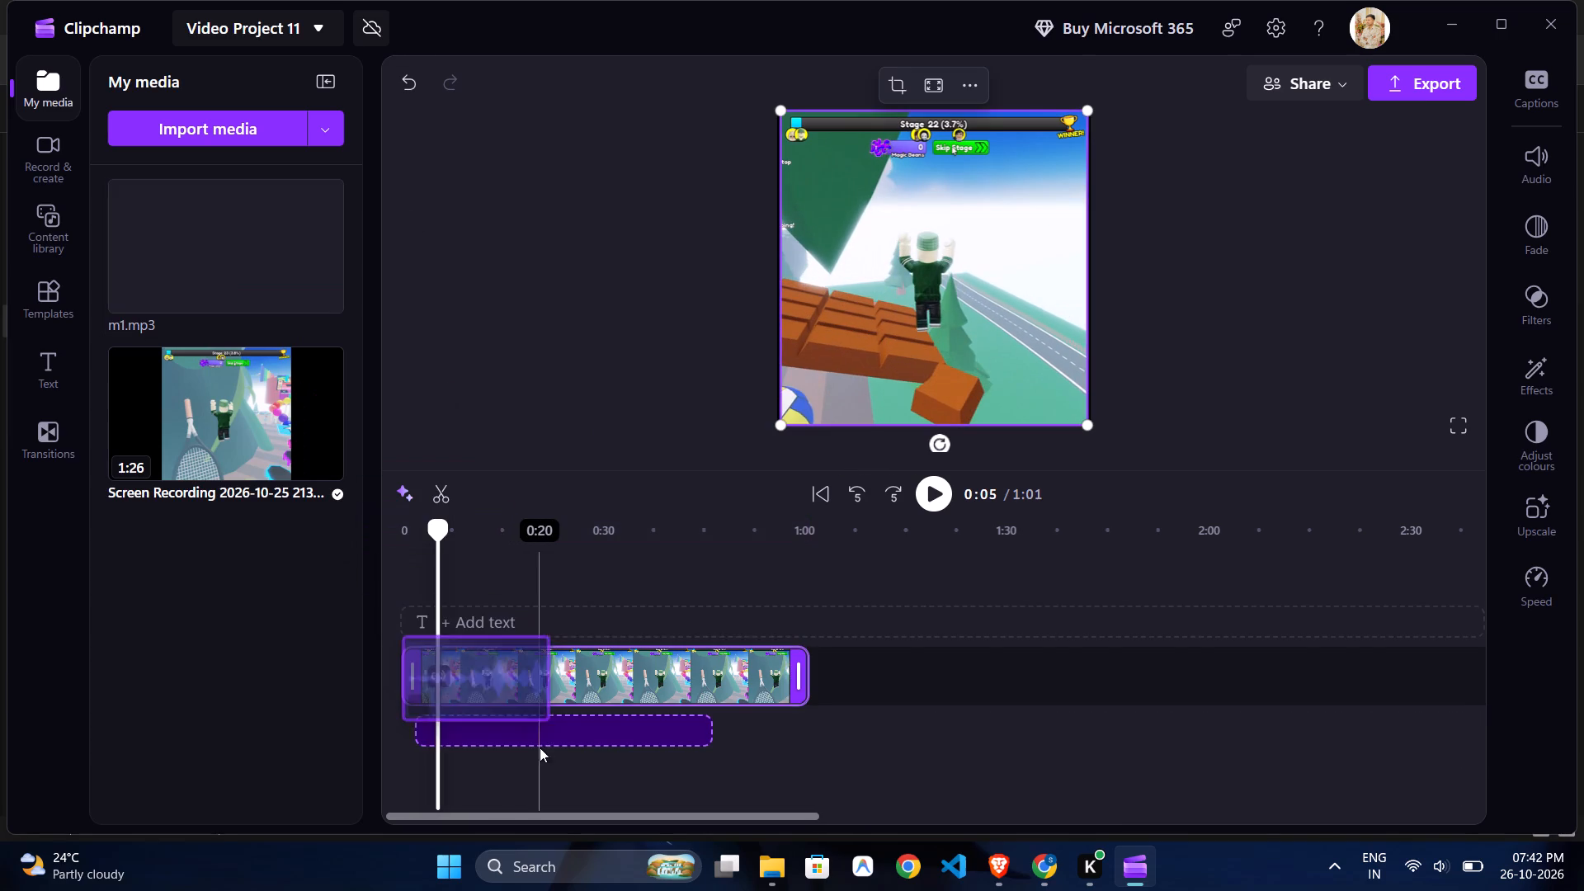
pyautogui.moveTo(540, 747); pyautogui.dragTo(540, 761)
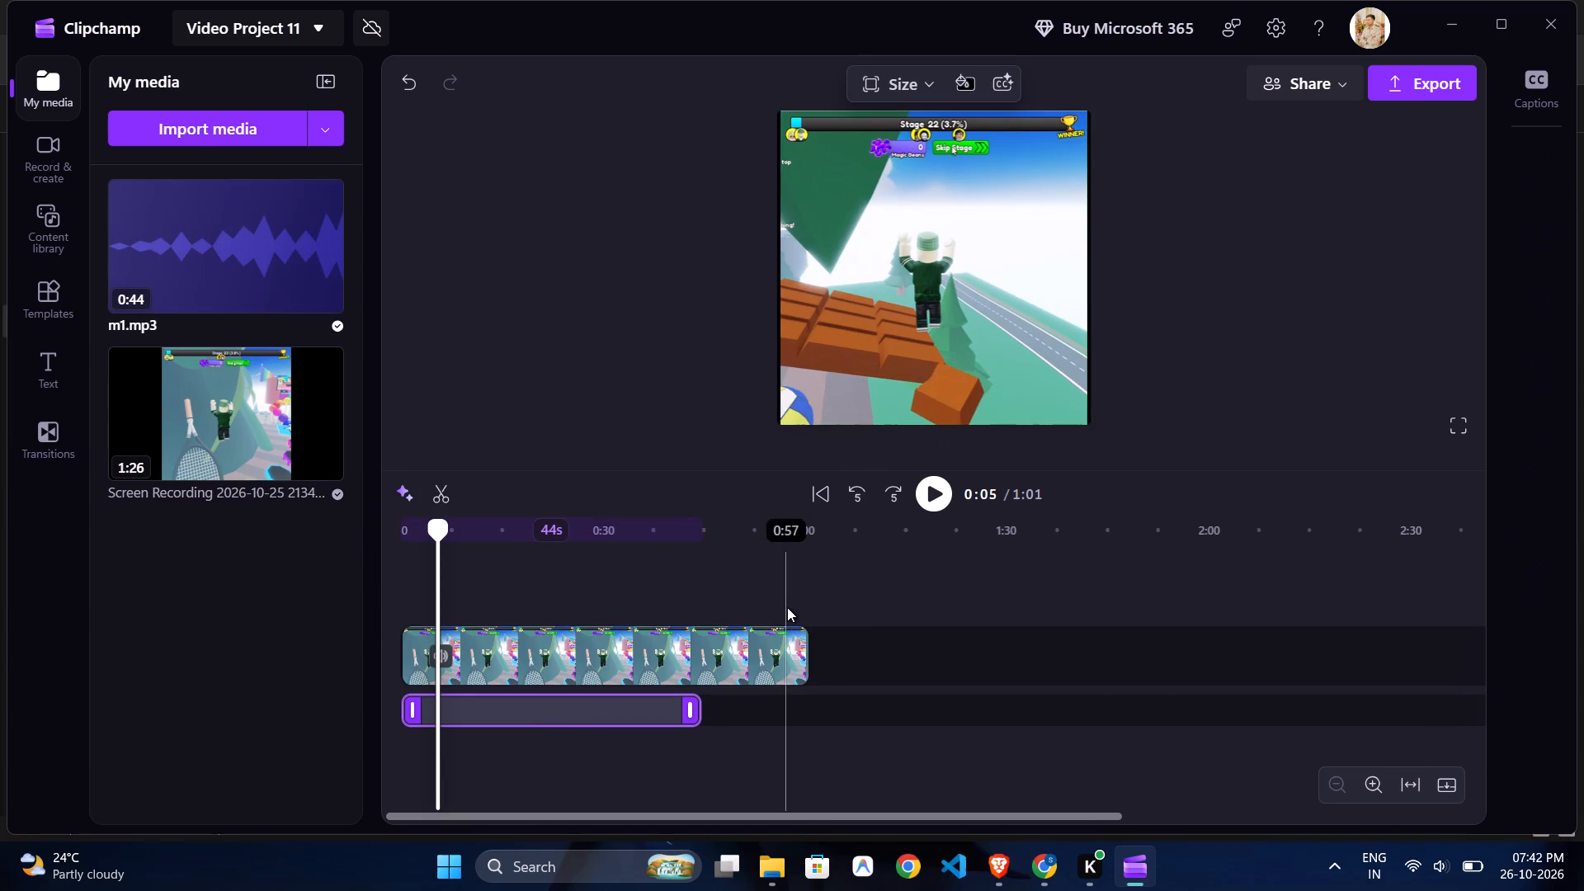
# Trim the end of the recording clip on the video track to 1:00.
pyautogui.click(797, 650)
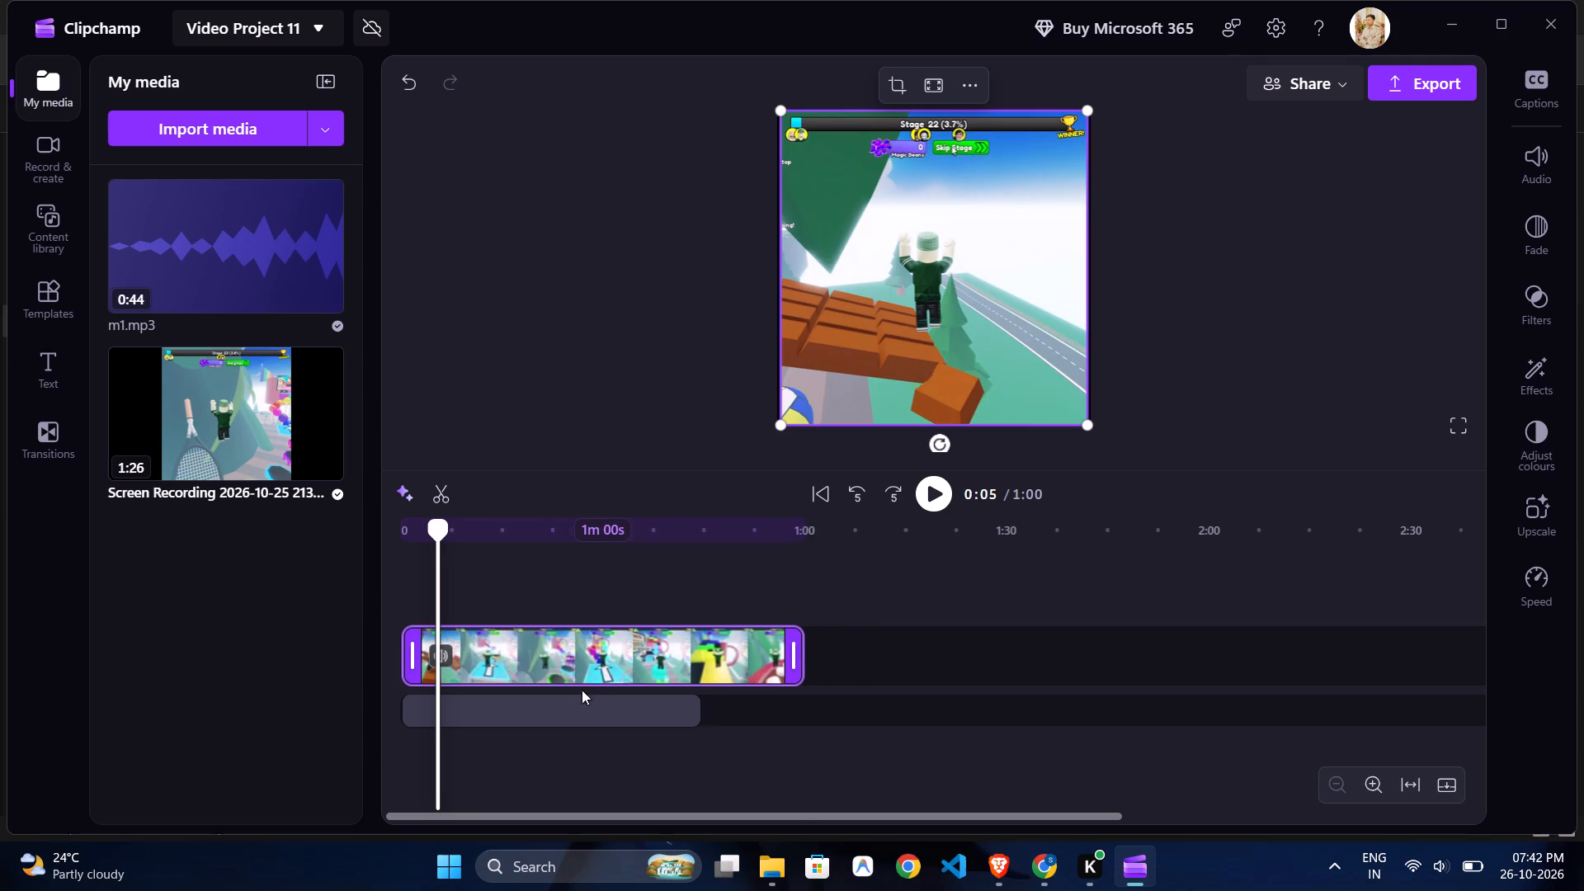
# Keep the first m1.mp3 clip aligned at 0:00 and add a second copy directly after it on the same audio track.
pyautogui.click(568, 711)
pyautogui.moveTo(568, 711); pyautogui.dragTo(516, 719)
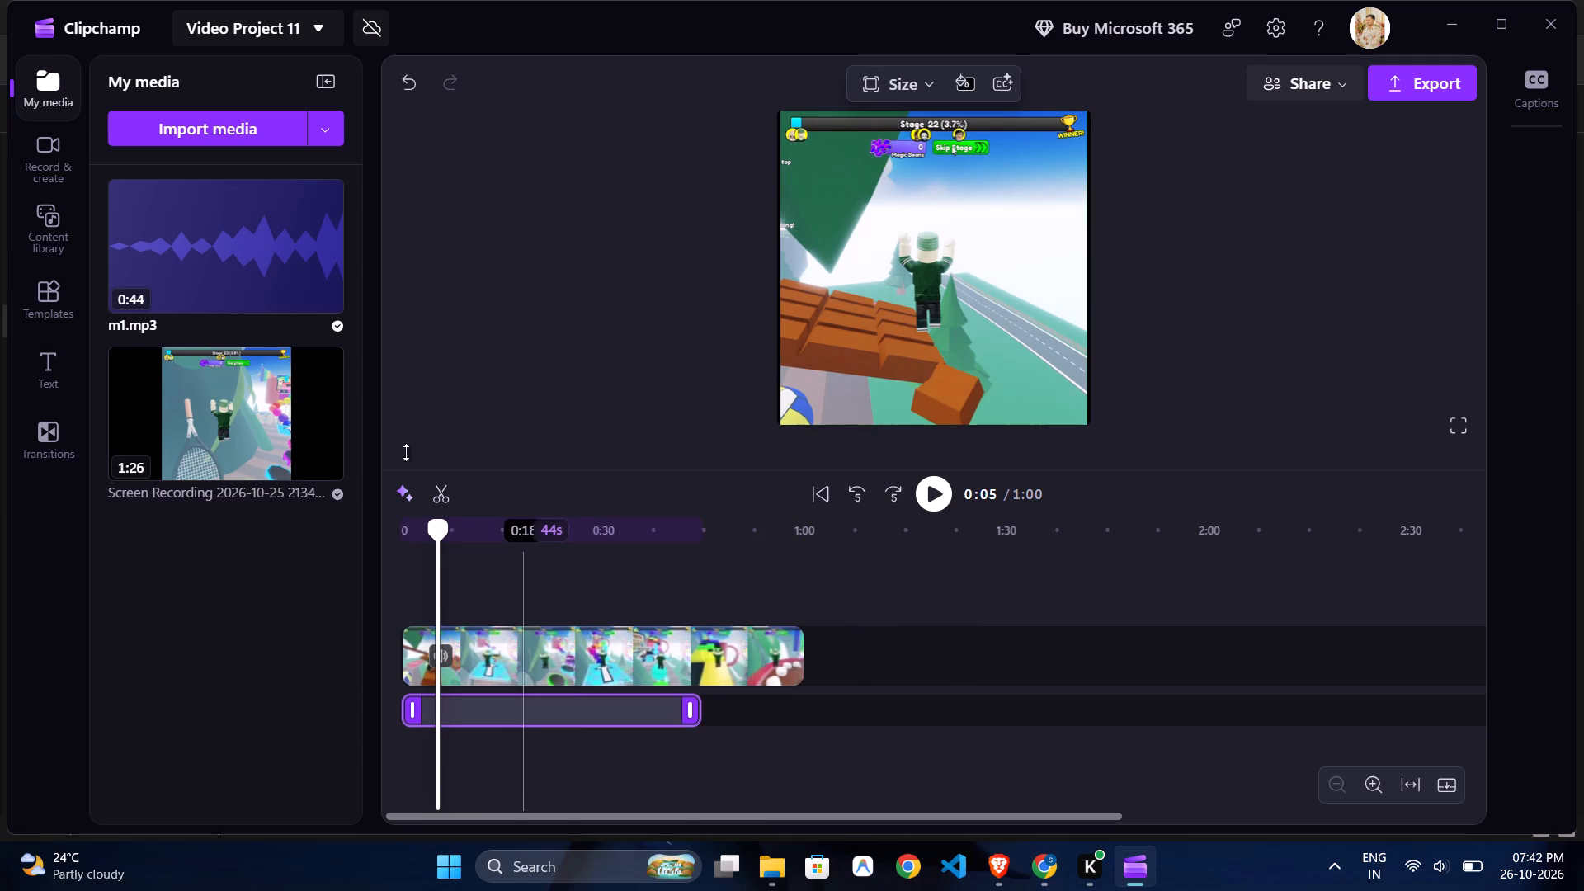
pyautogui.moveTo(248, 286); pyautogui.dragTo(845, 737)
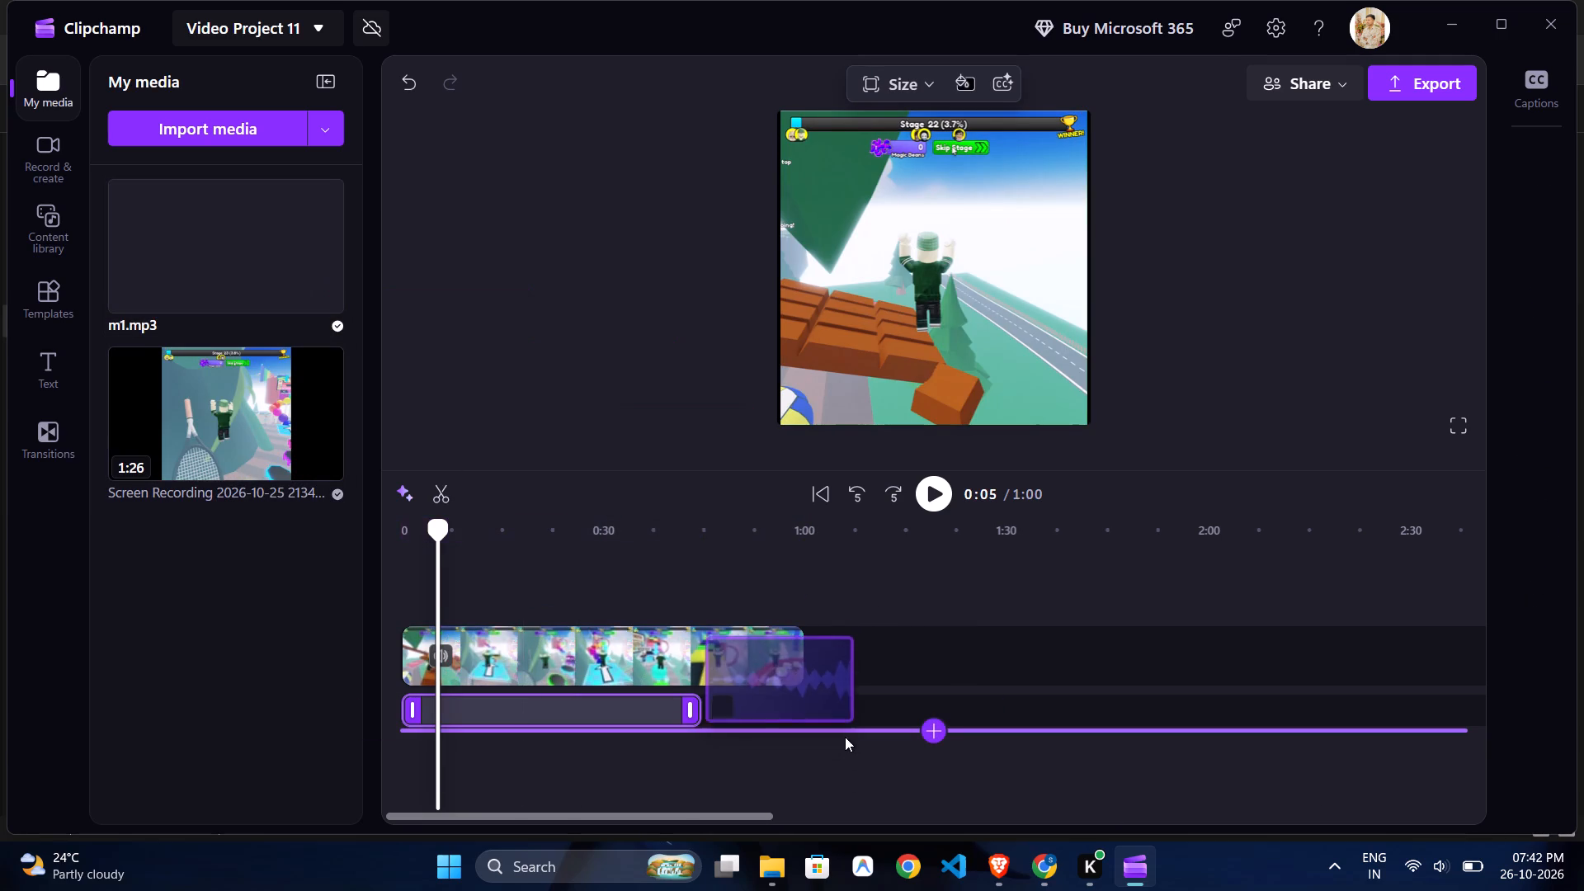
pyautogui.moveTo(845, 737); pyautogui.dragTo(835, 708)
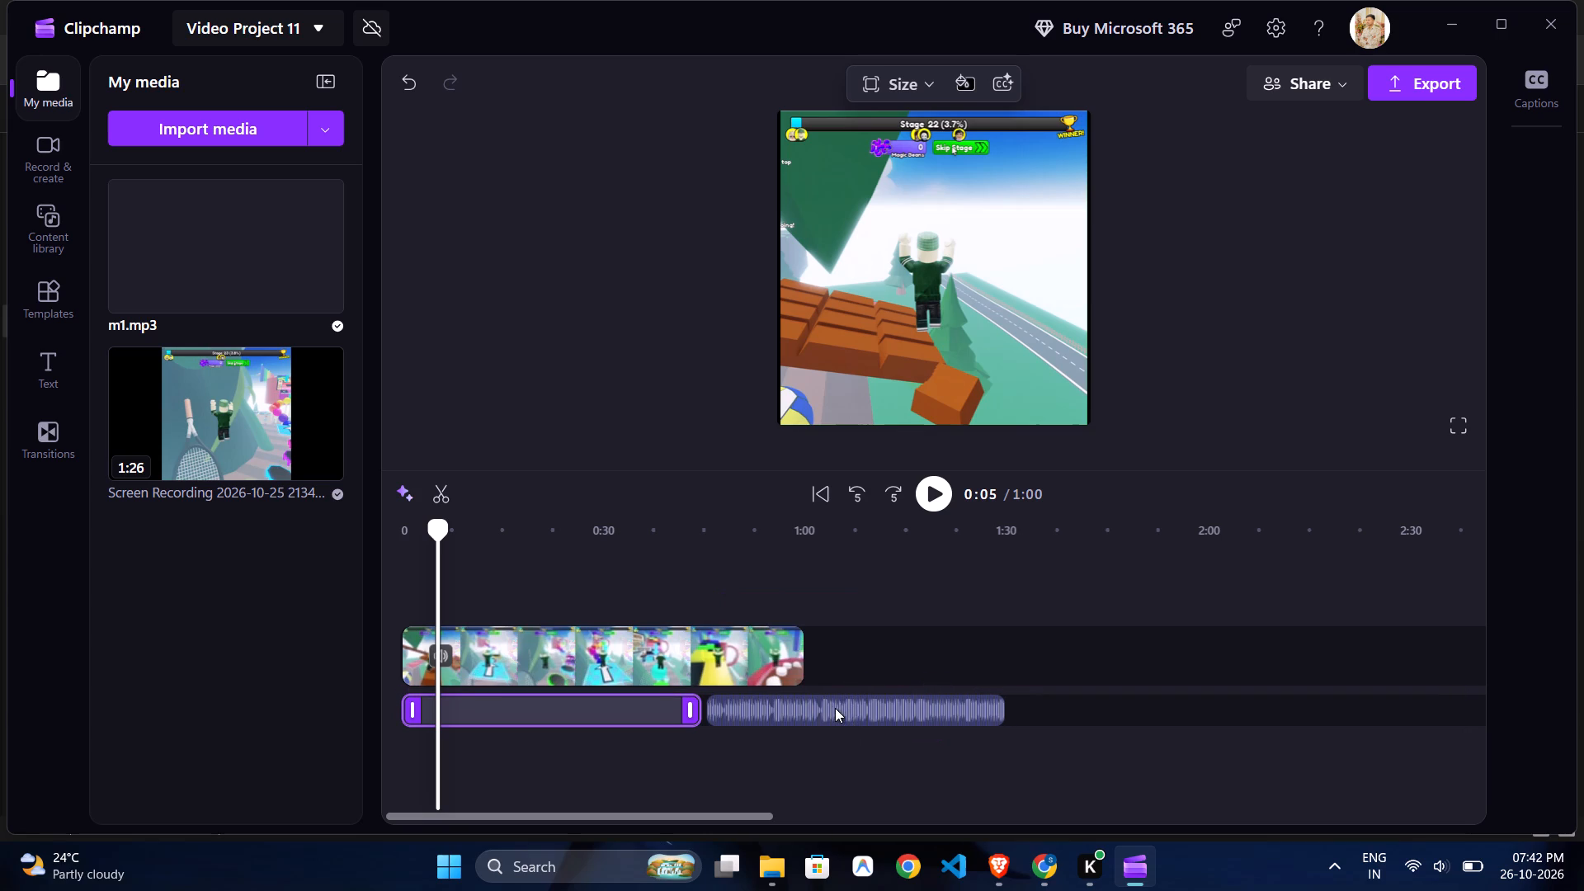
pyautogui.moveTo(835, 708); pyautogui.dragTo(832, 708)
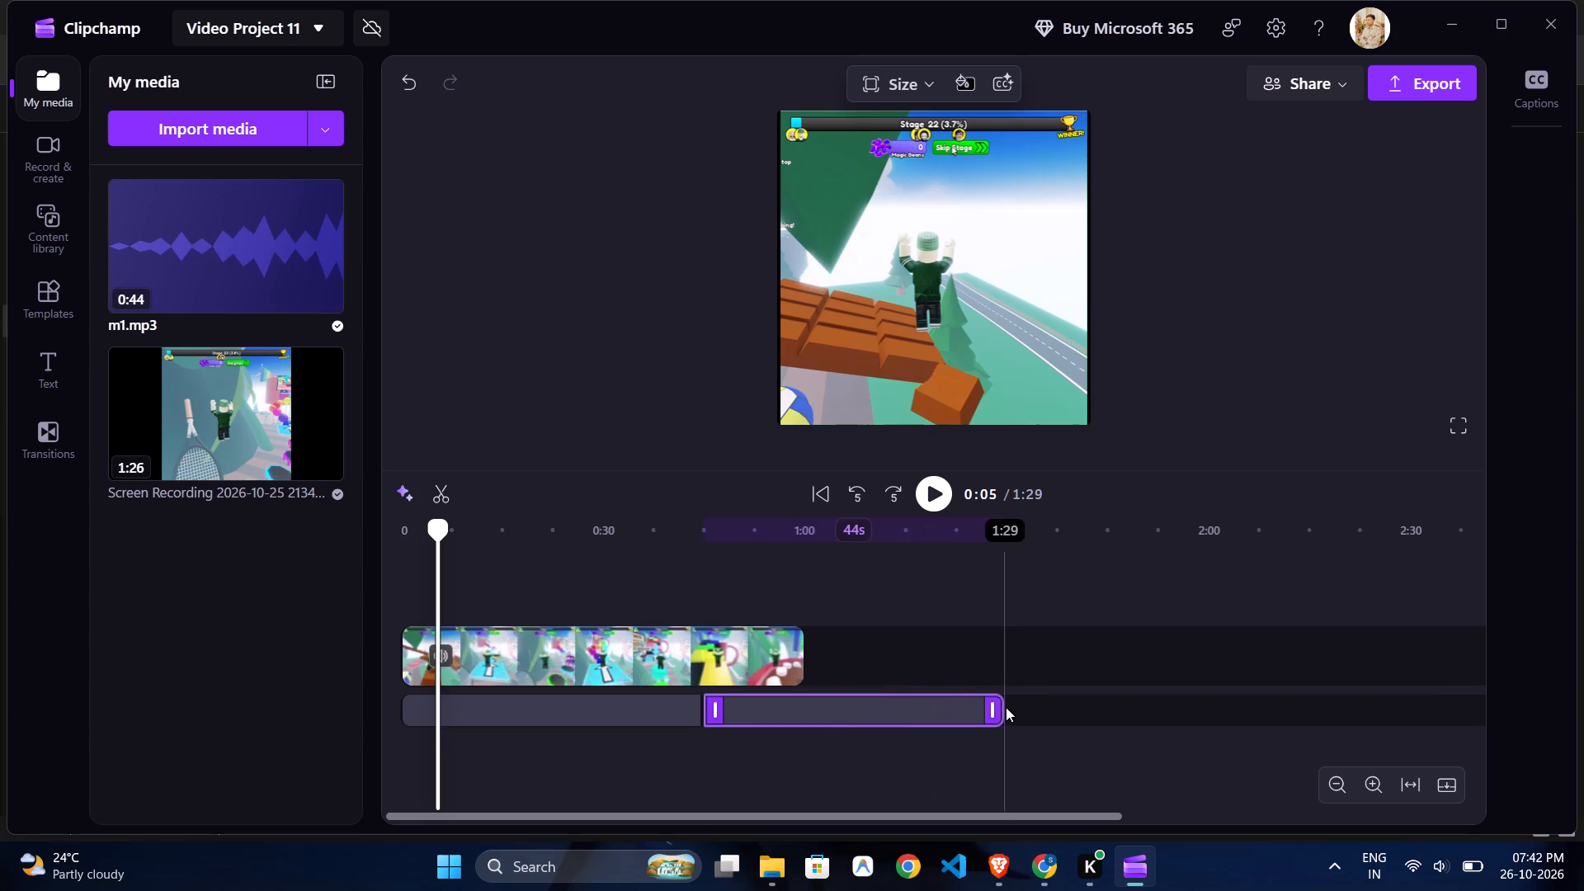
# Trim the end of the second m1.mp3 clip to 1:00, leaving about 15 s of it directly after the first clip.
pyautogui.moveTo(992, 709); pyautogui.dragTo(795, 706)
pyautogui.click(849, 808)
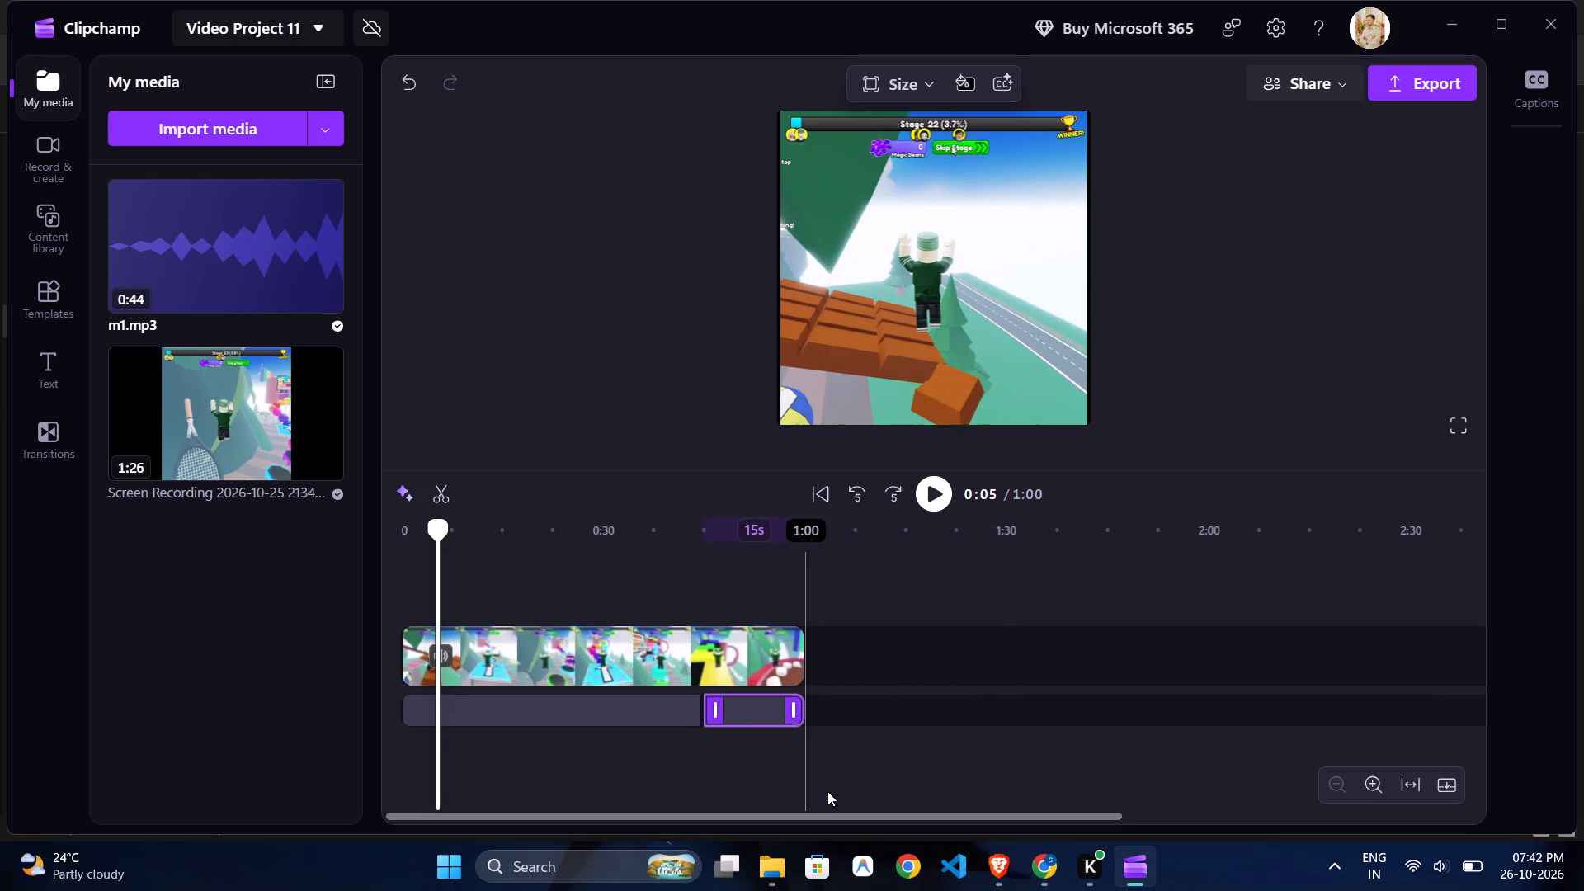
pyautogui.click(856, 779)
pyautogui.moveTo(738, 704); pyautogui.dragTo(728, 704)
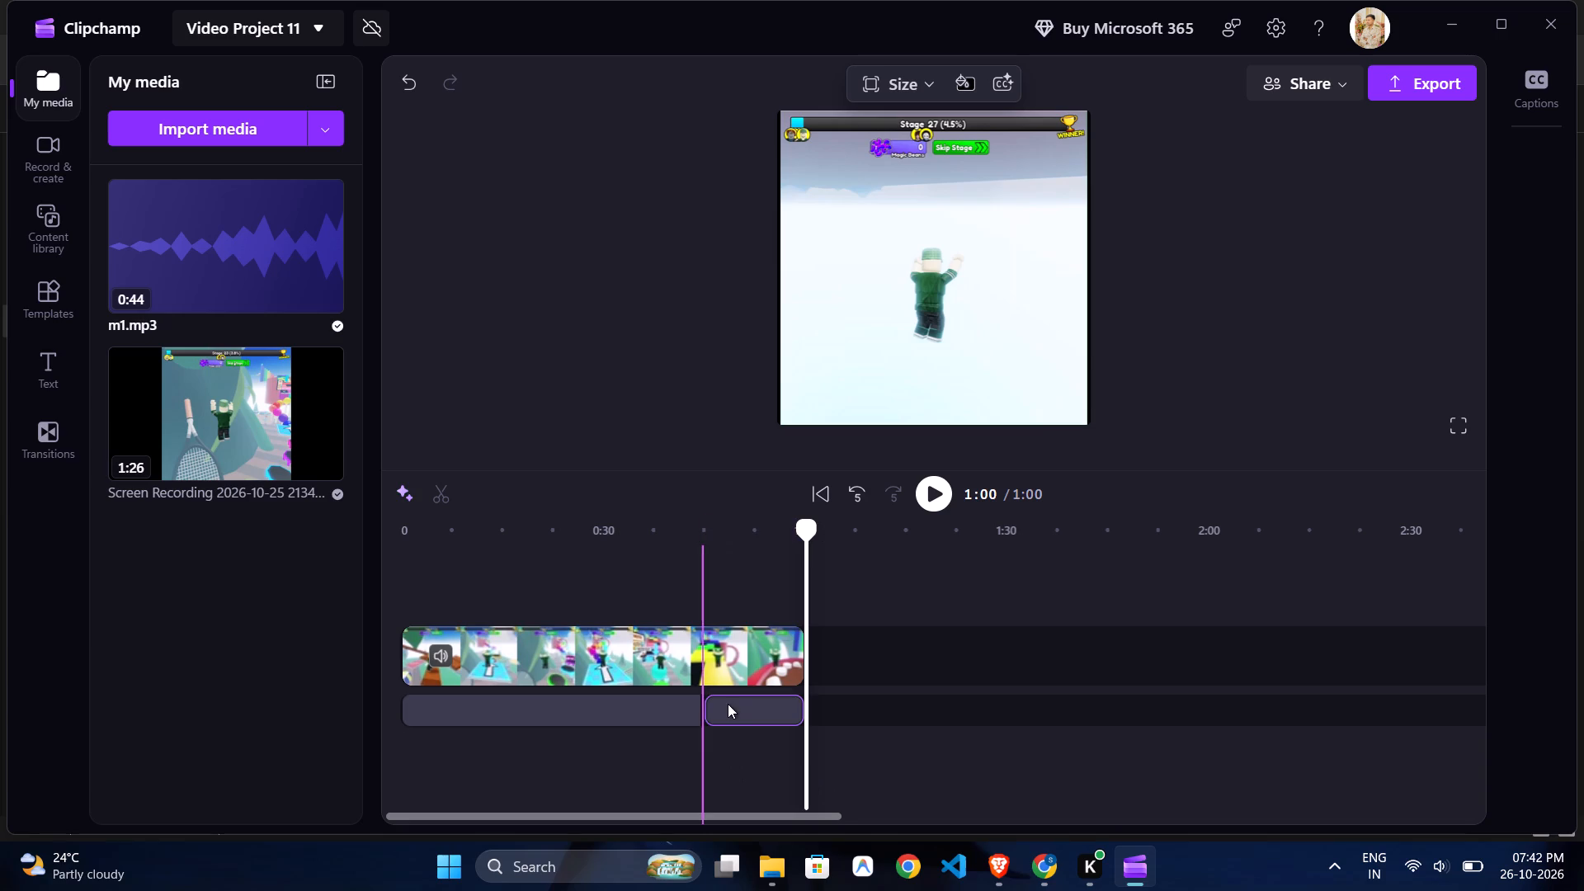
pyautogui.moveTo(728, 704); pyautogui.dragTo(726, 704)
pyautogui.click(920, 743)
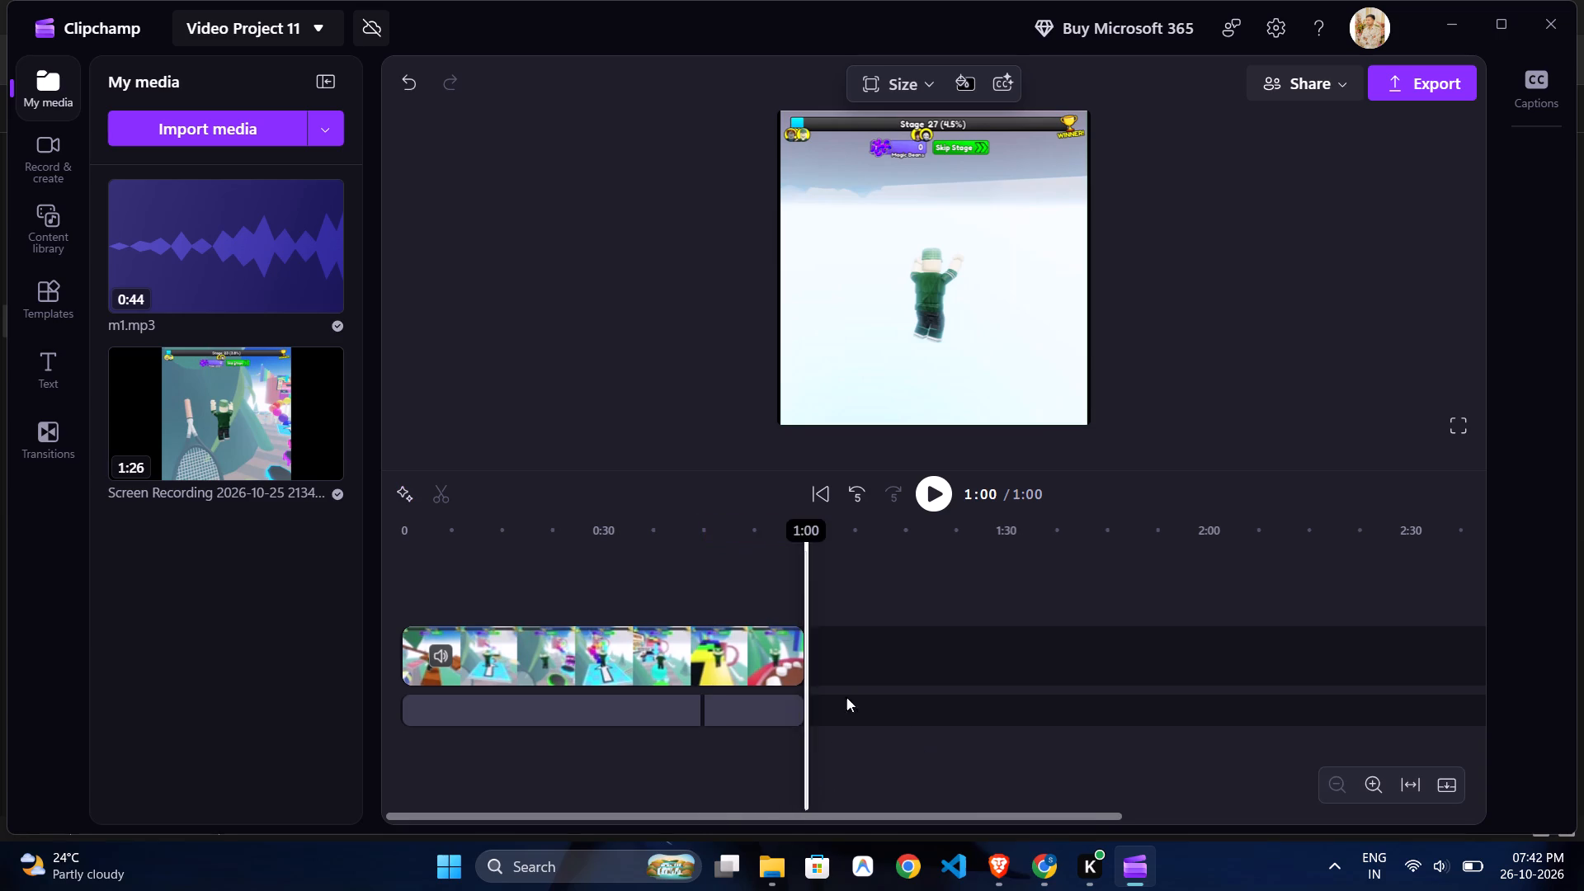
# Preview the edit with its background music from 0:00.
pyautogui.moveTo(806, 521); pyautogui.dragTo(362, 469)
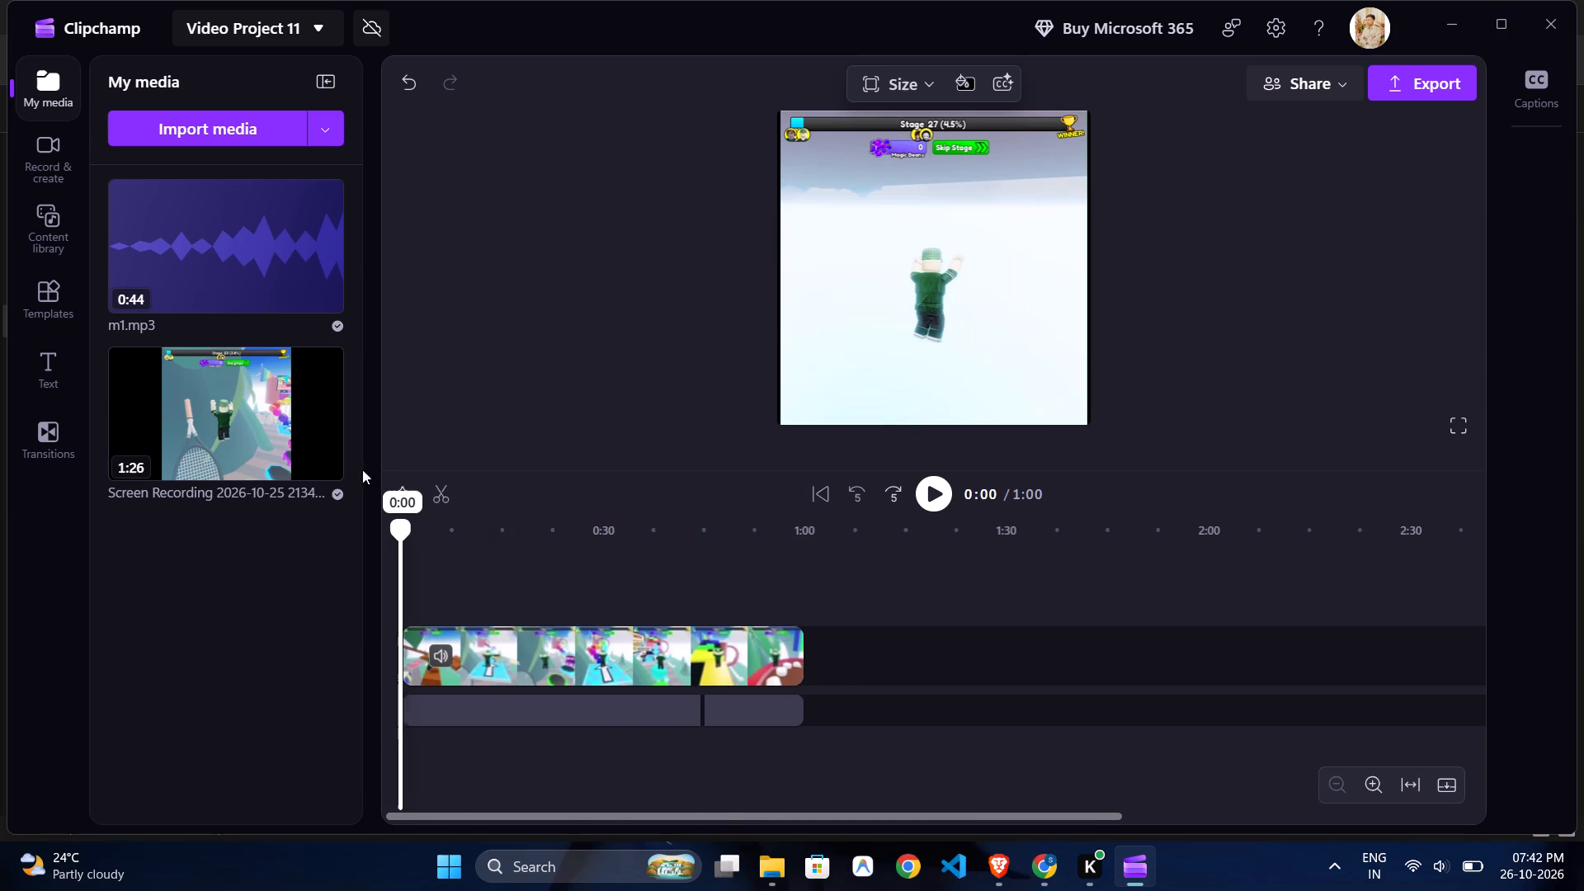
pyautogui.moveTo(362, 469); pyautogui.dragTo(331, 466)
pyautogui.press('space')
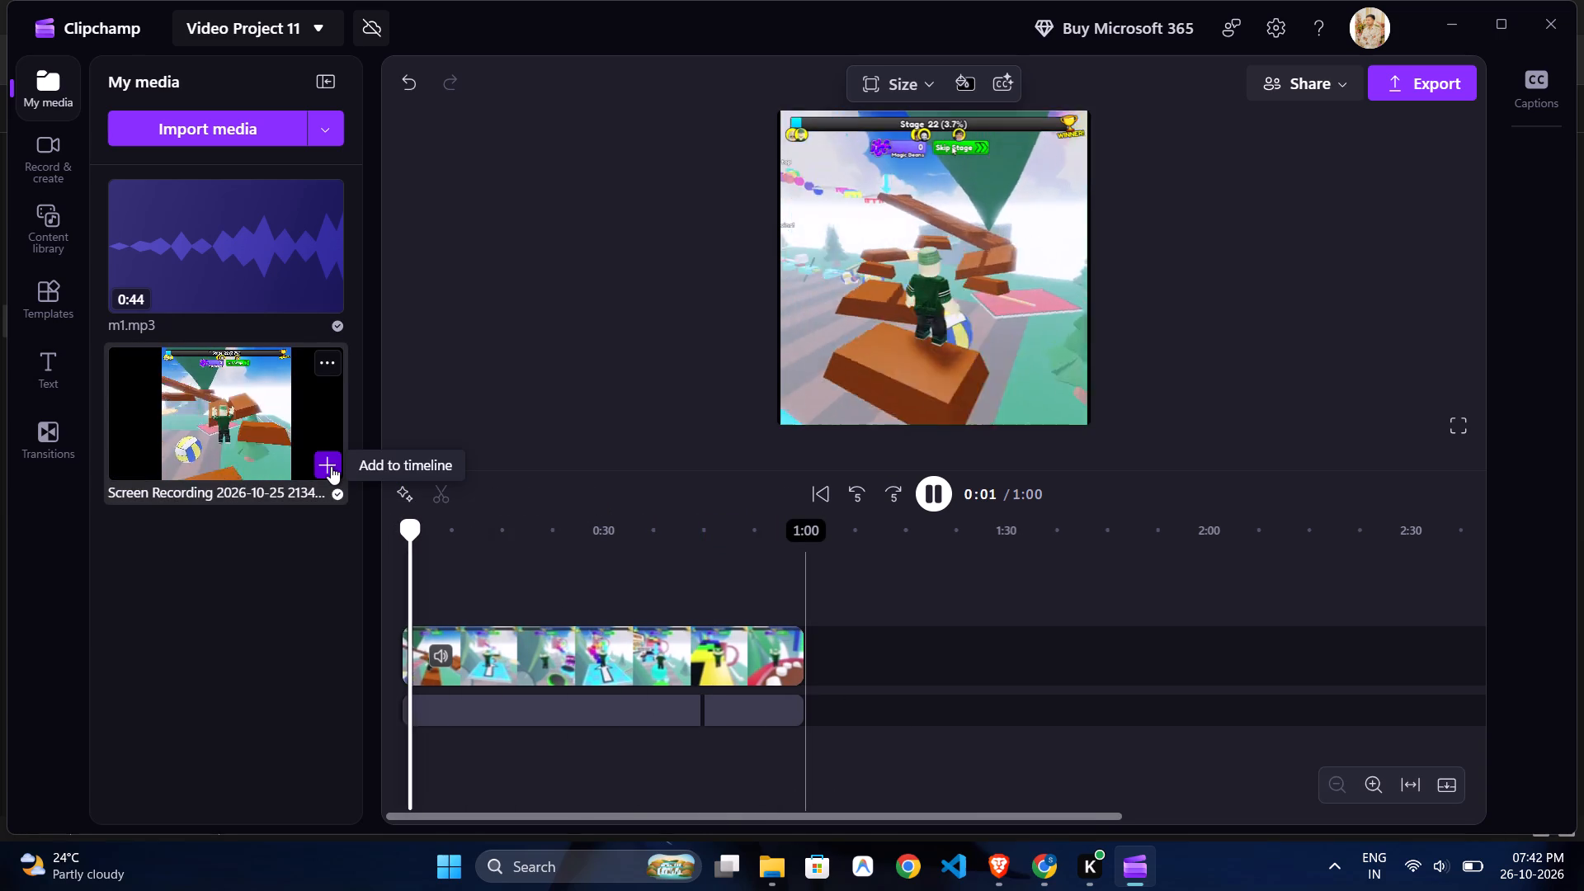
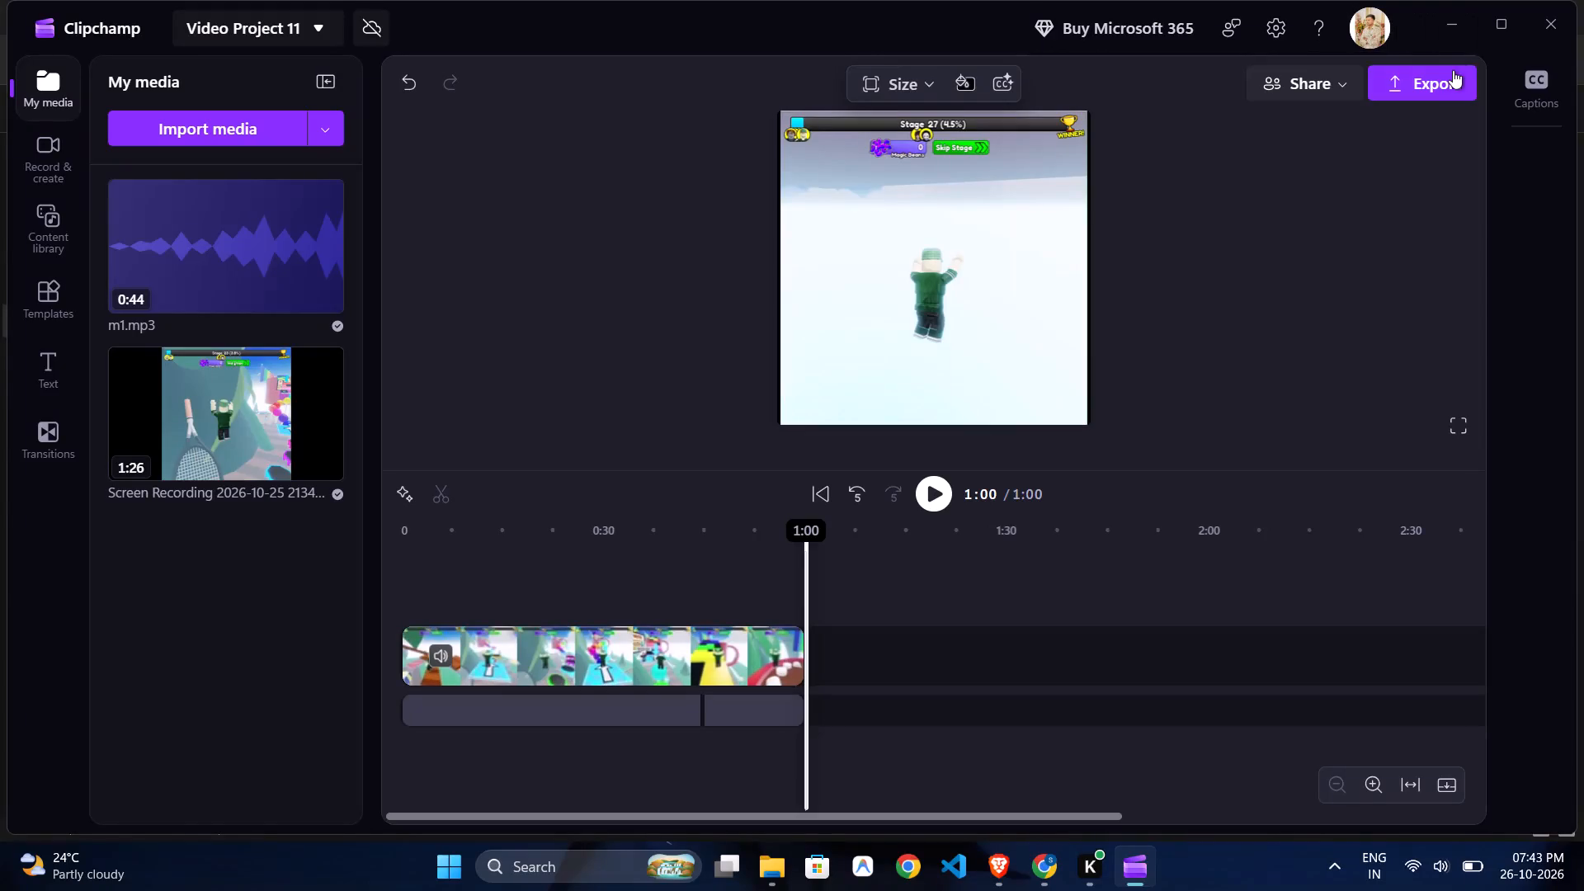
# Export the edited video at 1080p with the file name vid11.
pyautogui.click(1453, 70)
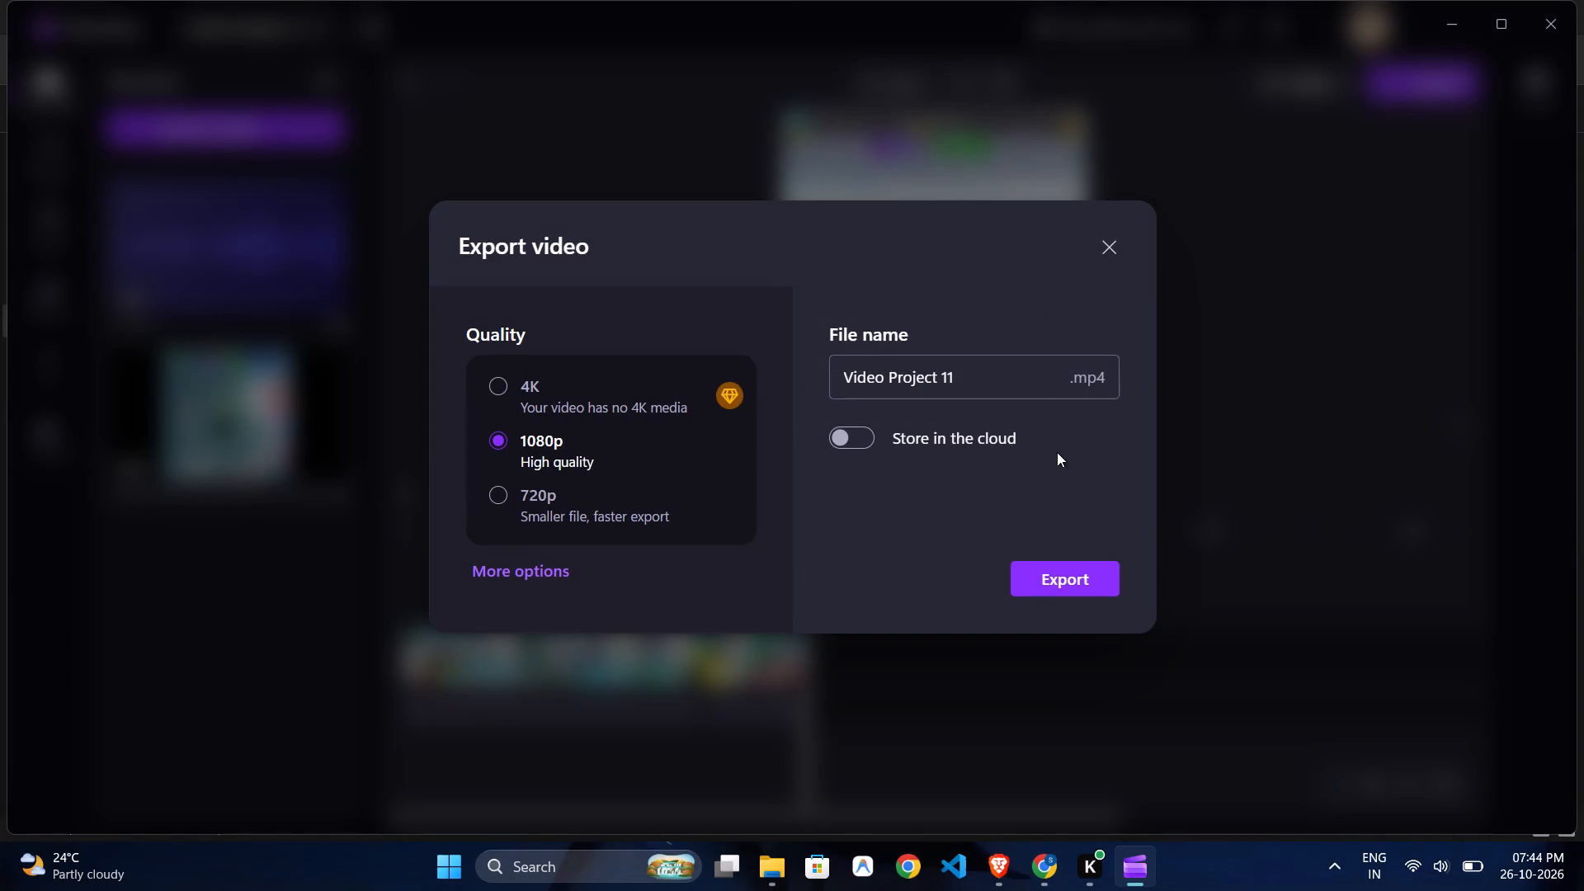
pyautogui.tripleClick(972, 372)
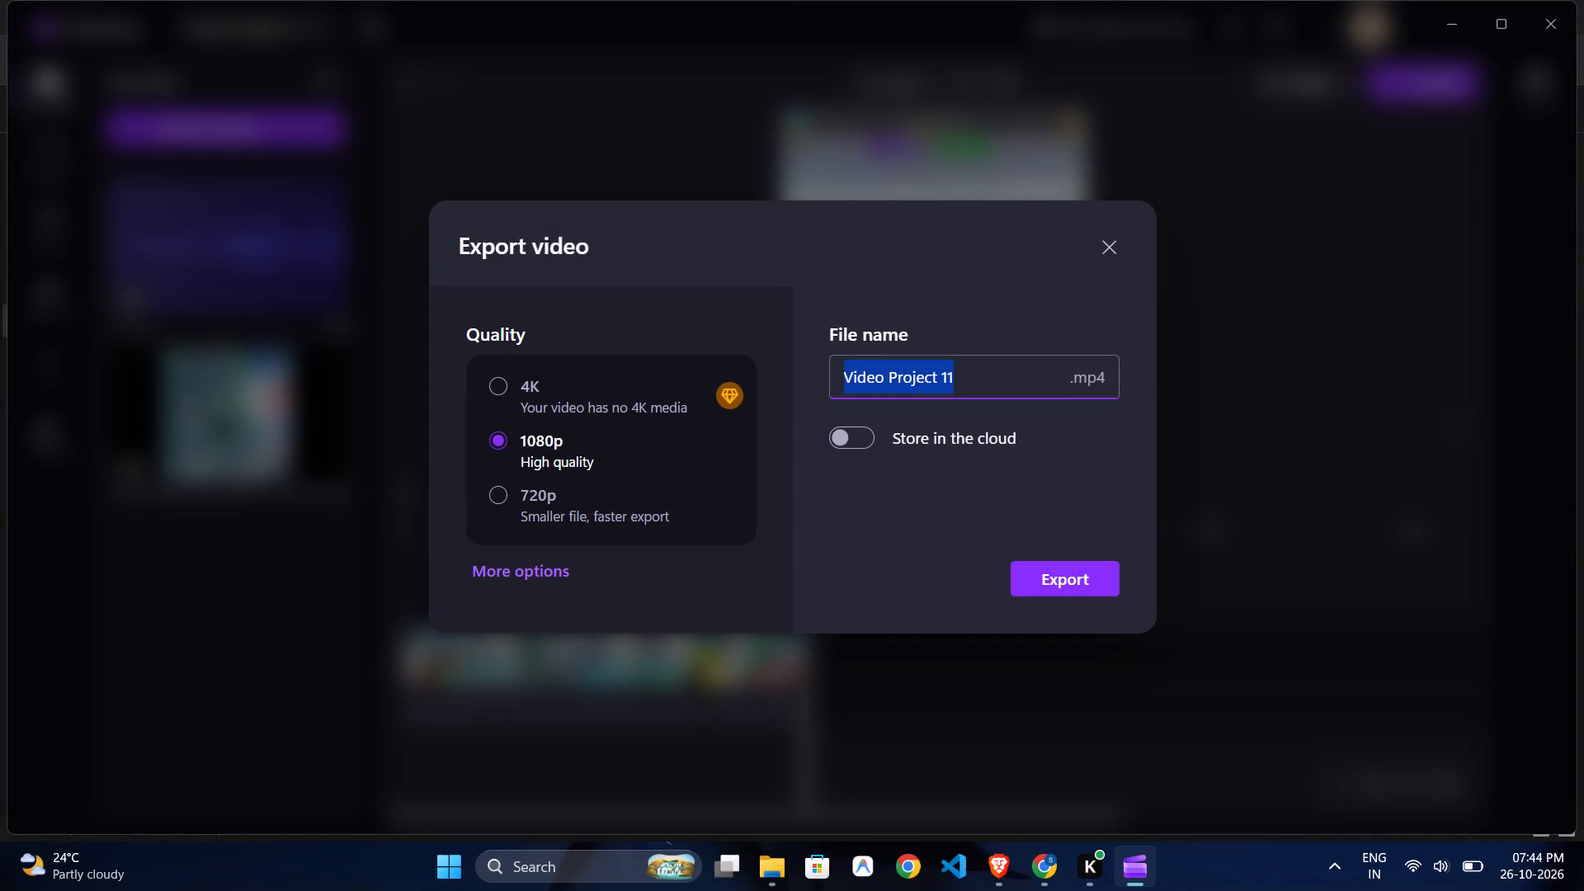
pyautogui.write('vid11')
pyautogui.click(1079, 589)
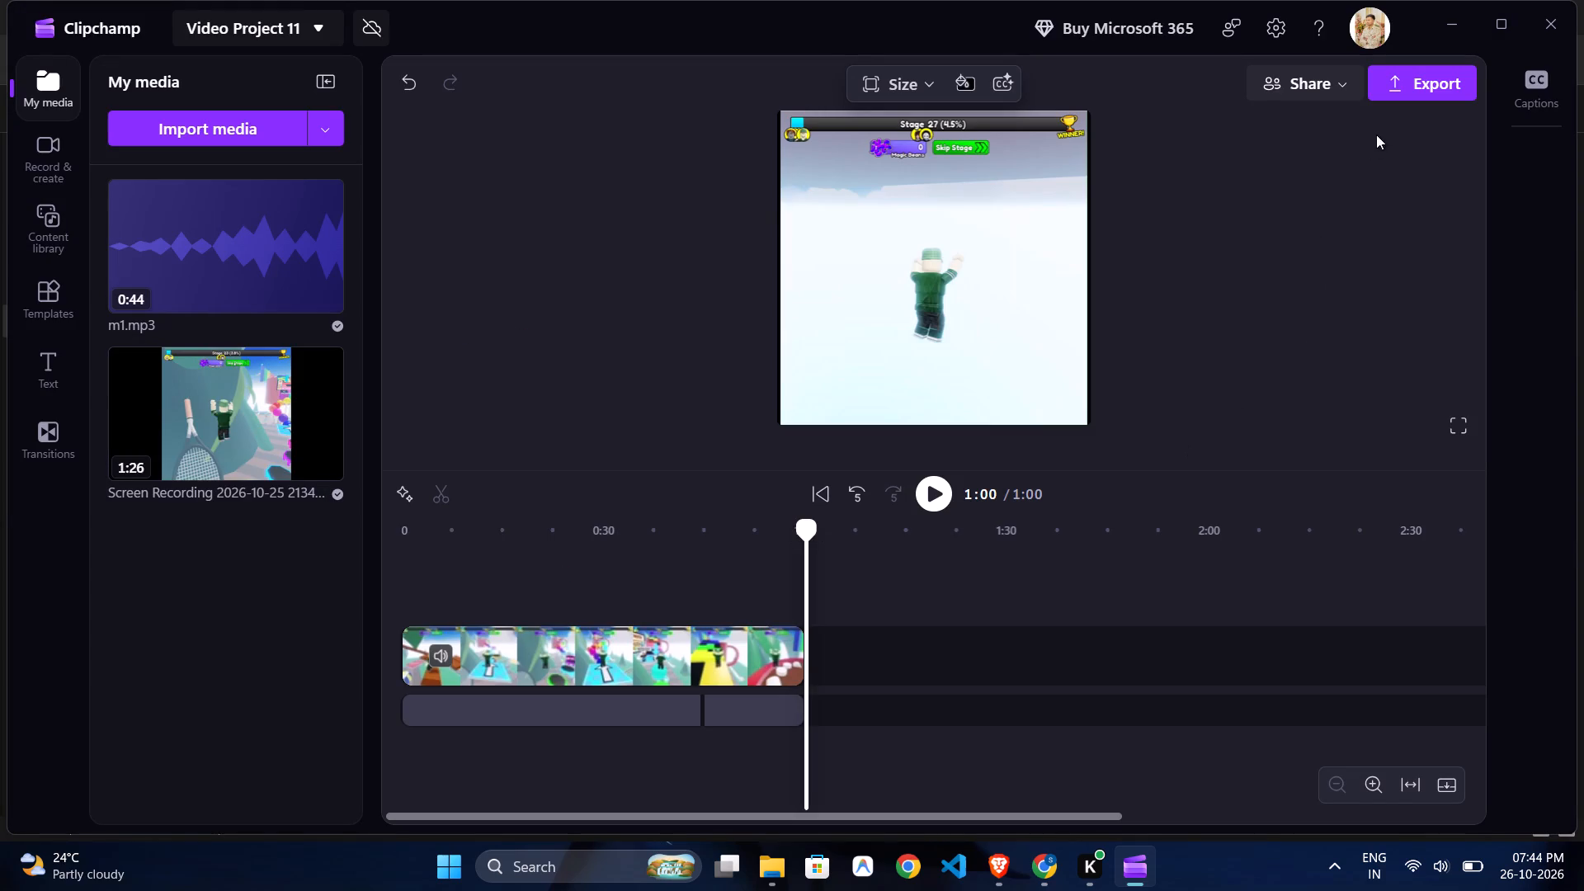
pyautogui.click(1398, 93)
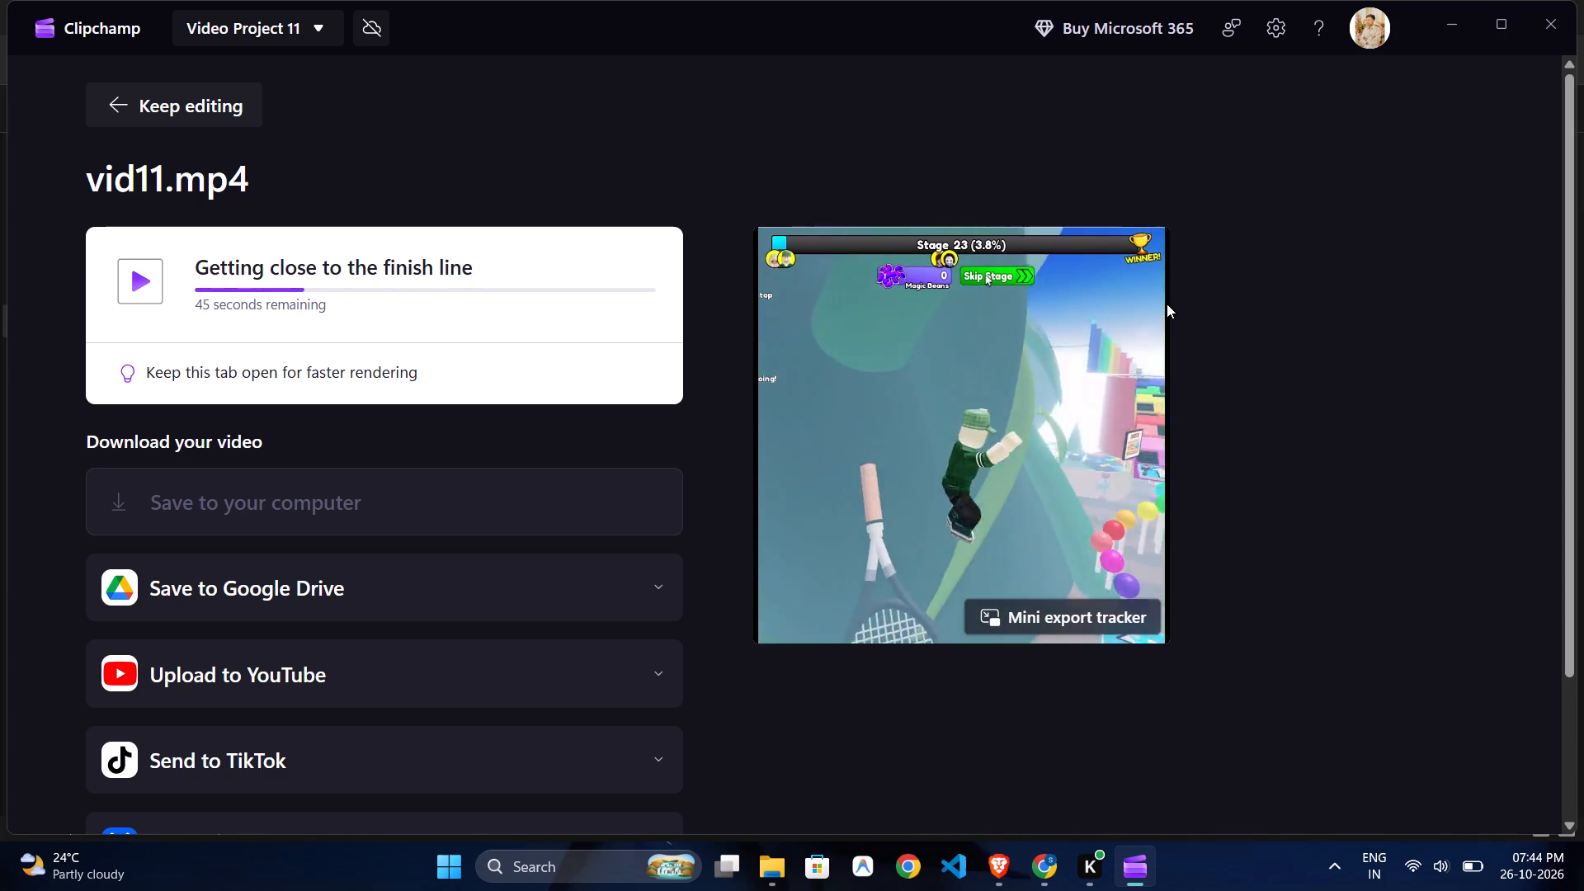
# Switch to Brave, play the "On My Mind" music video on YouTube, and check back on the vid11 export's progress.
pyautogui.click(988, 861)
pyautogui.click(106, 0)
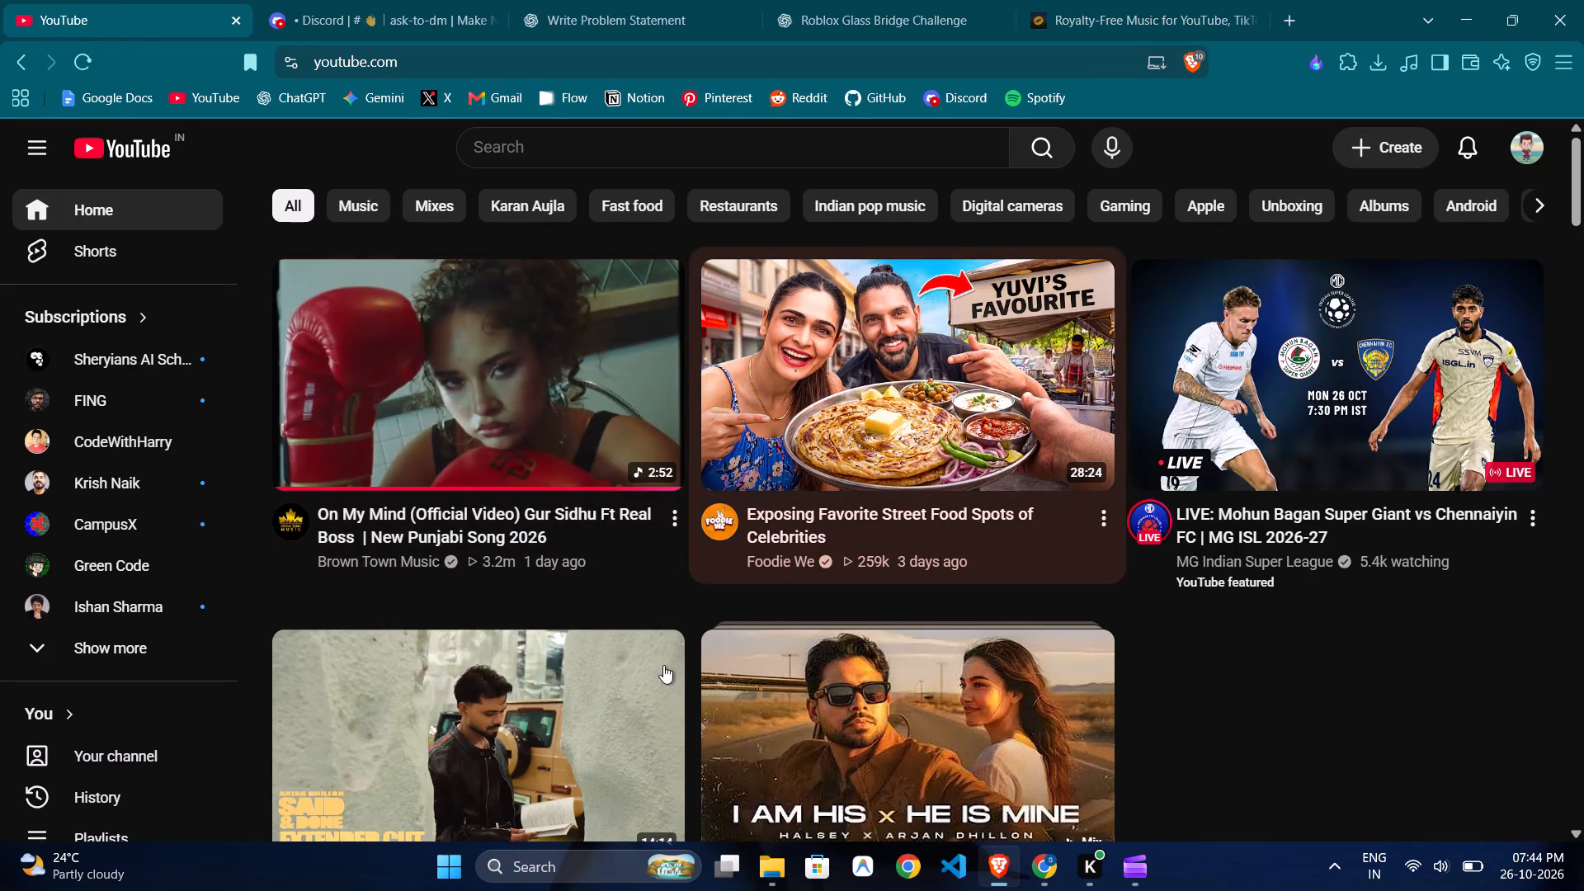
pyautogui.click(543, 321)
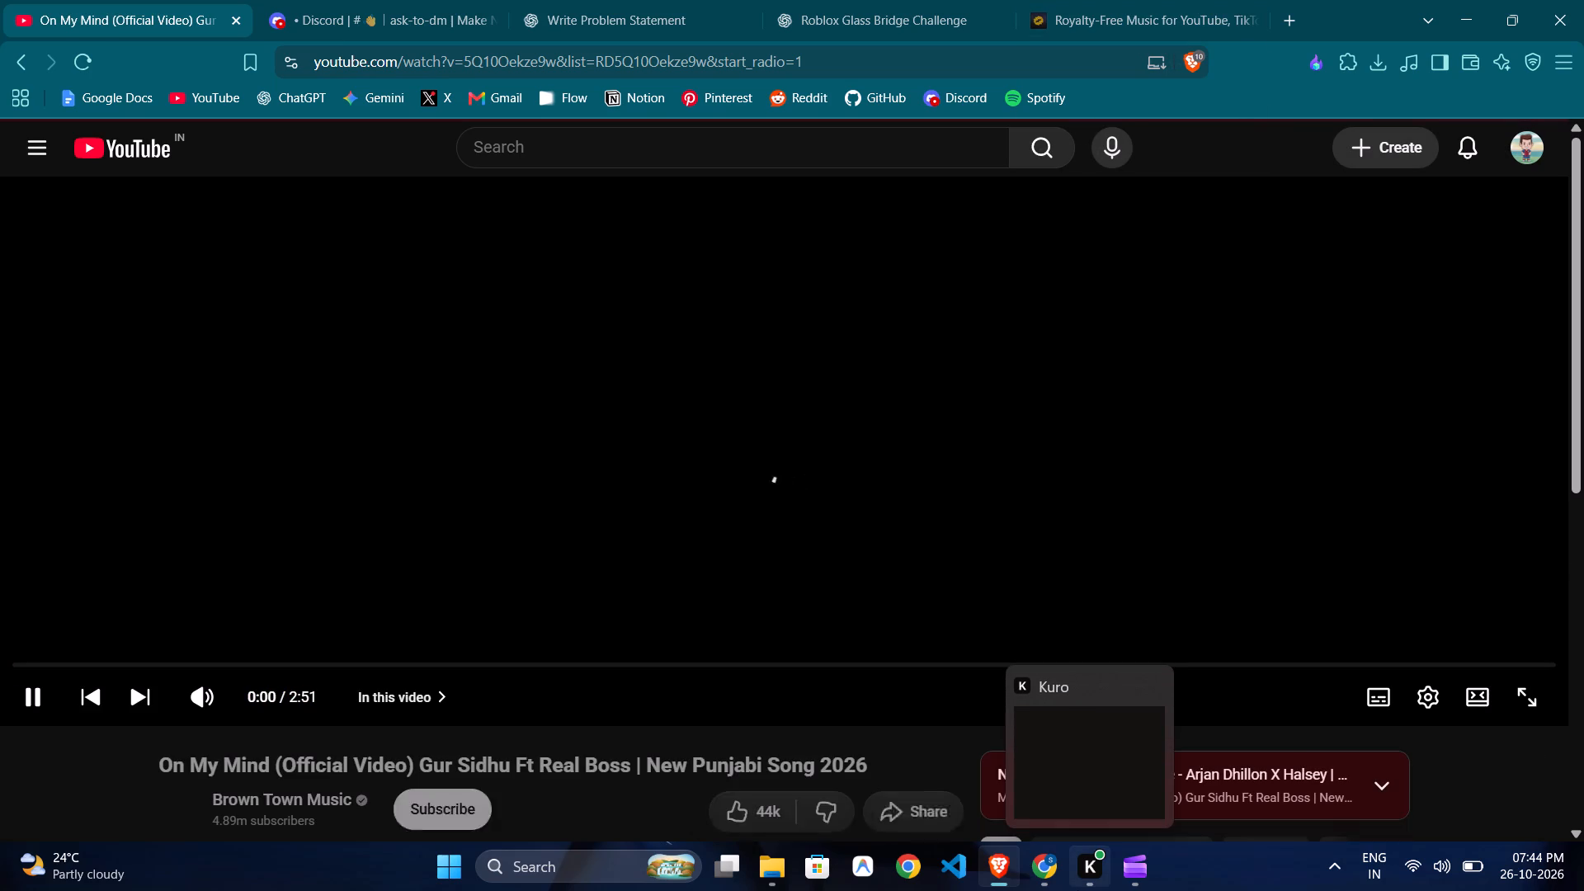
pyautogui.click(1140, 875)
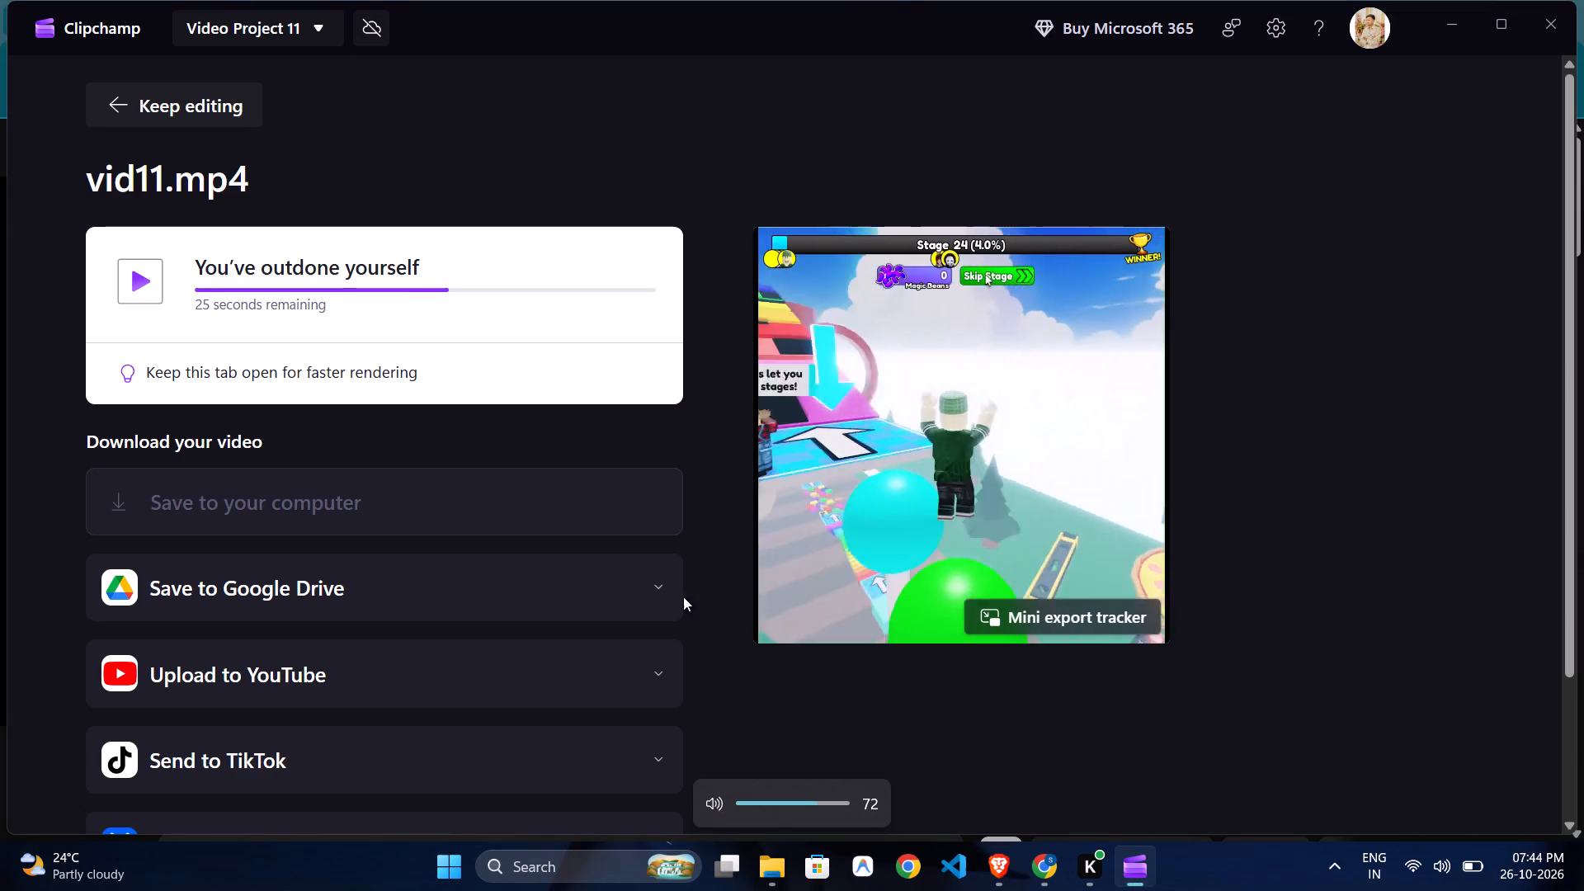
pyautogui.click(992, 878)
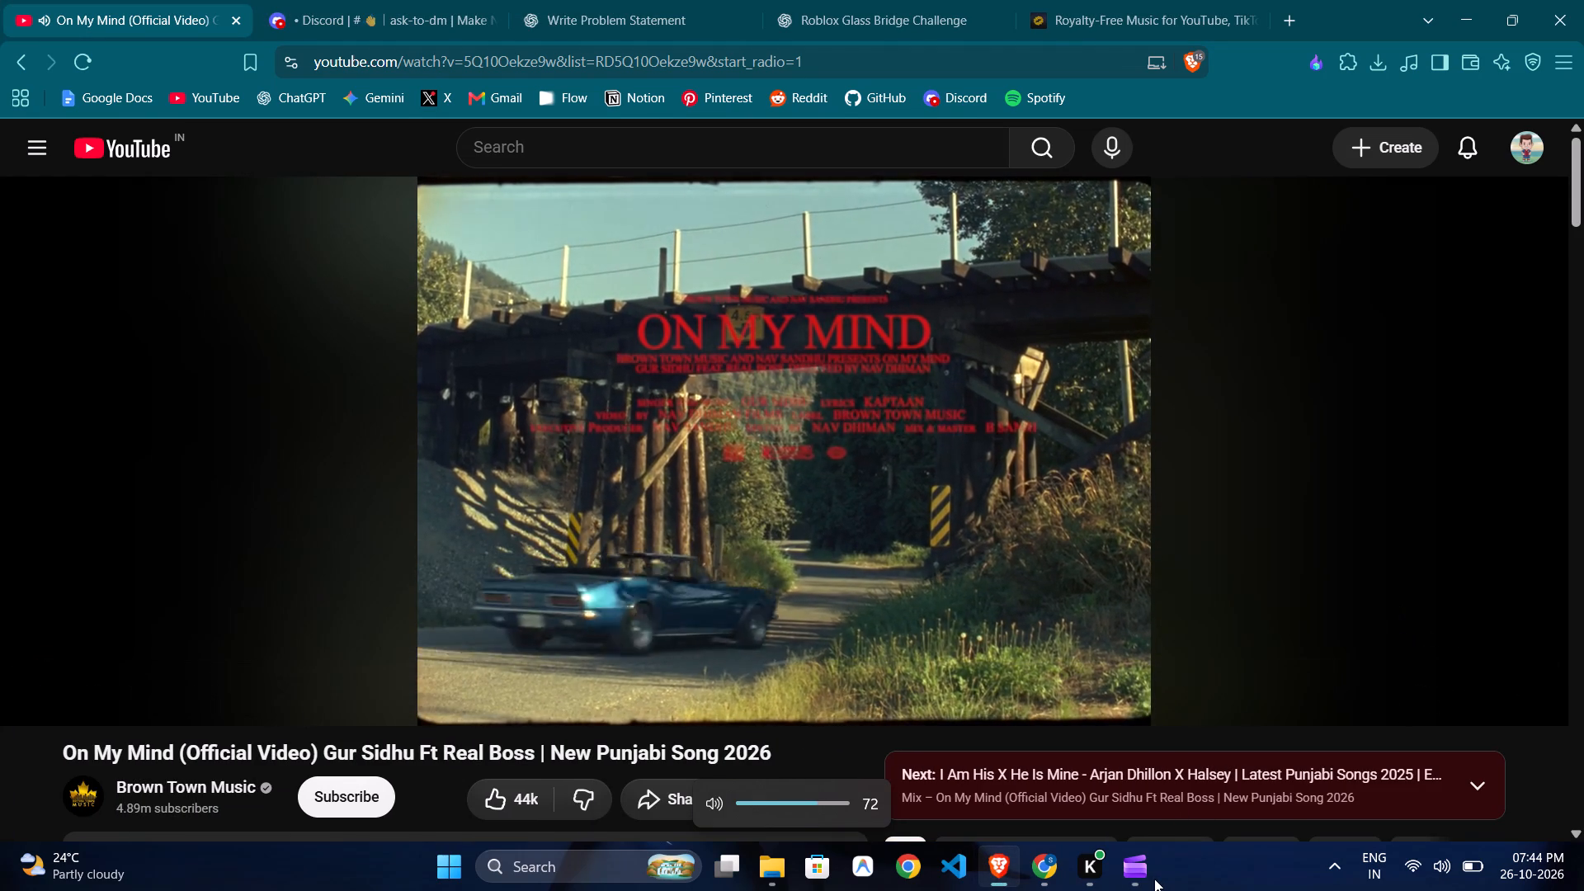
pyautogui.click(1149, 879)
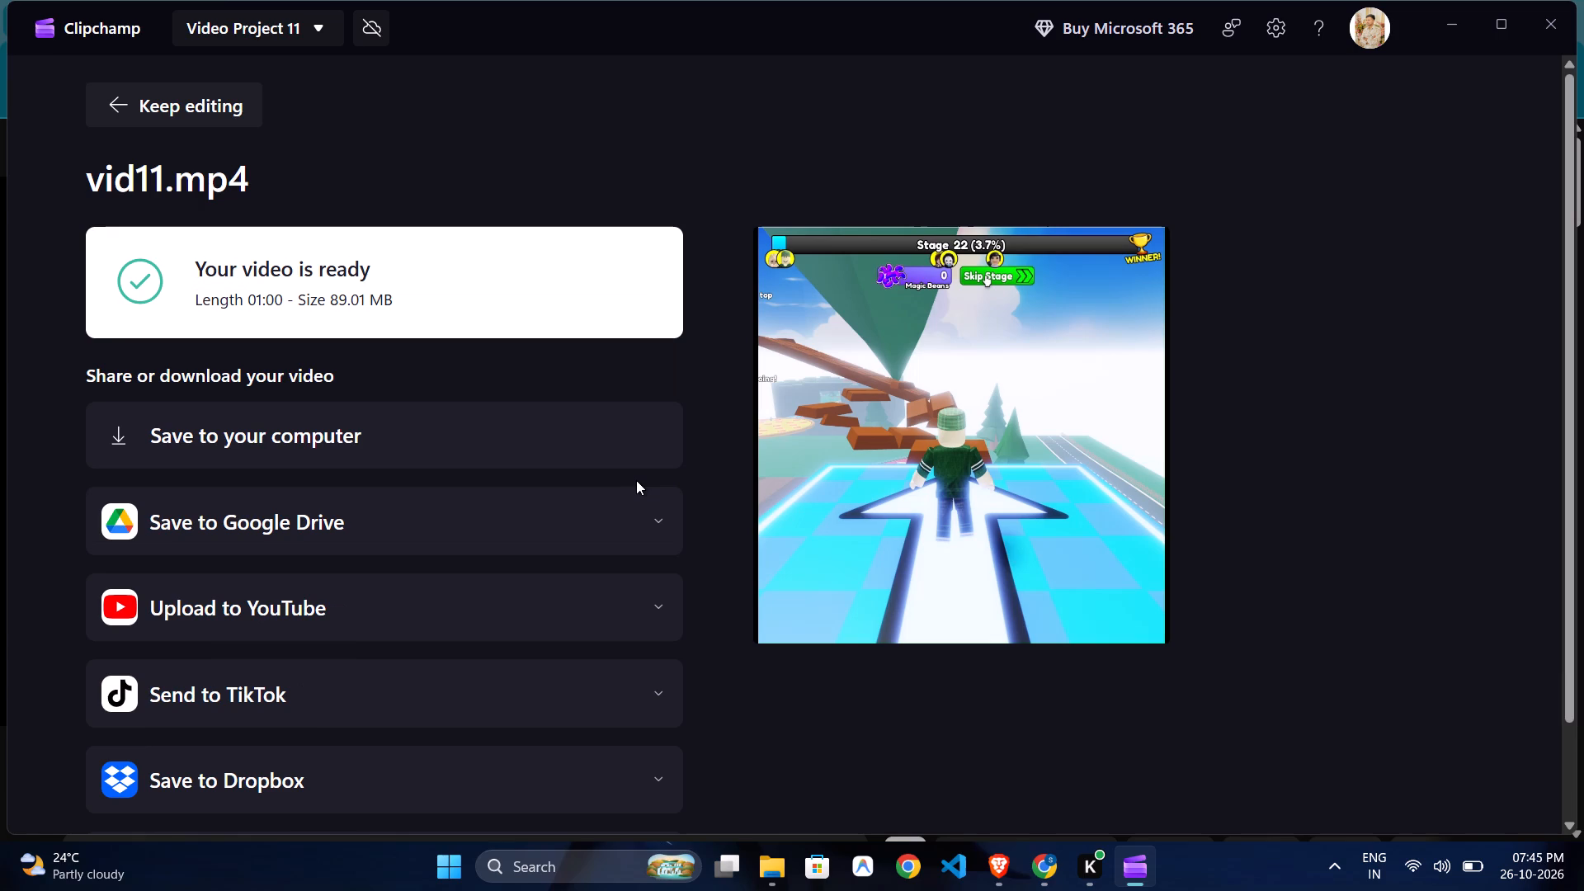
# In File Explorer, move the exported vid11 file from Downloads into the yt folder.
pyautogui.click(769, 886)
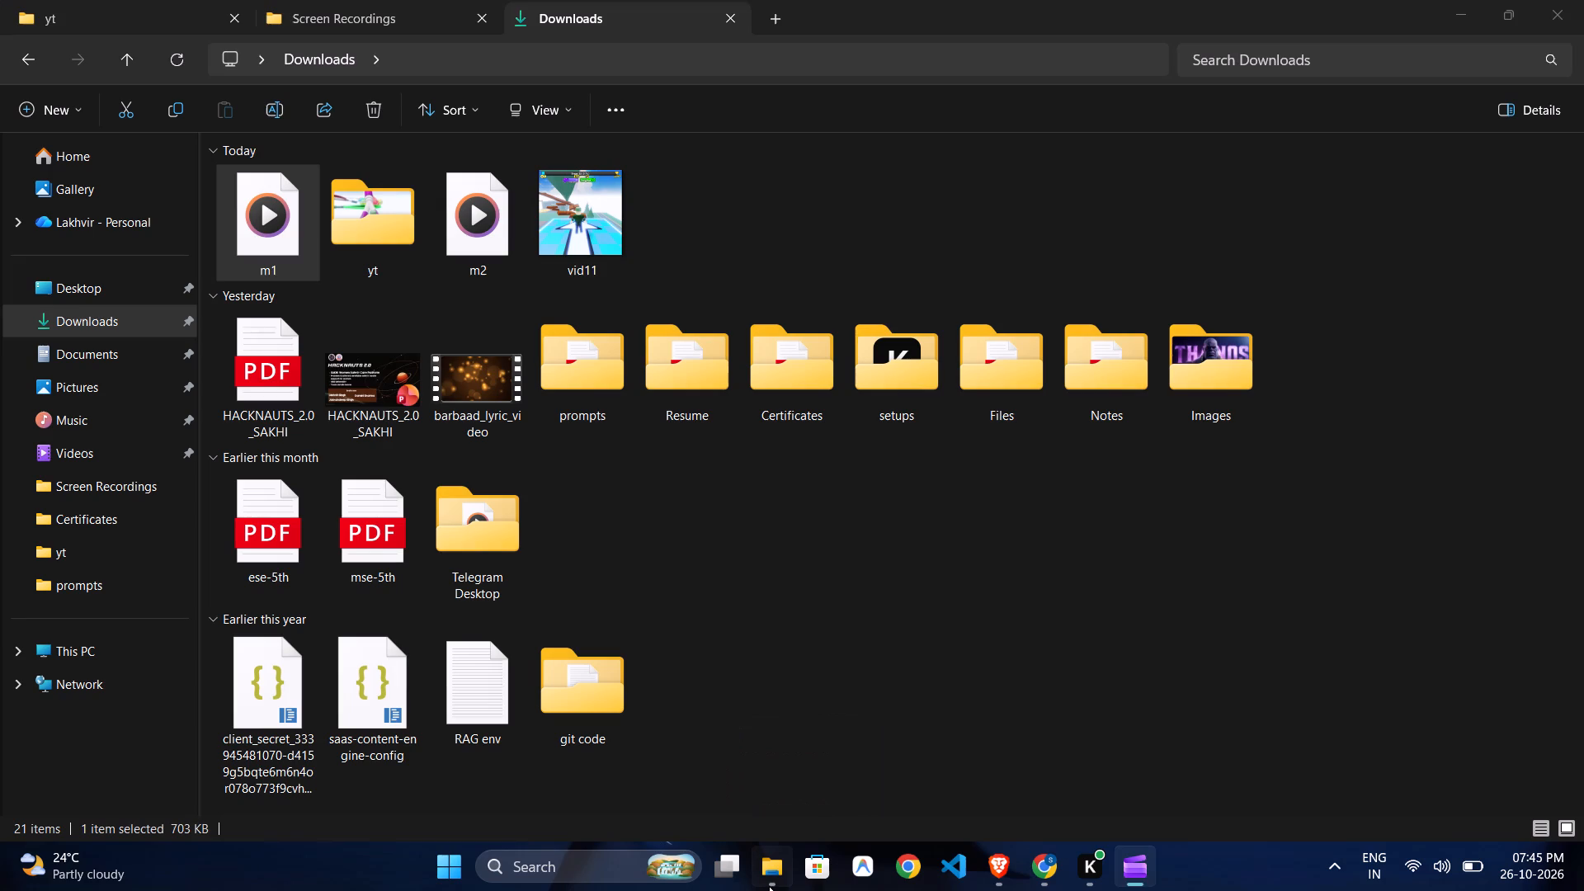
pyautogui.click(147, 0)
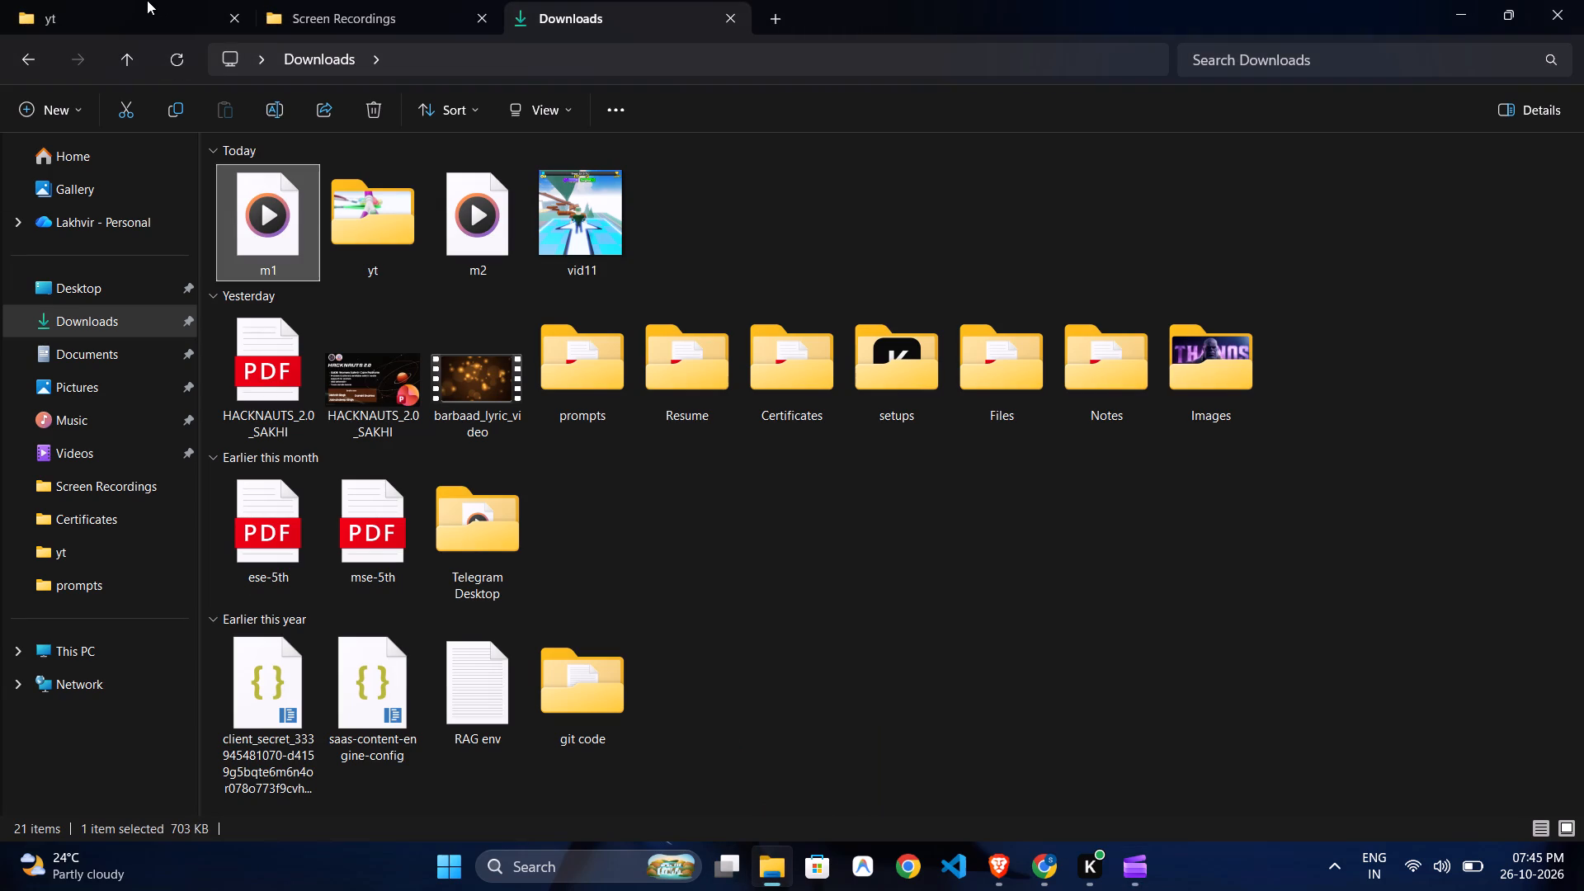
pyautogui.click(134, 17)
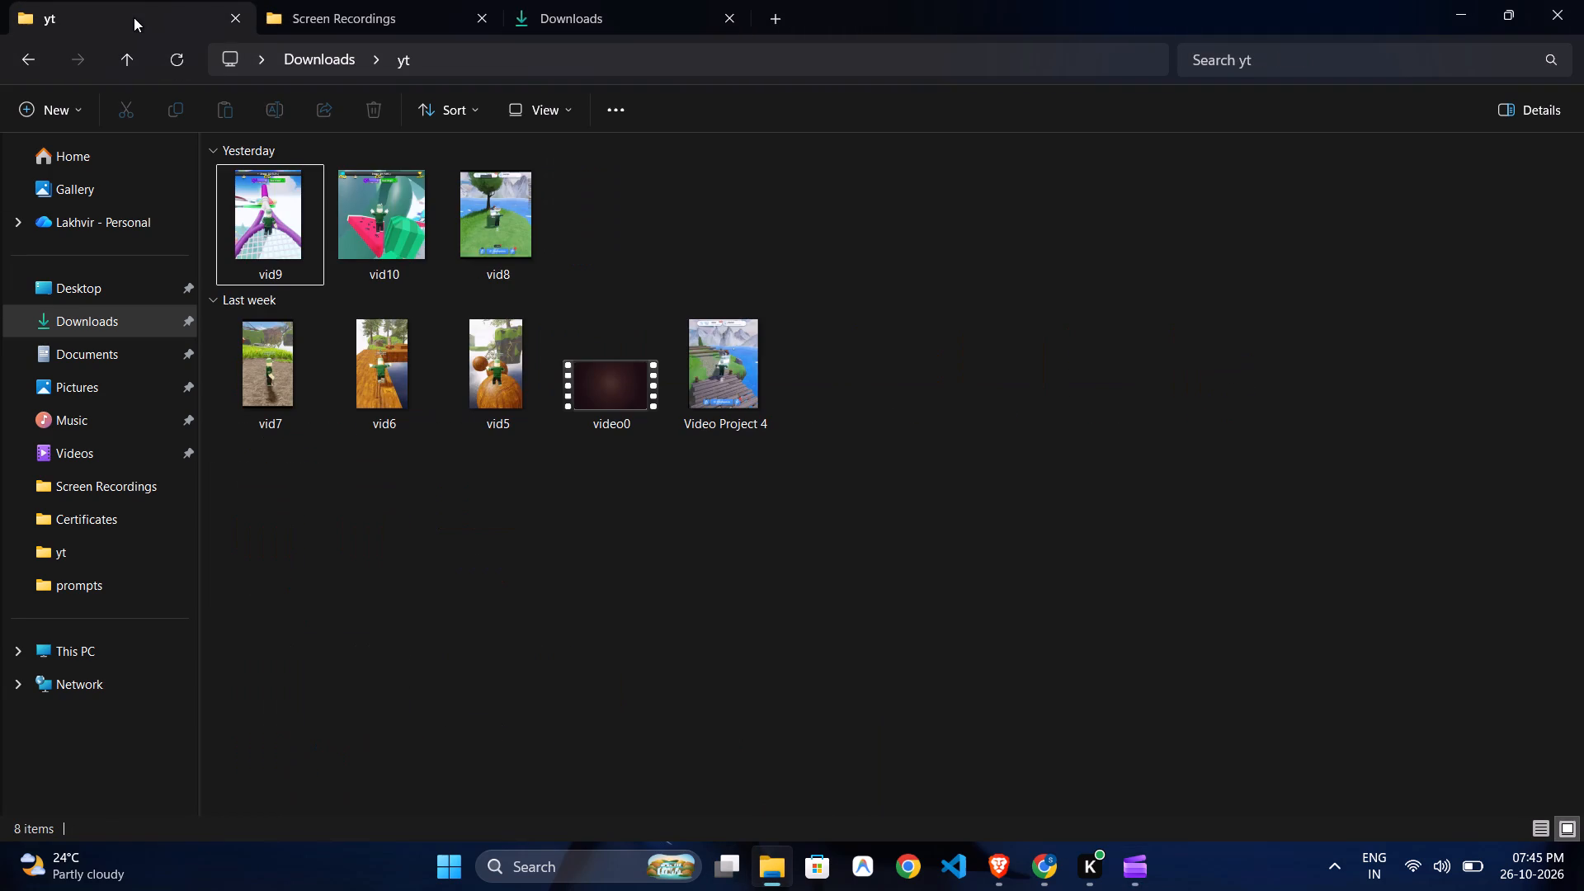
pyautogui.click(557, 11)
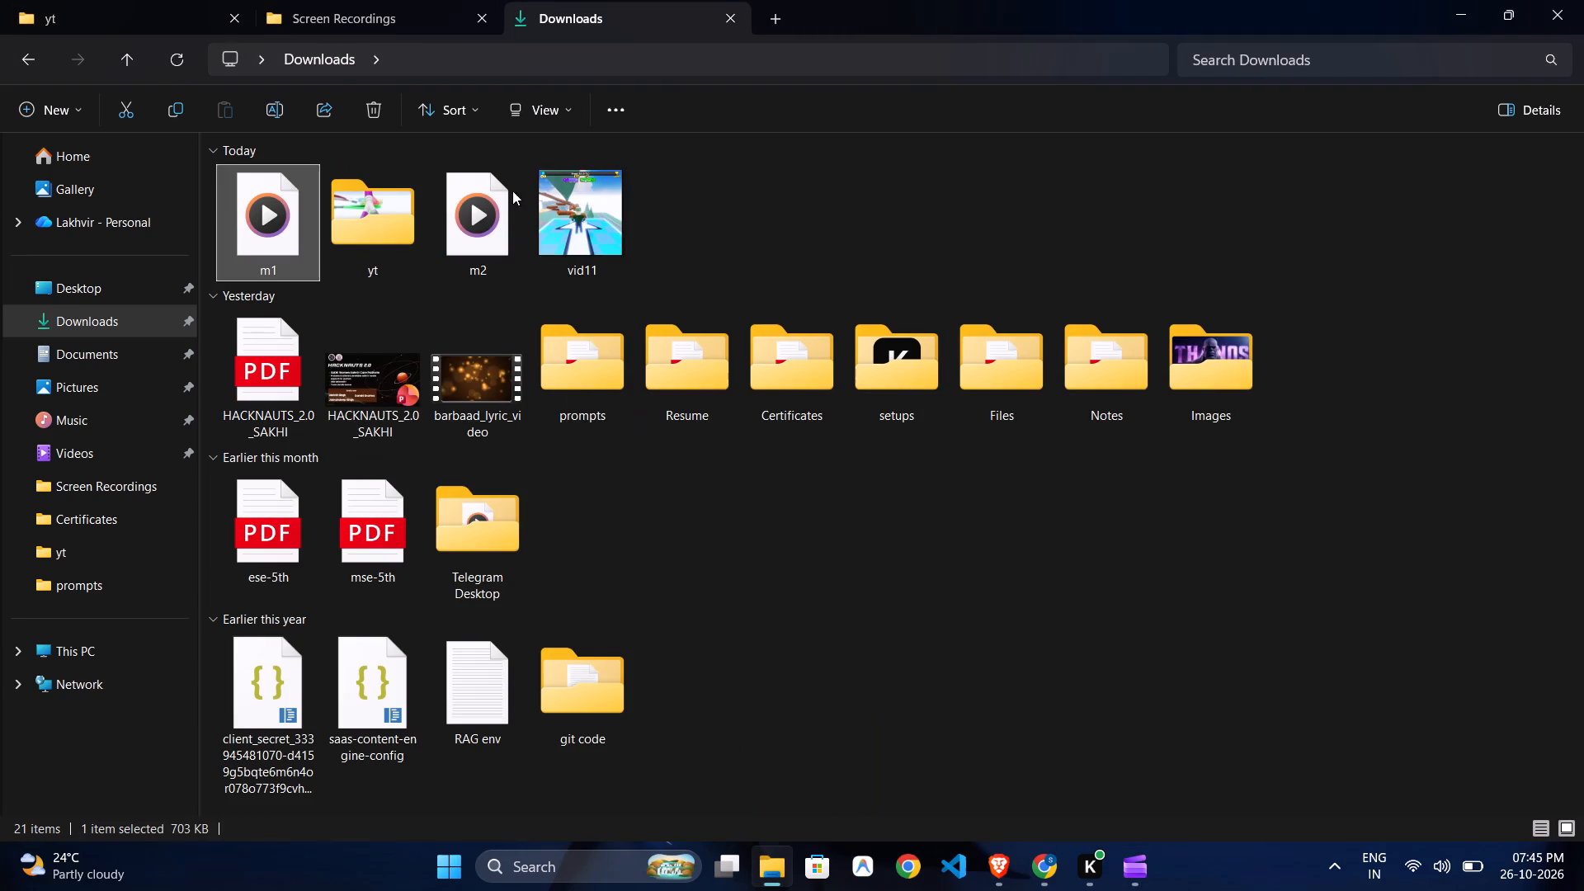
pyautogui.click(804, 200)
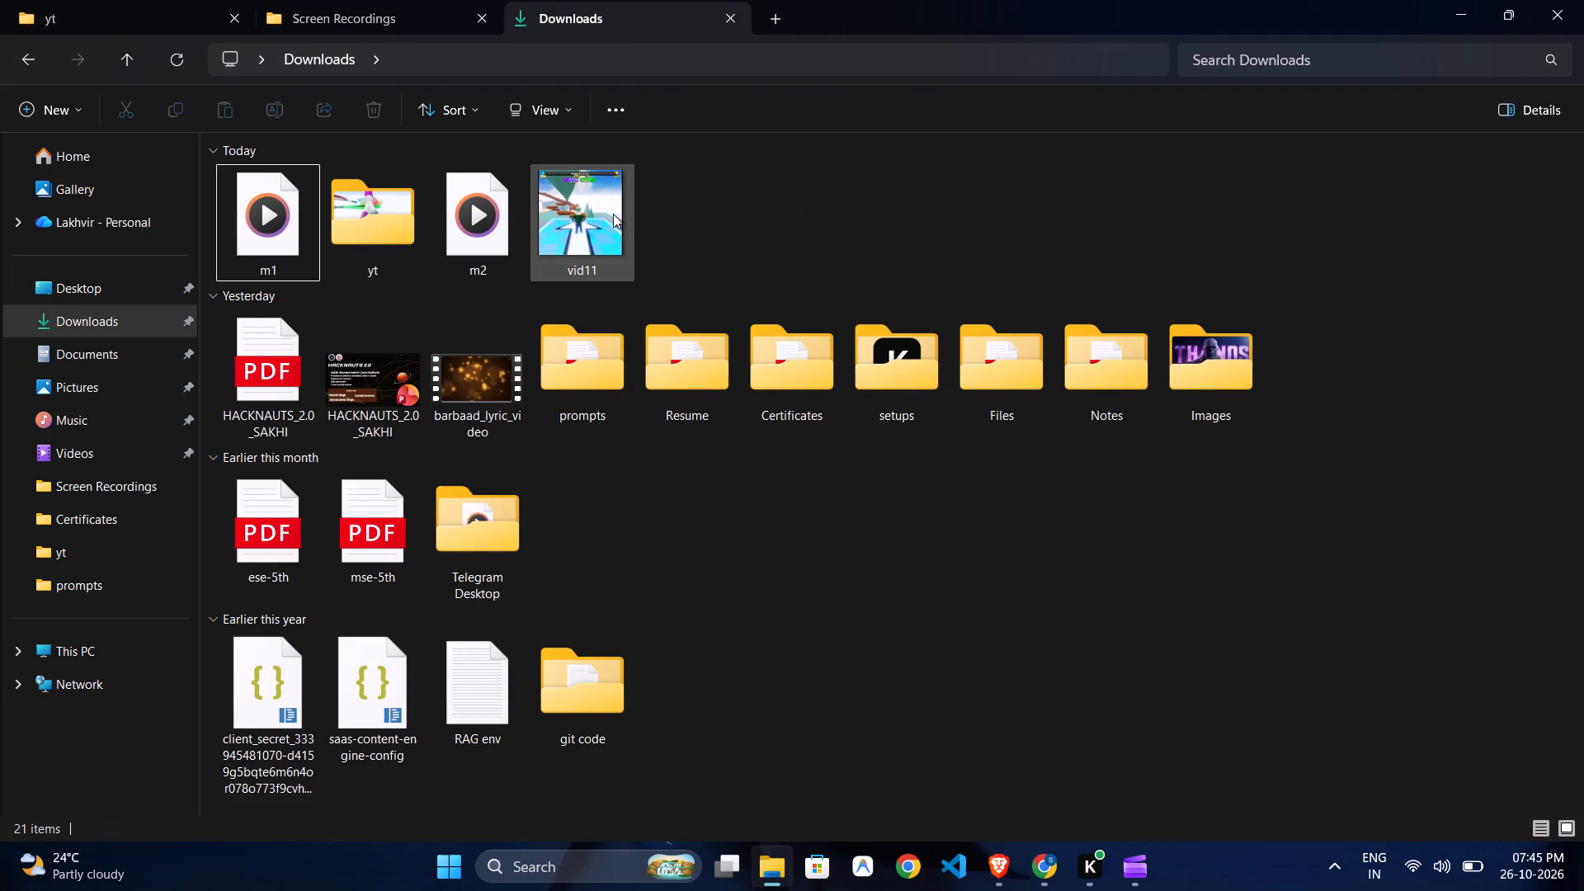
pyautogui.moveTo(613, 214); pyautogui.dragTo(130, 0)
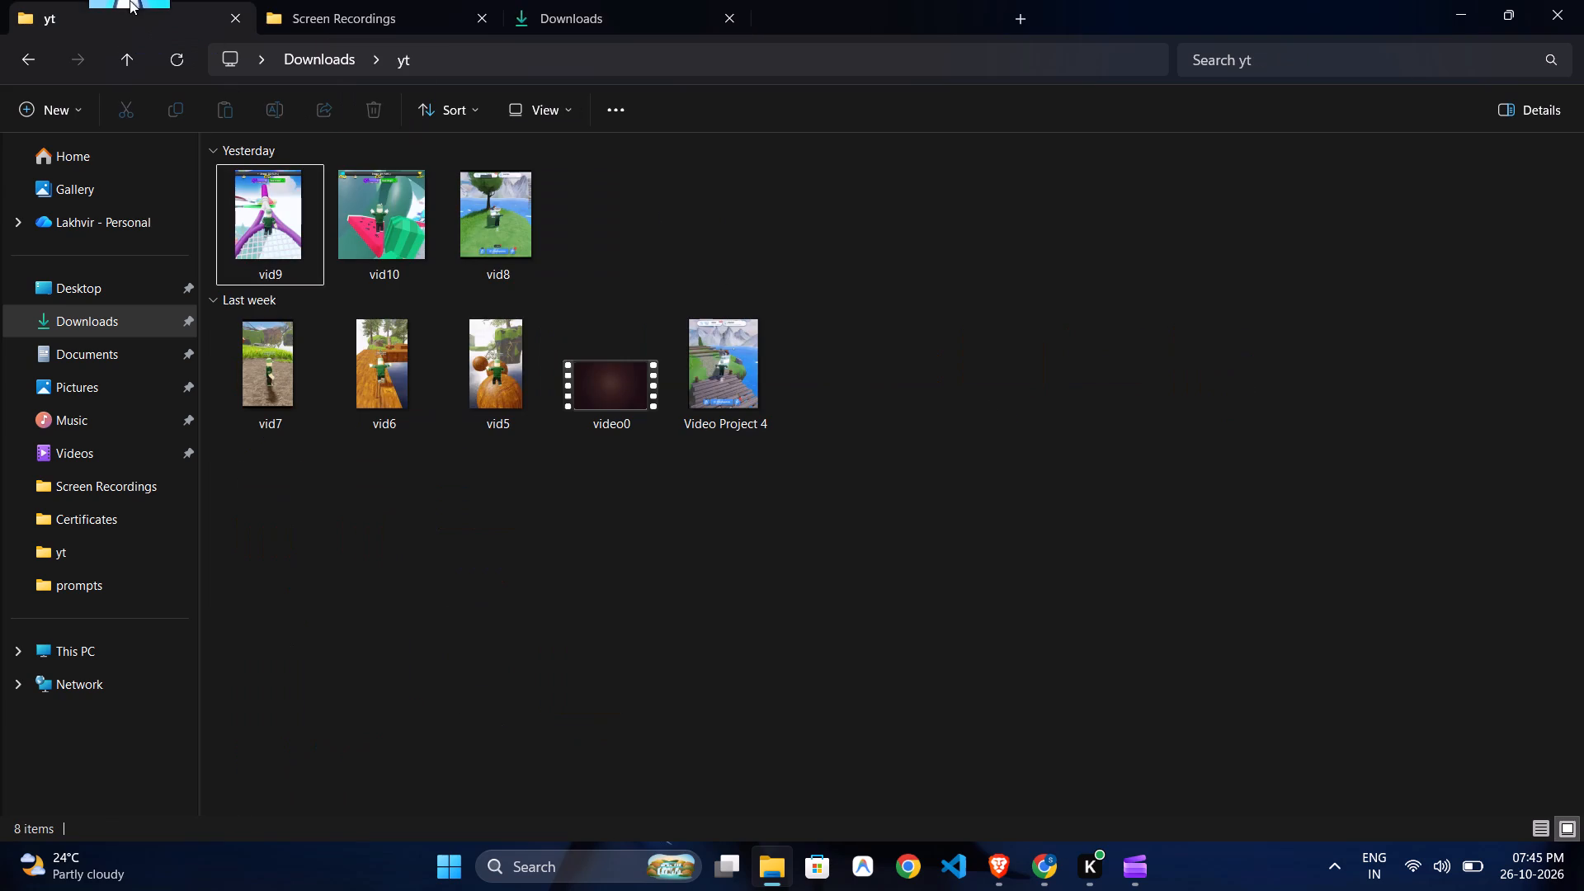
pyautogui.moveTo(130, 0); pyautogui.dragTo(596, 216)
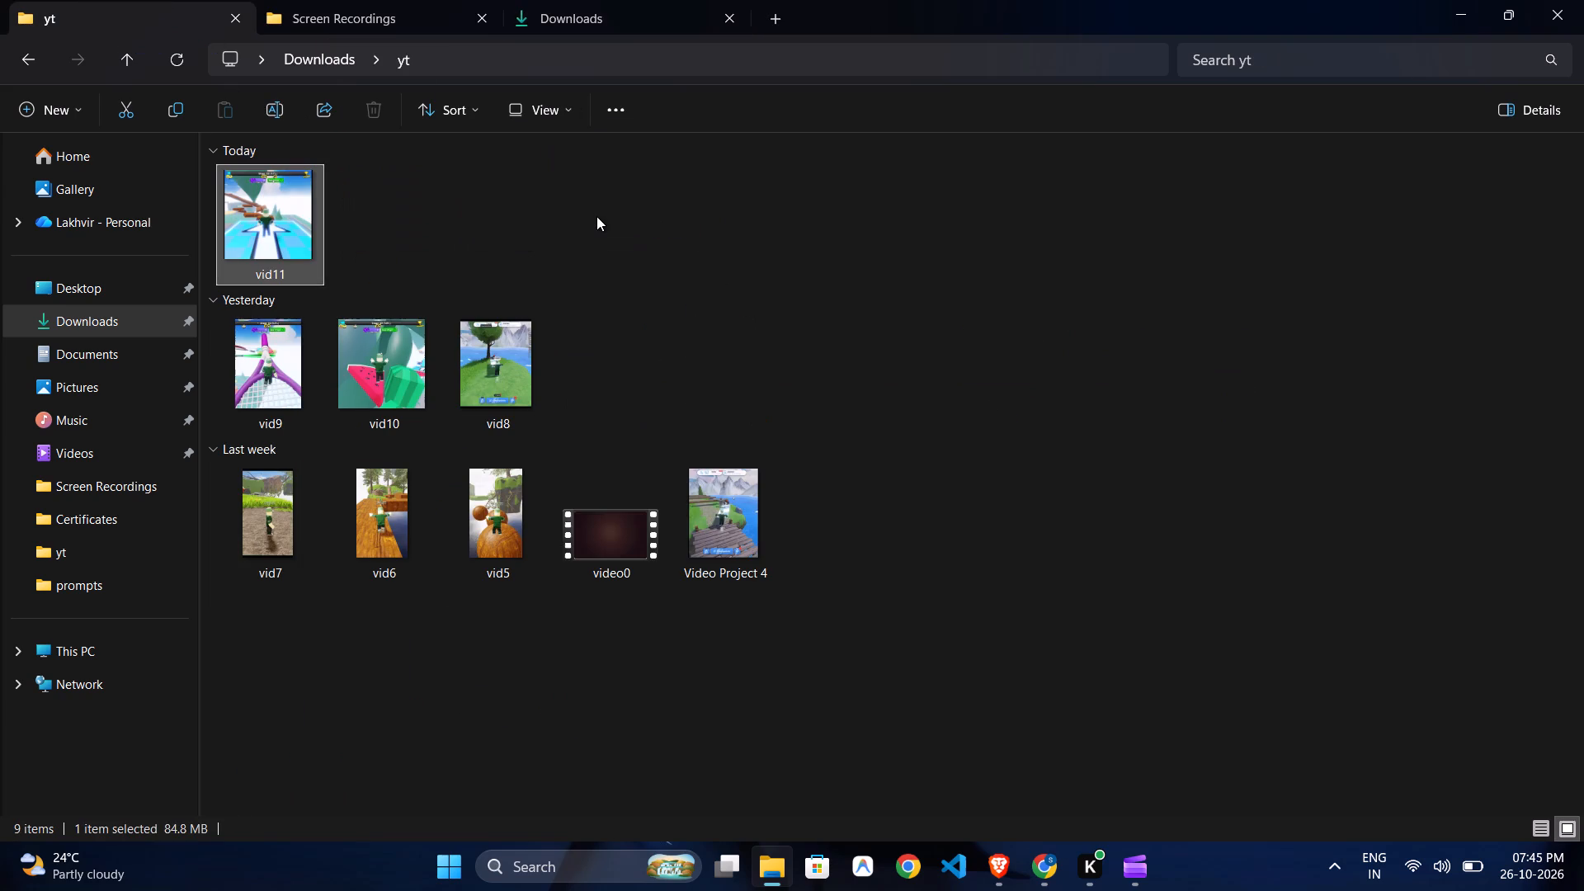
pyautogui.click(553, 205)
pyautogui.click(607, 8)
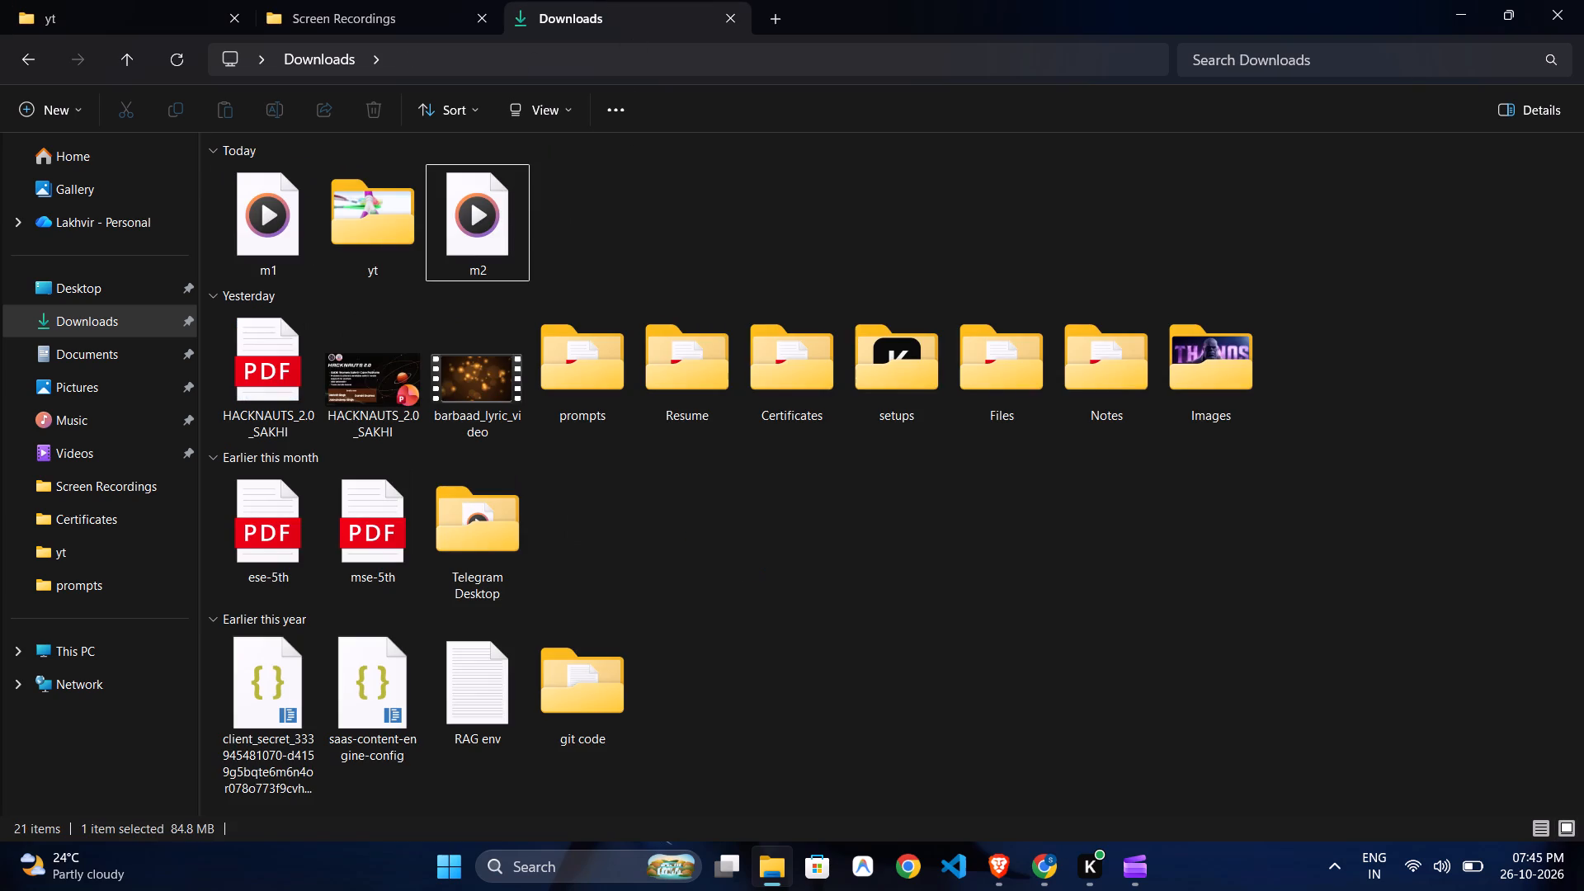
pyautogui.click(367, 16)
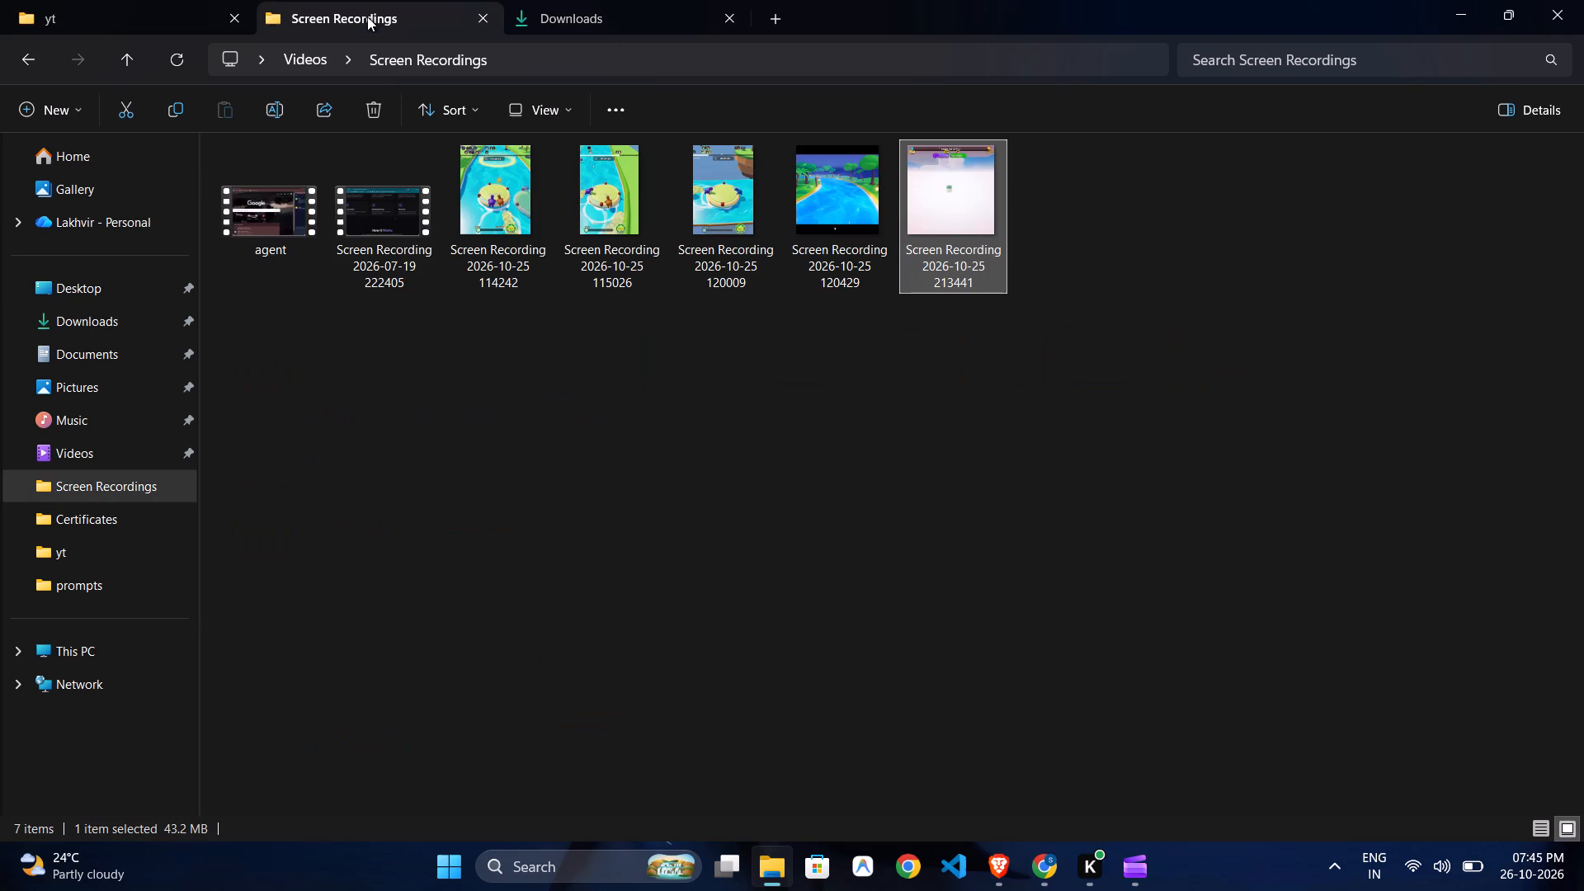
pyautogui.click(946, 230)
pyautogui.press('Delete')
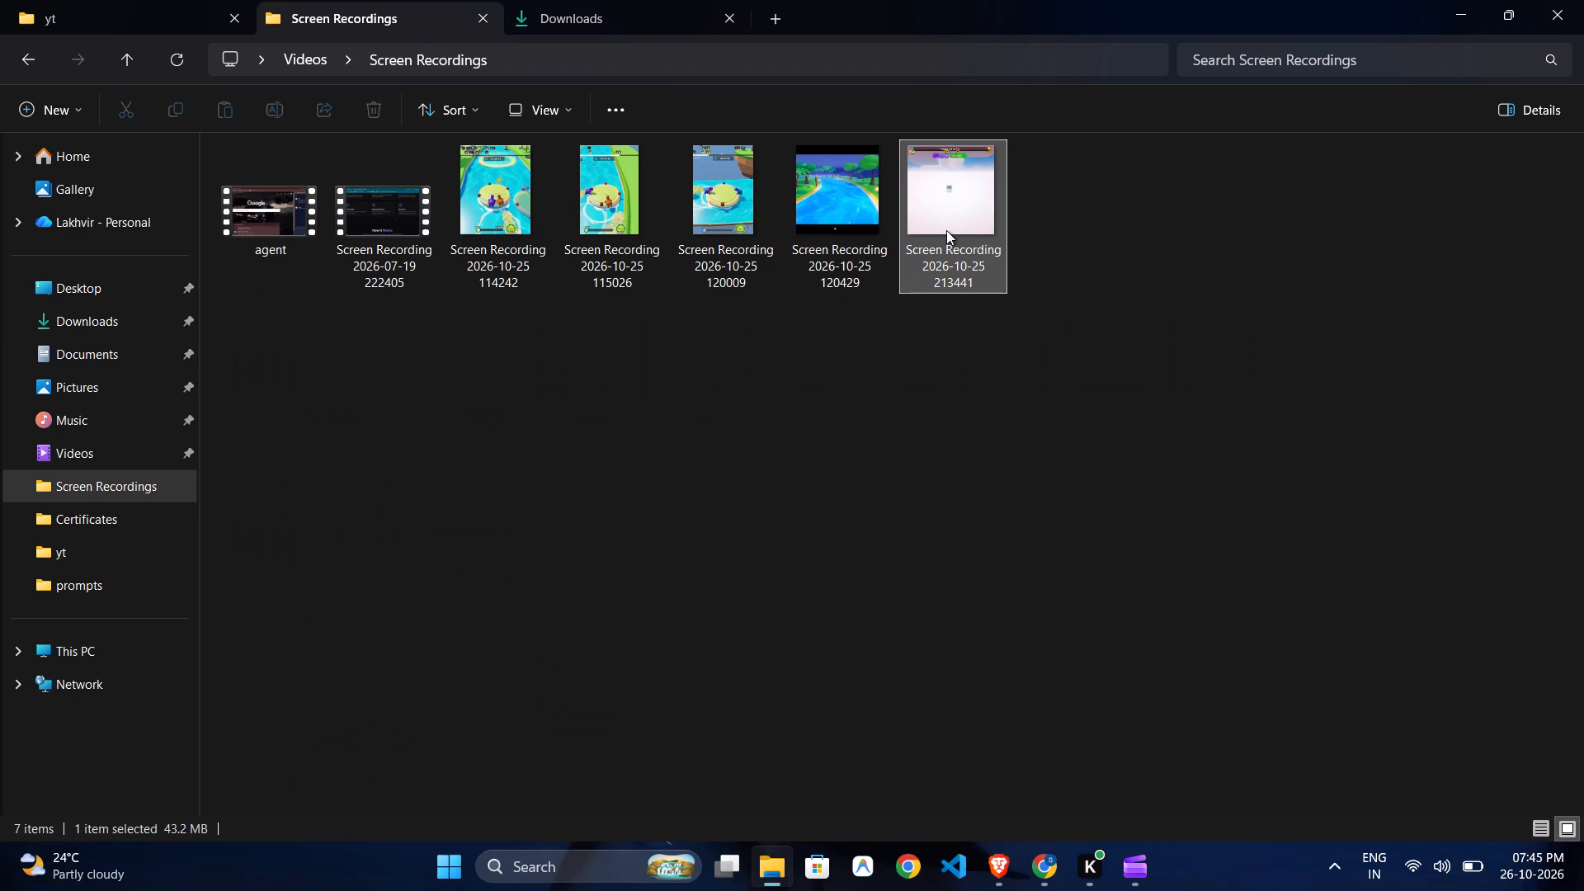
pyautogui.doubleClick(853, 230)
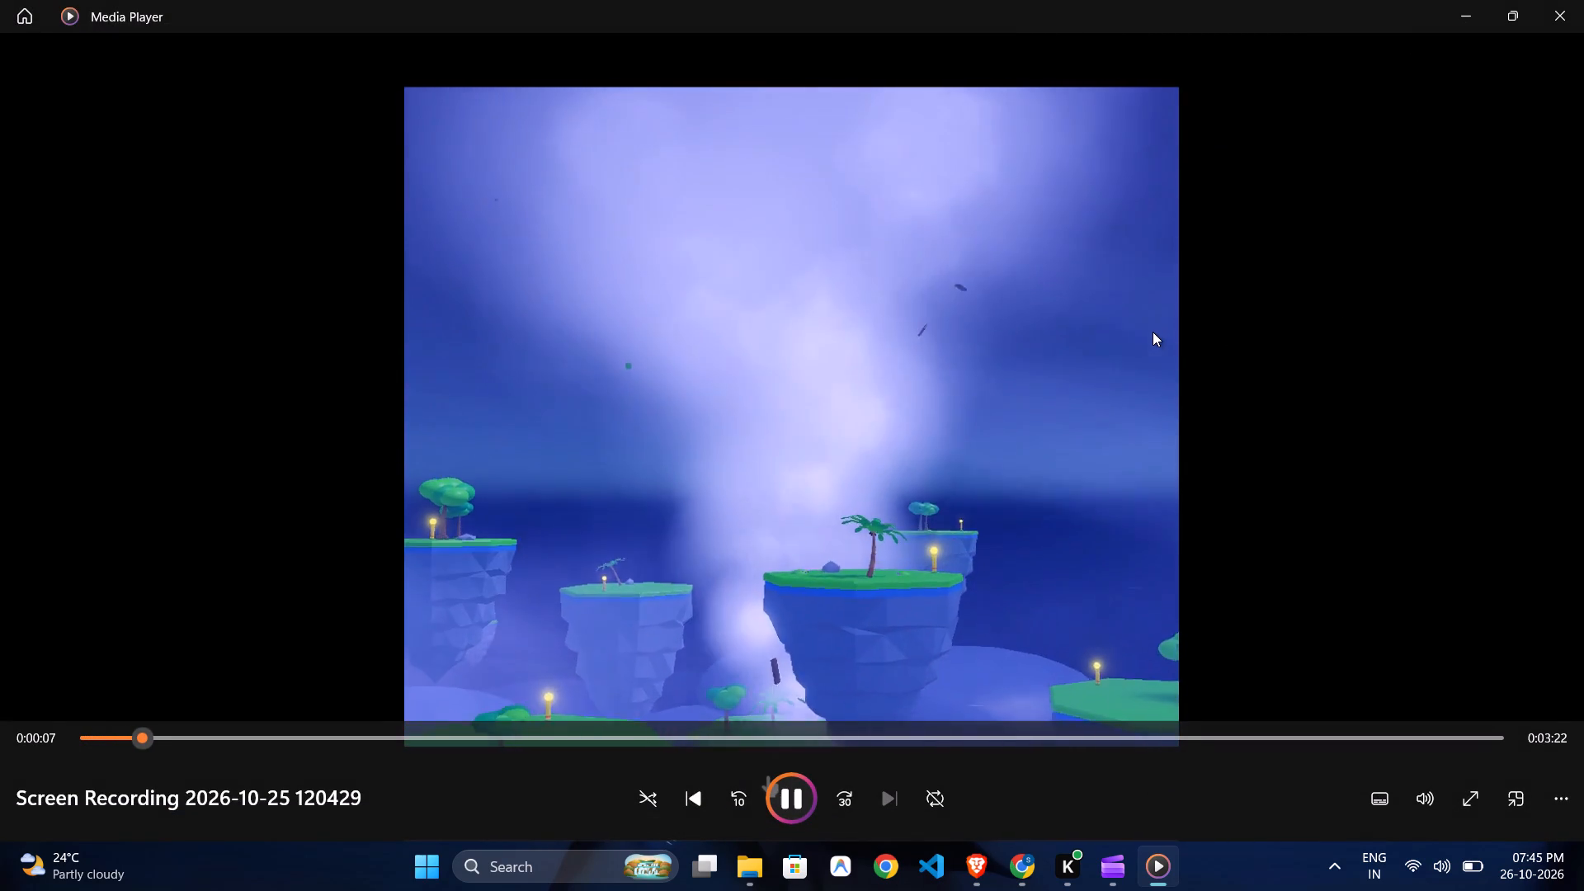
pyautogui.click(1583, 0)
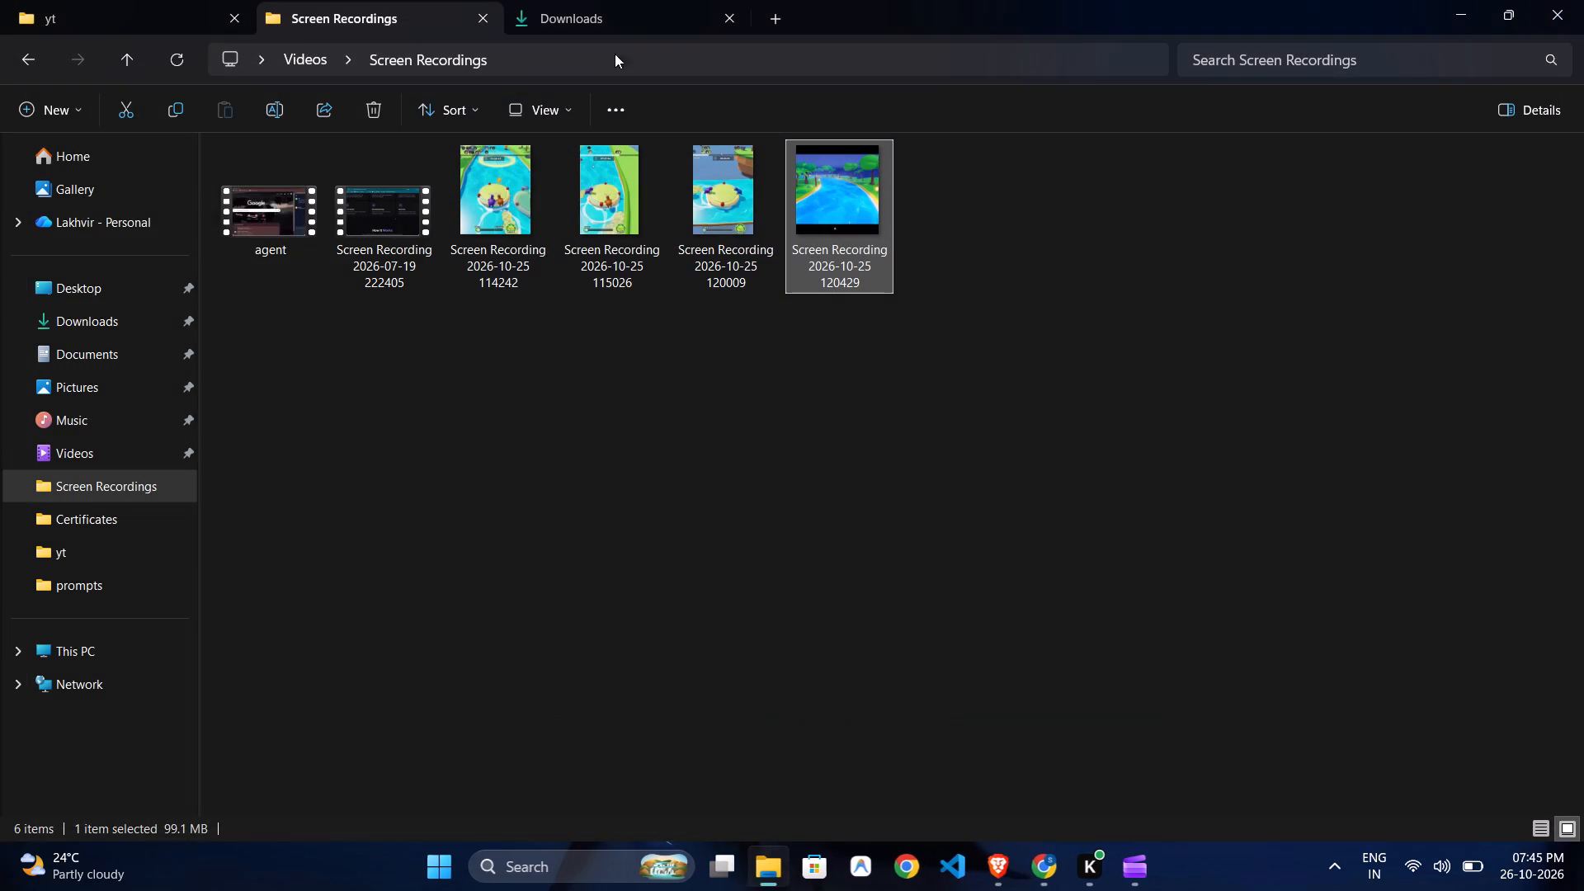
pyautogui.doubleClick(502, 156)
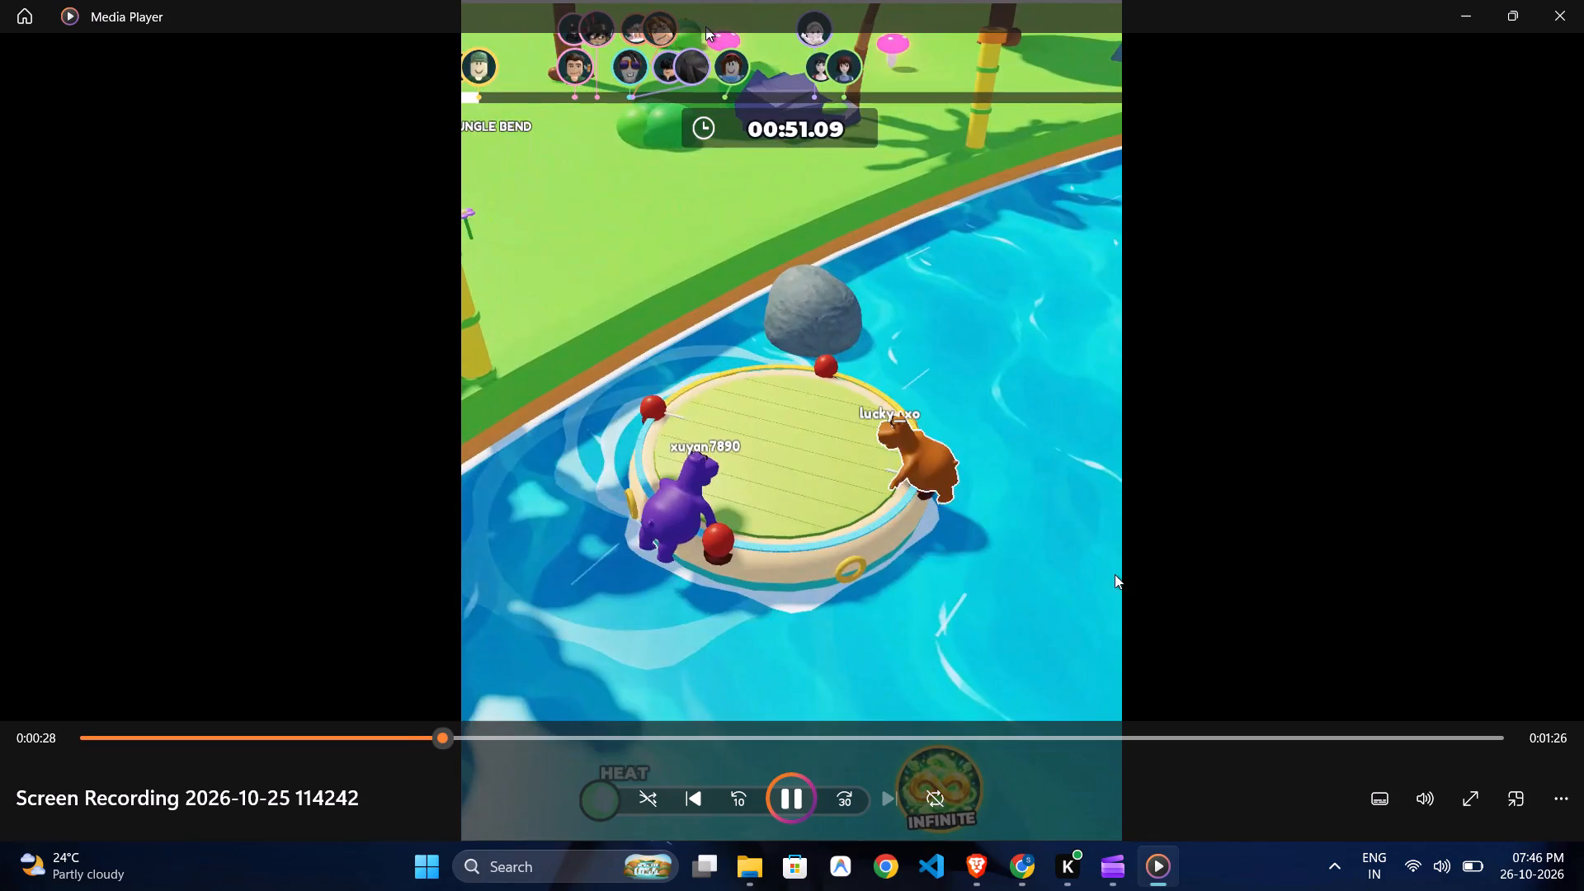
pyautogui.click(848, 728)
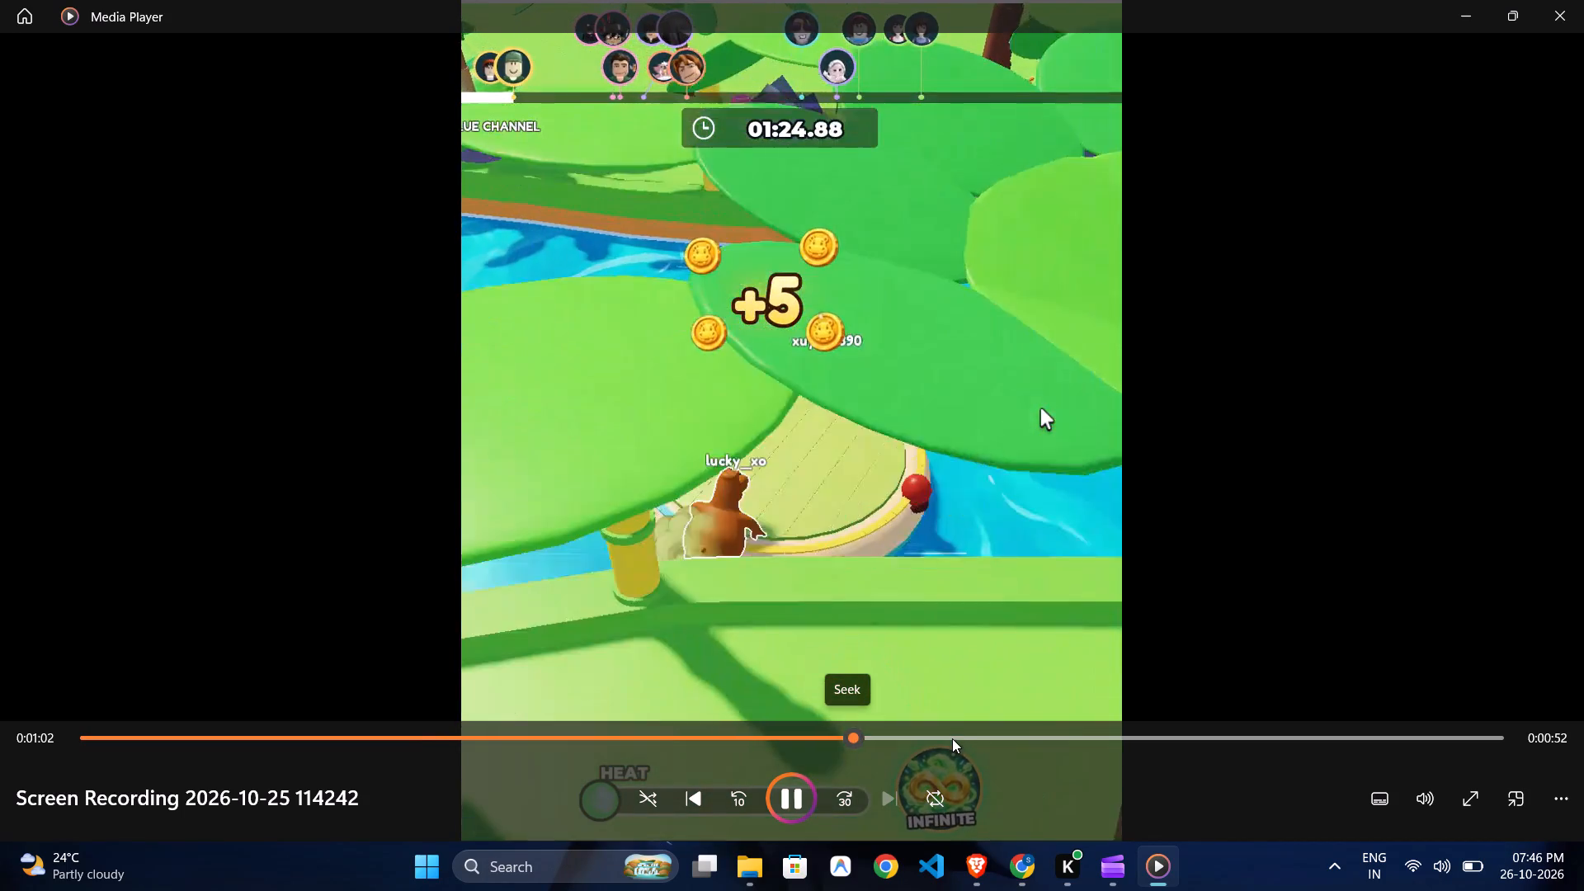
pyautogui.click(952, 738)
pyautogui.click(1583, 0)
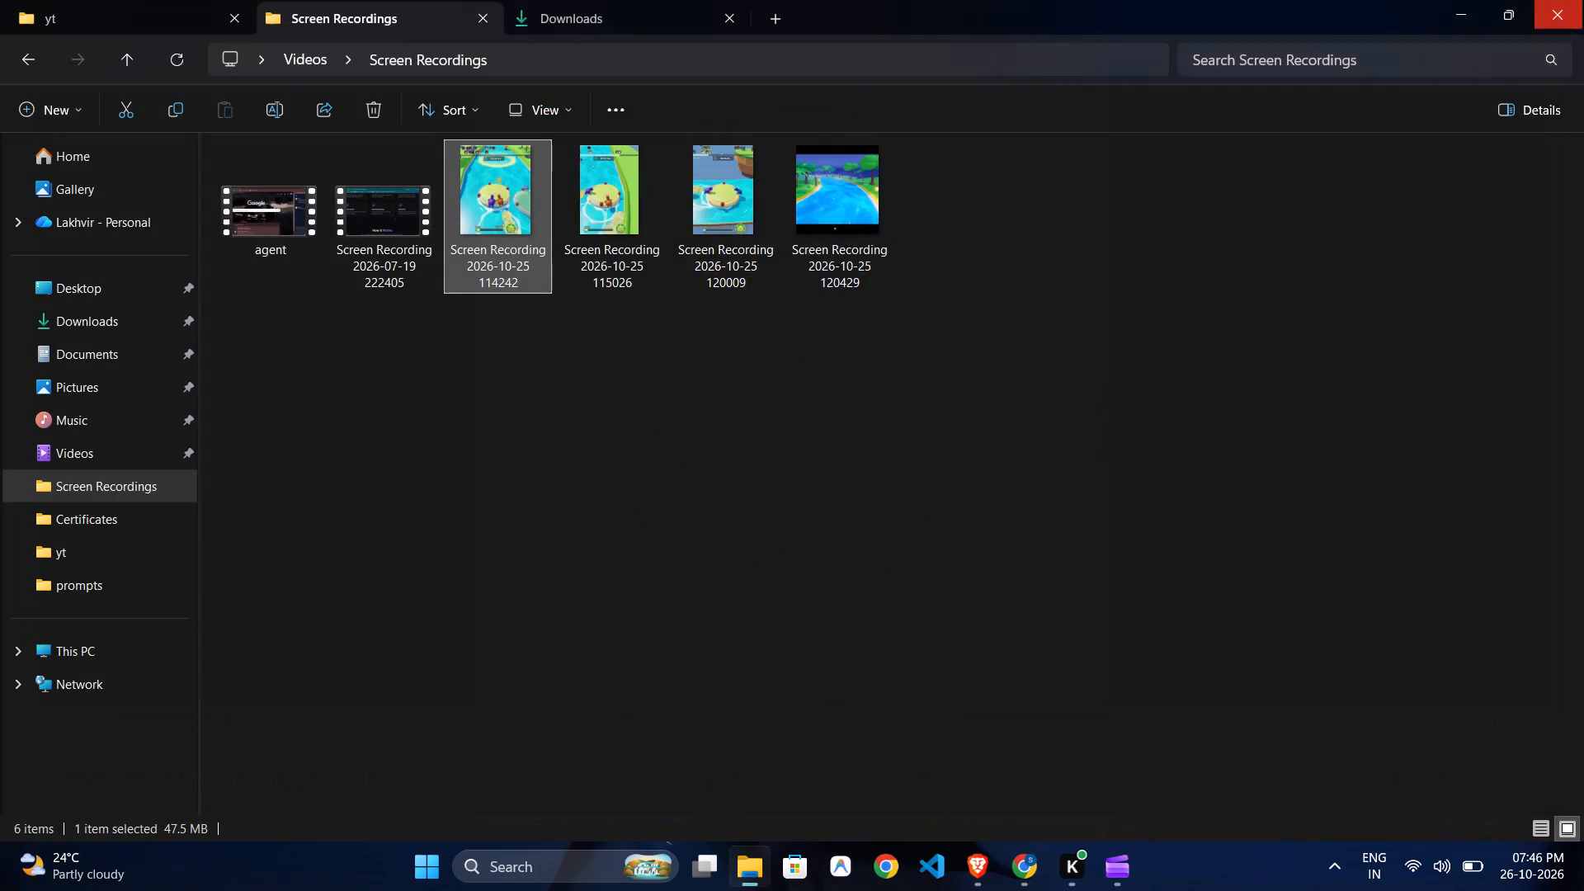
pyautogui.press('Delete')
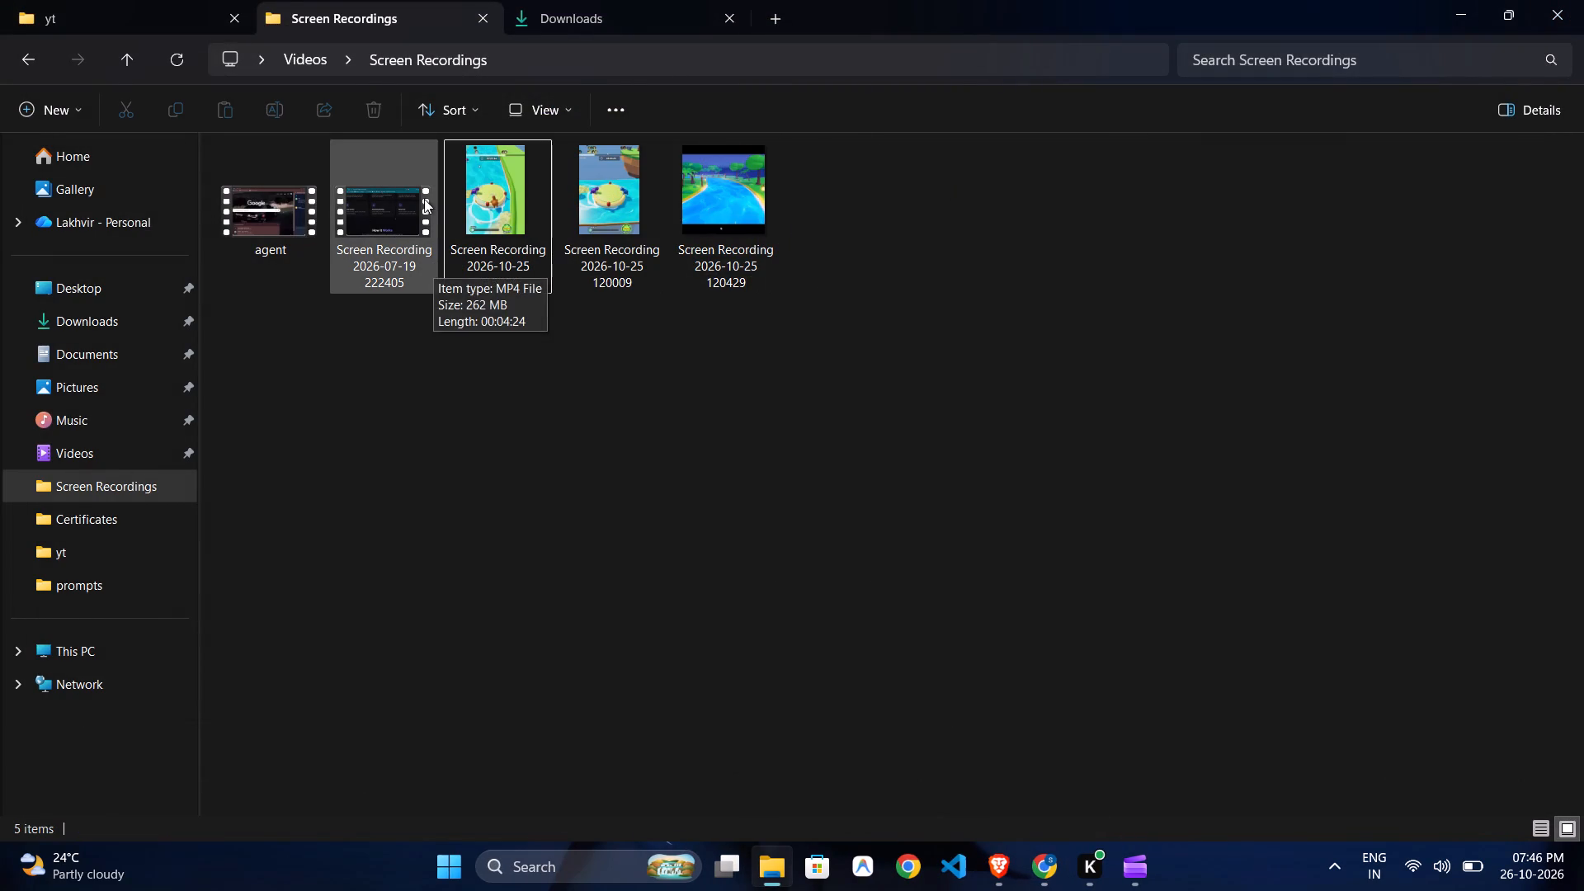
pyautogui.doubleClick(475, 211)
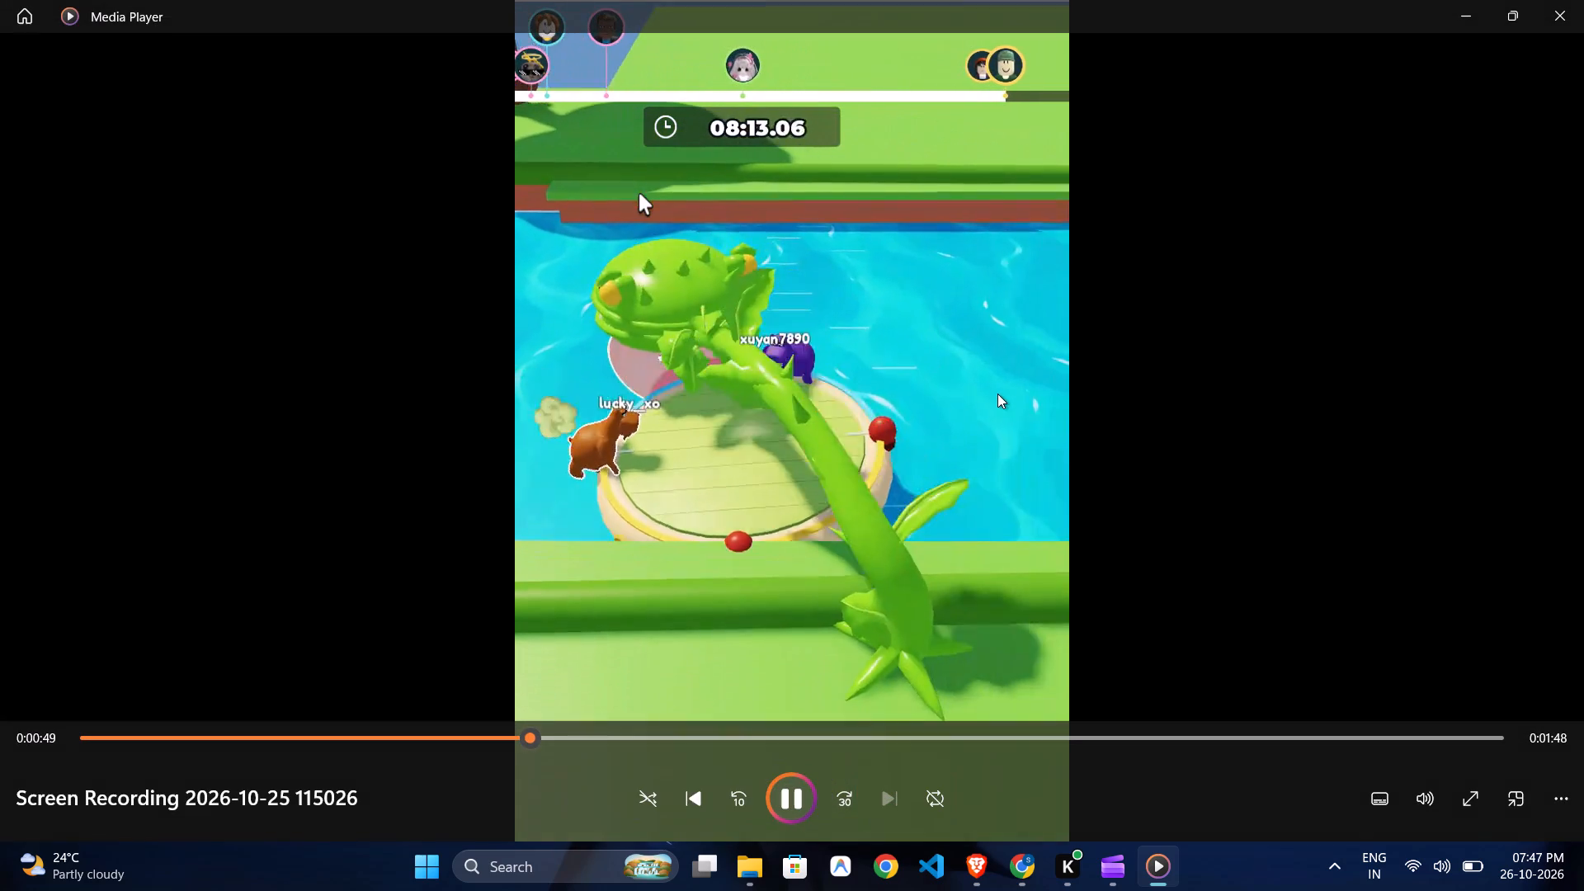
pyautogui.press('space')
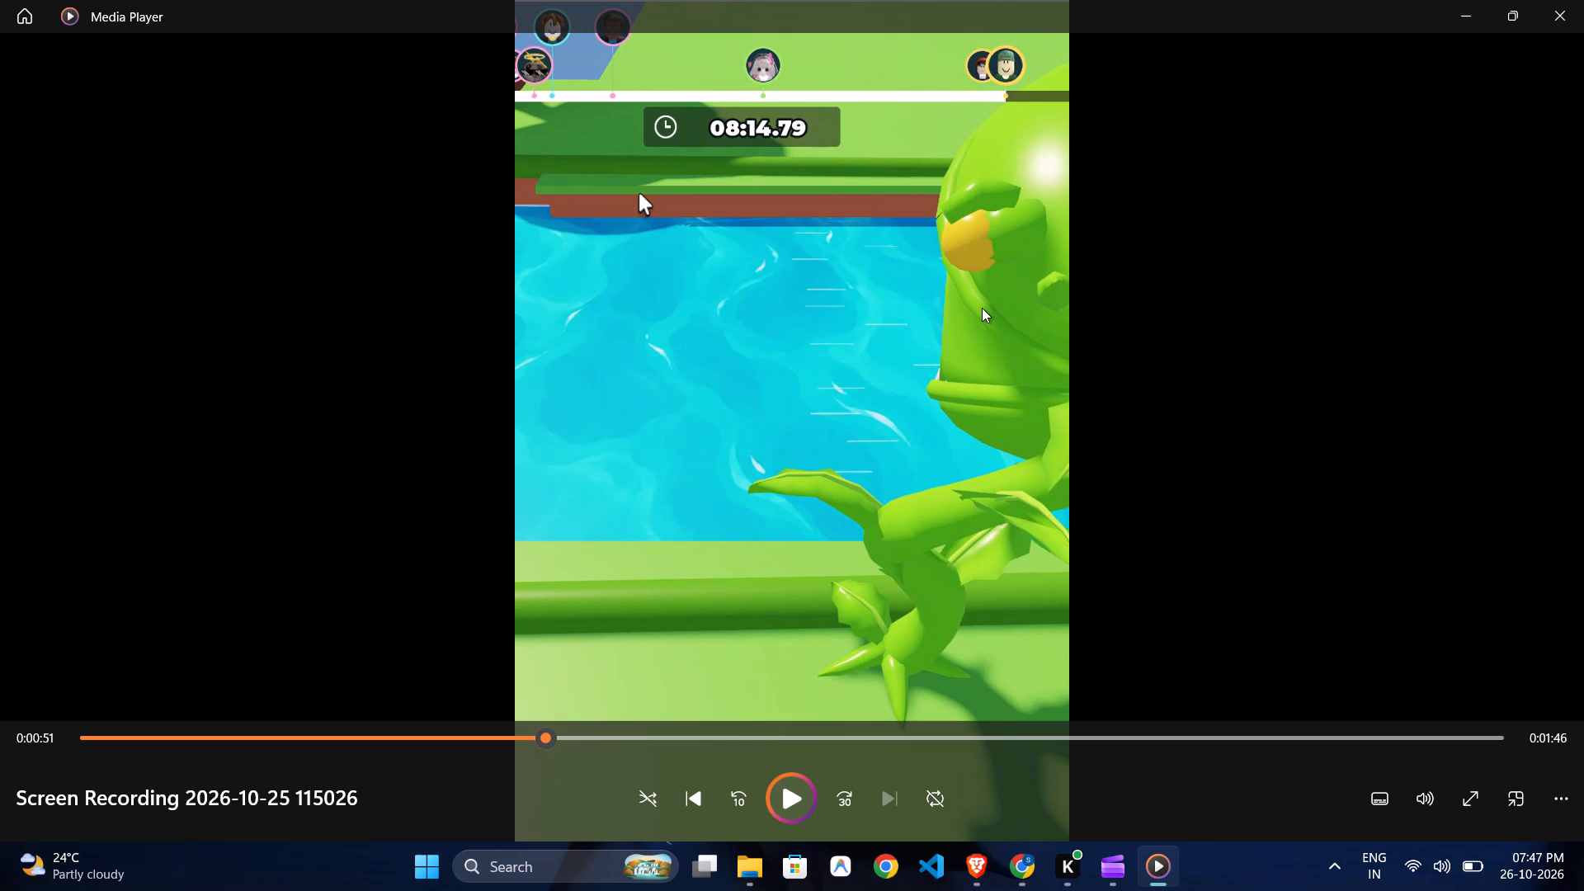
pyautogui.press('space')
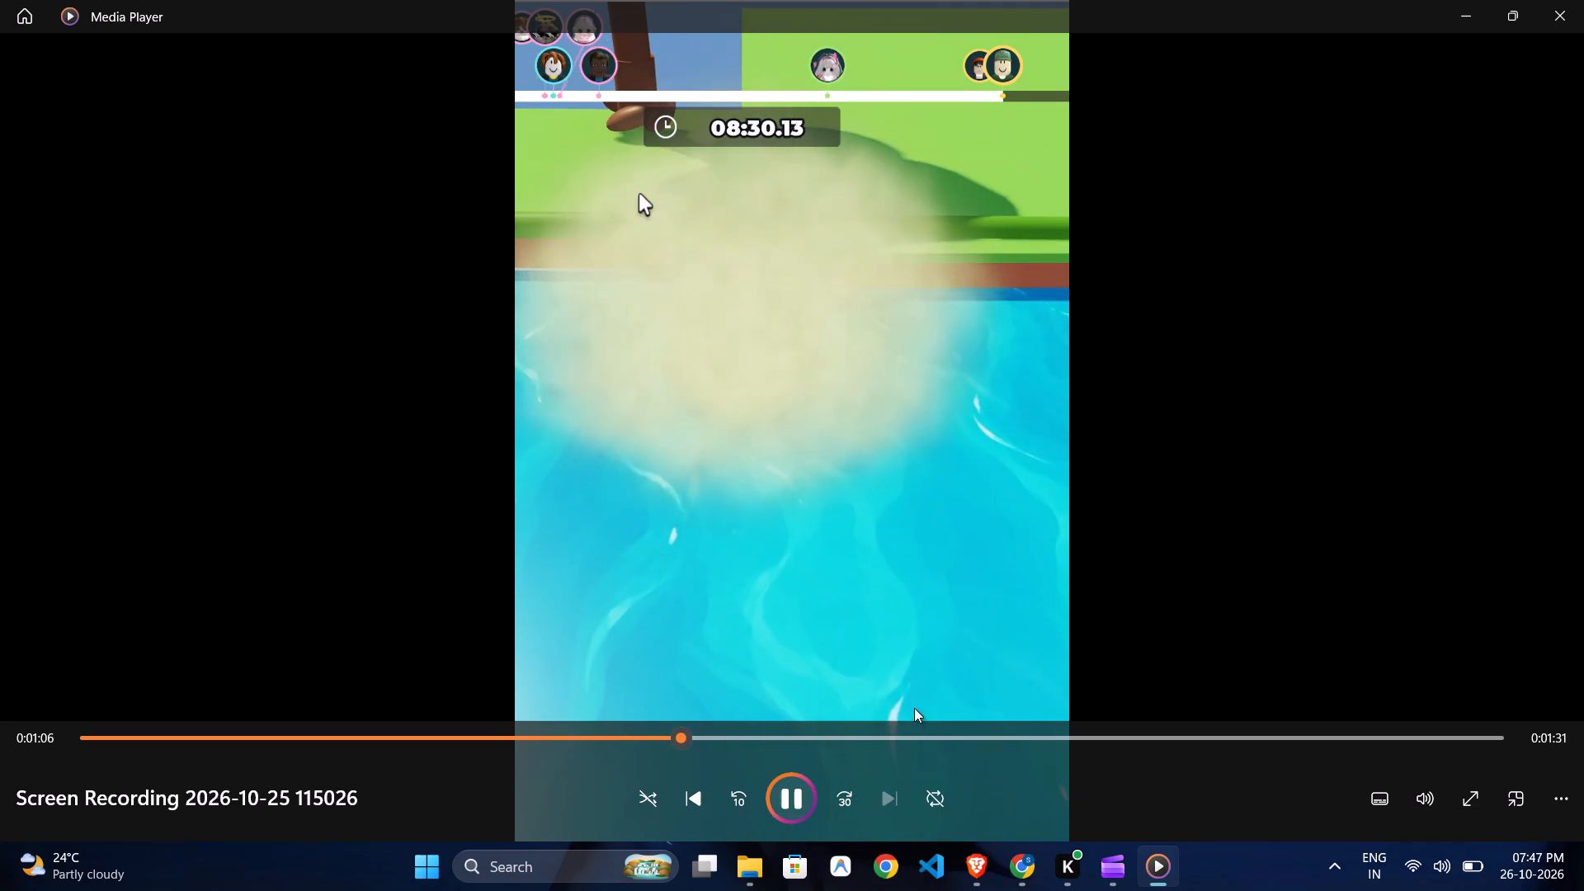
pyautogui.click(808, 733)
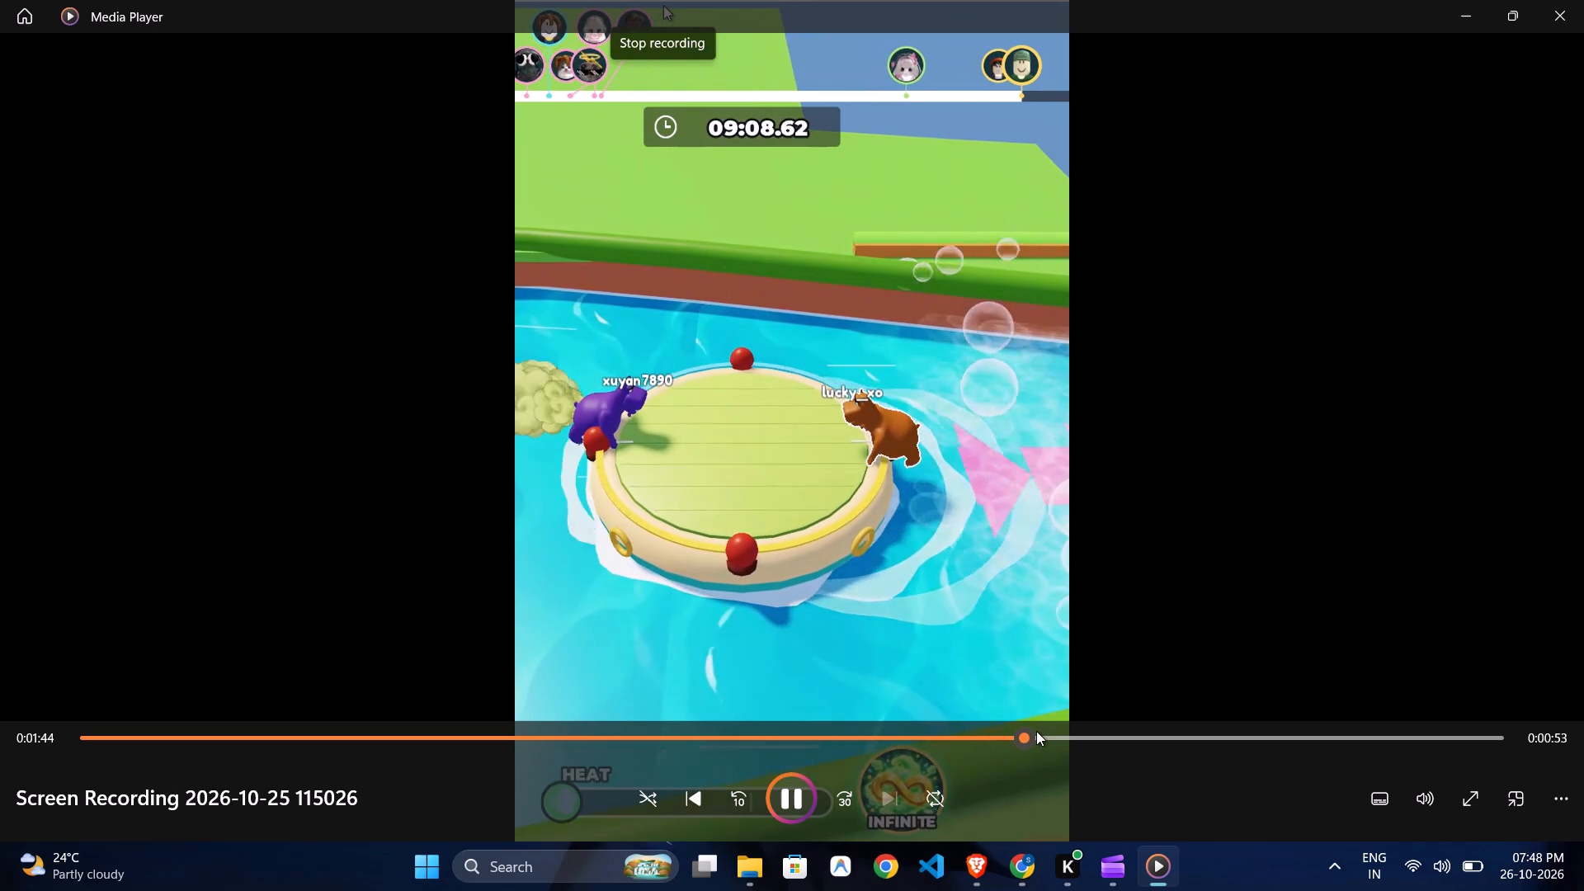
pyautogui.scroll(-1, 1240, 189)
pyautogui.click(1570, 0)
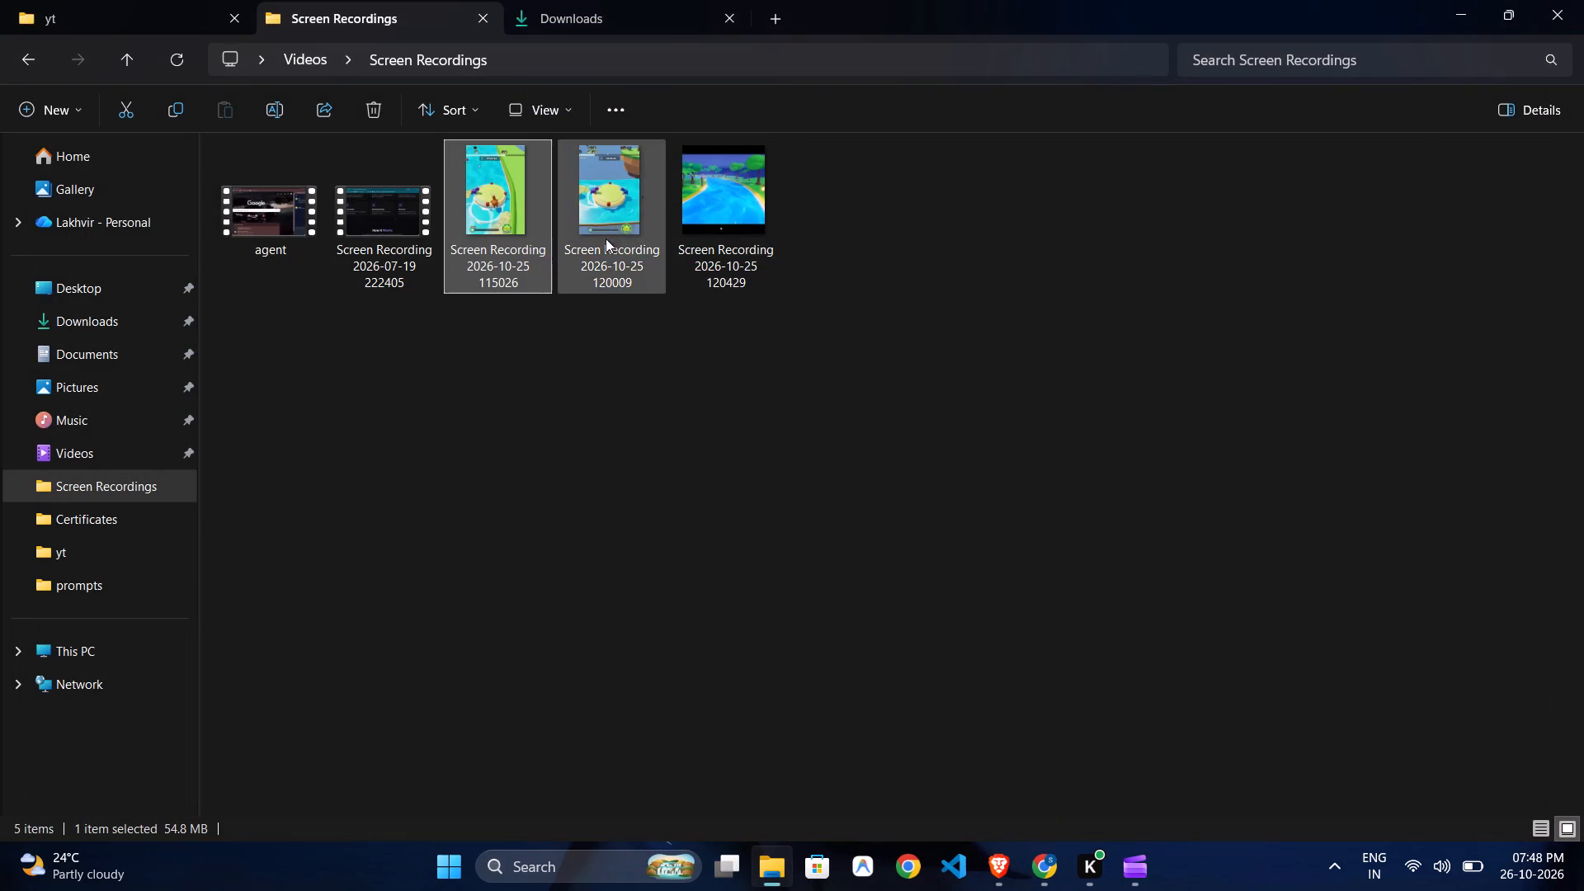
pyautogui.rightClick(501, 241)
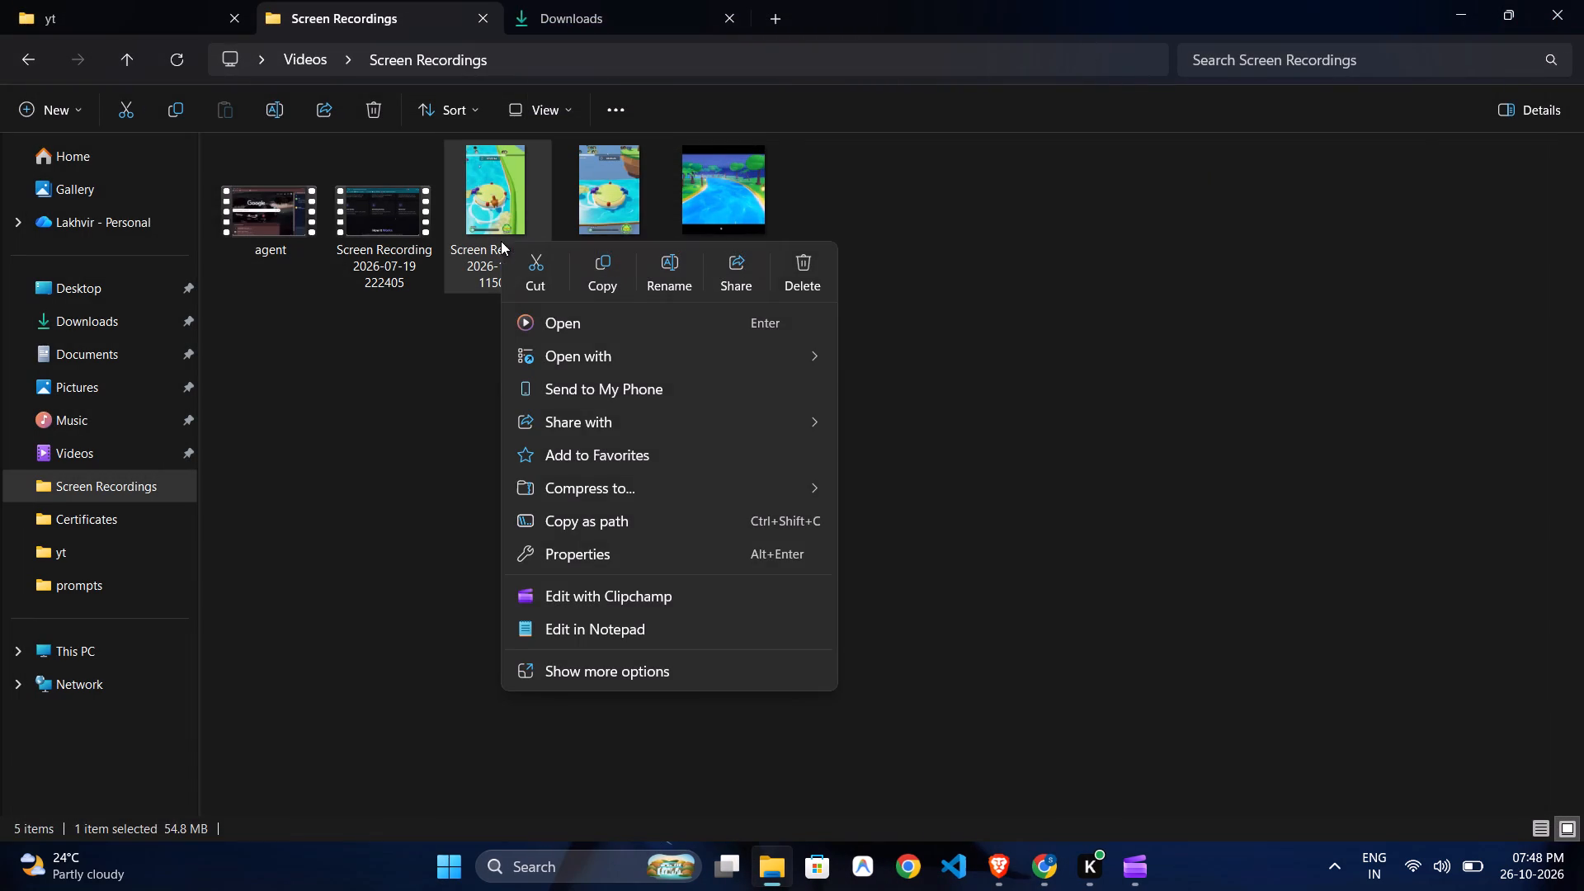
pyautogui.click(578, 602)
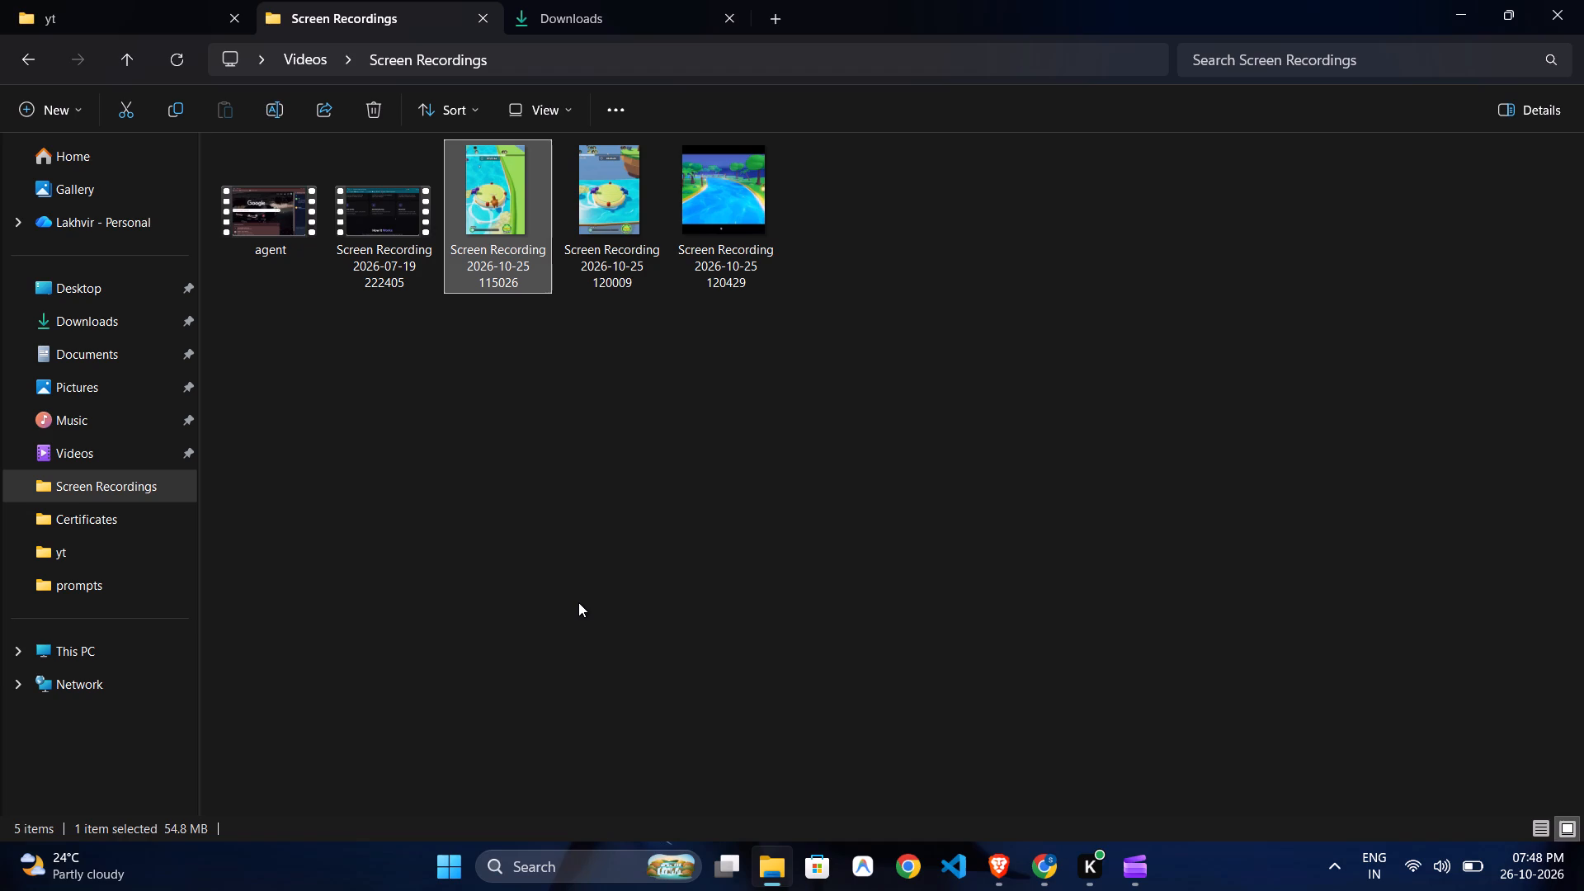
pyautogui.click(1115, 870)
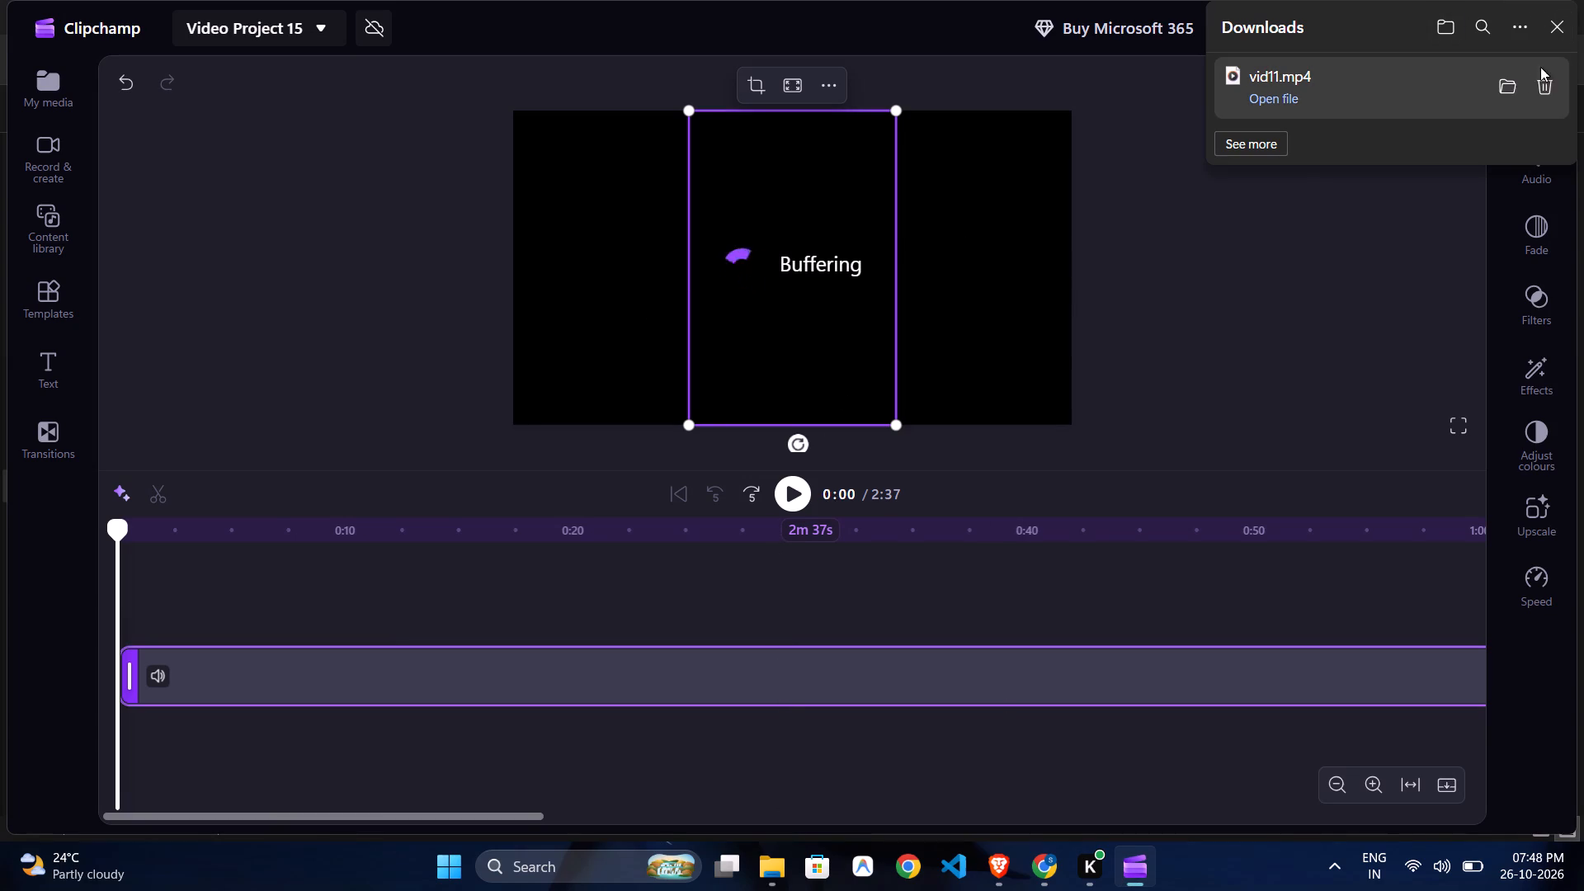
pyautogui.click(1306, 263)
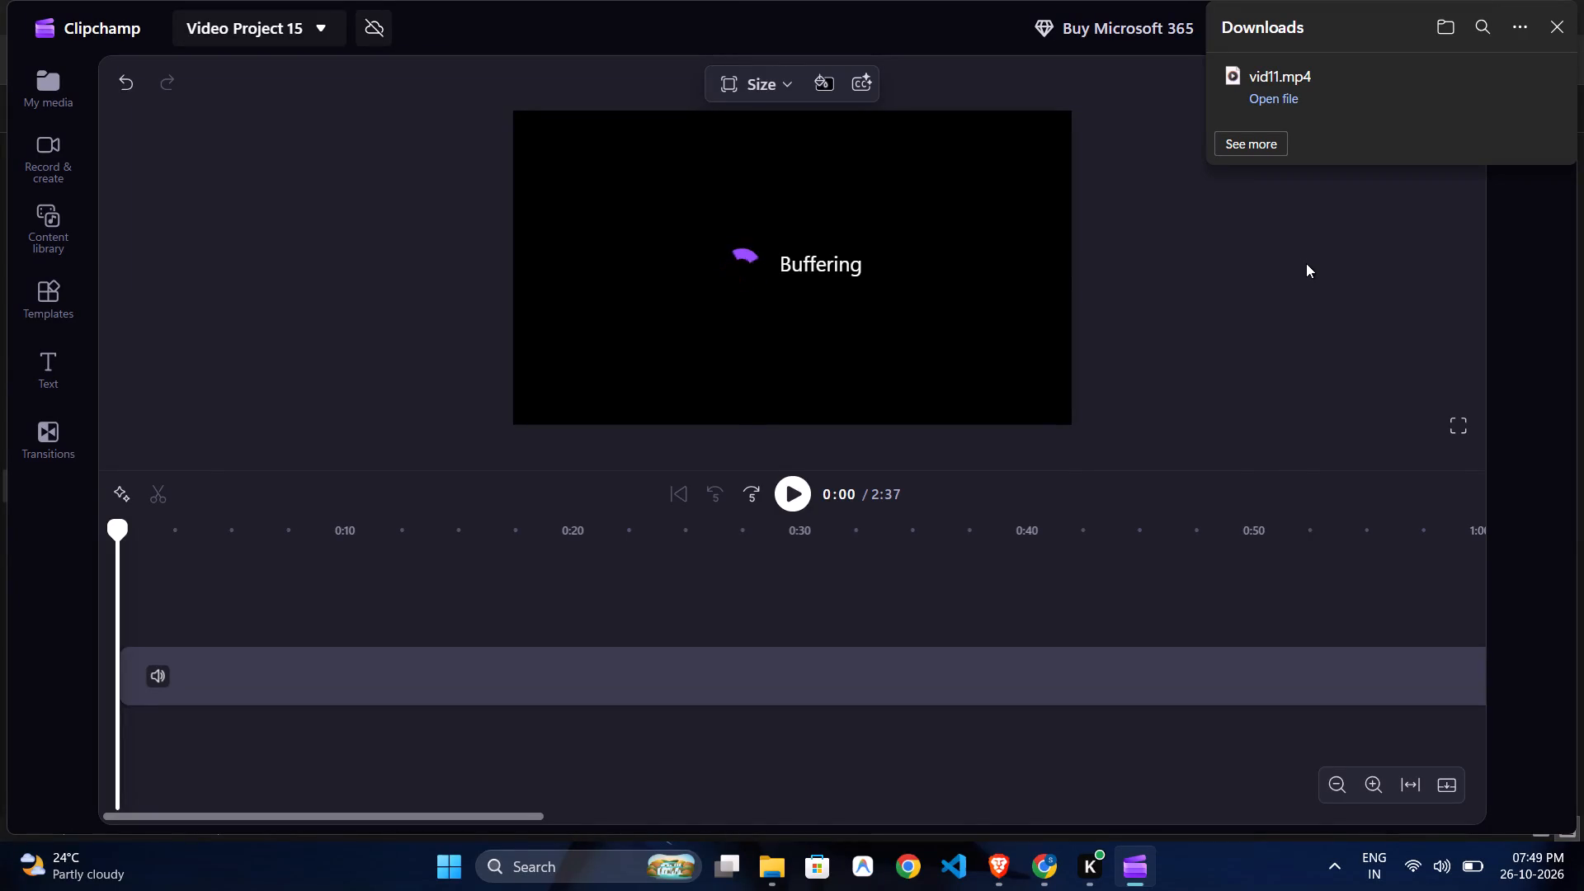
# Leave the buffering project for the home page and create a new video from scratch.
pyautogui.click(1552, 16)
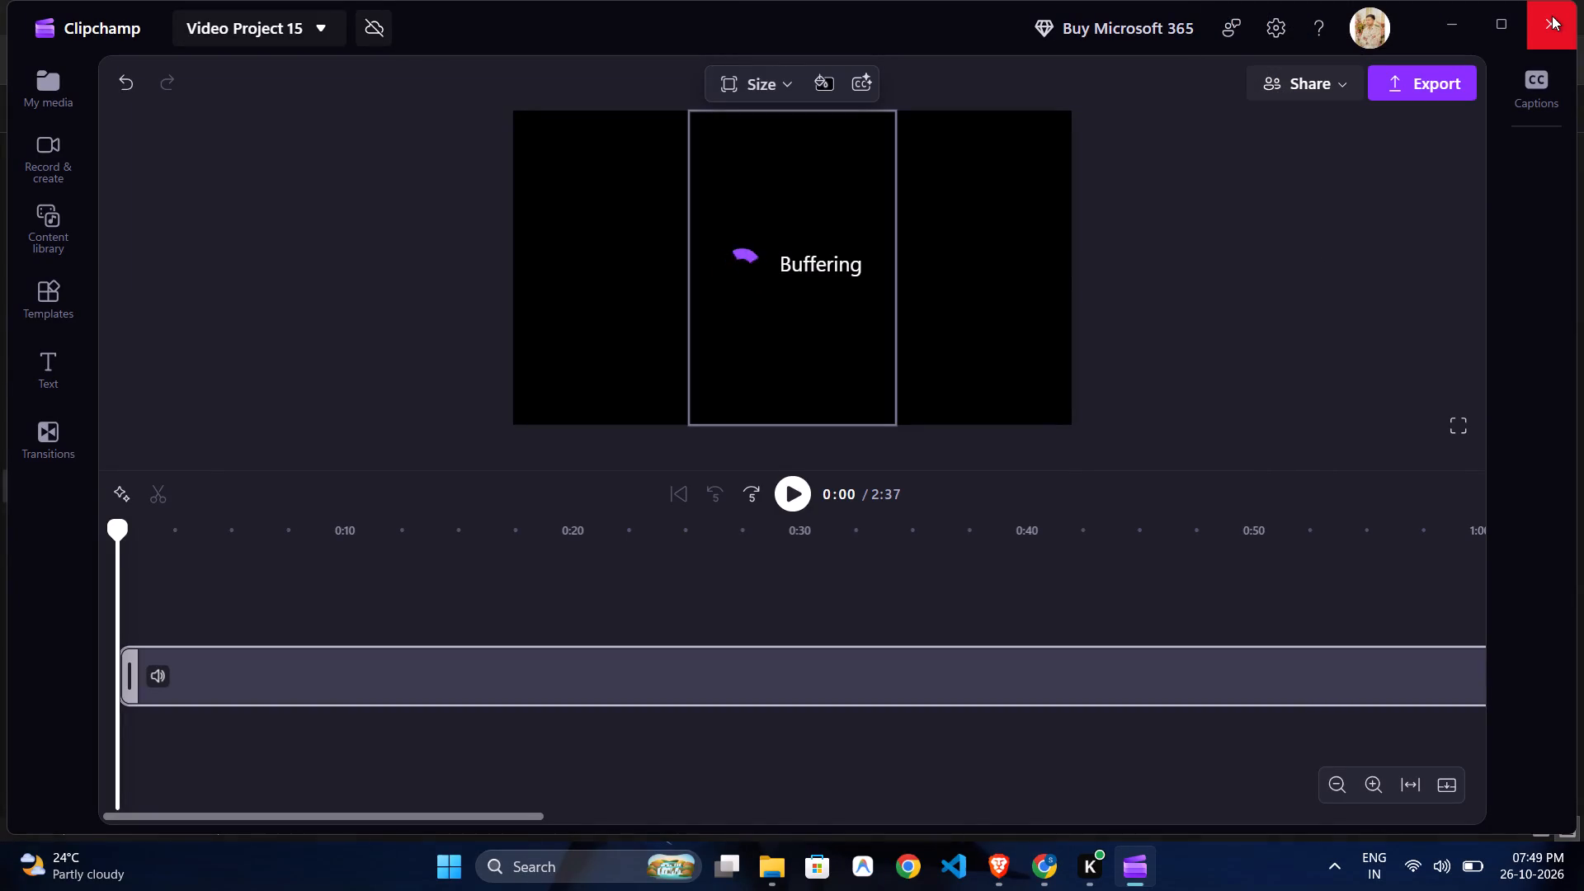
pyautogui.click(1102, 353)
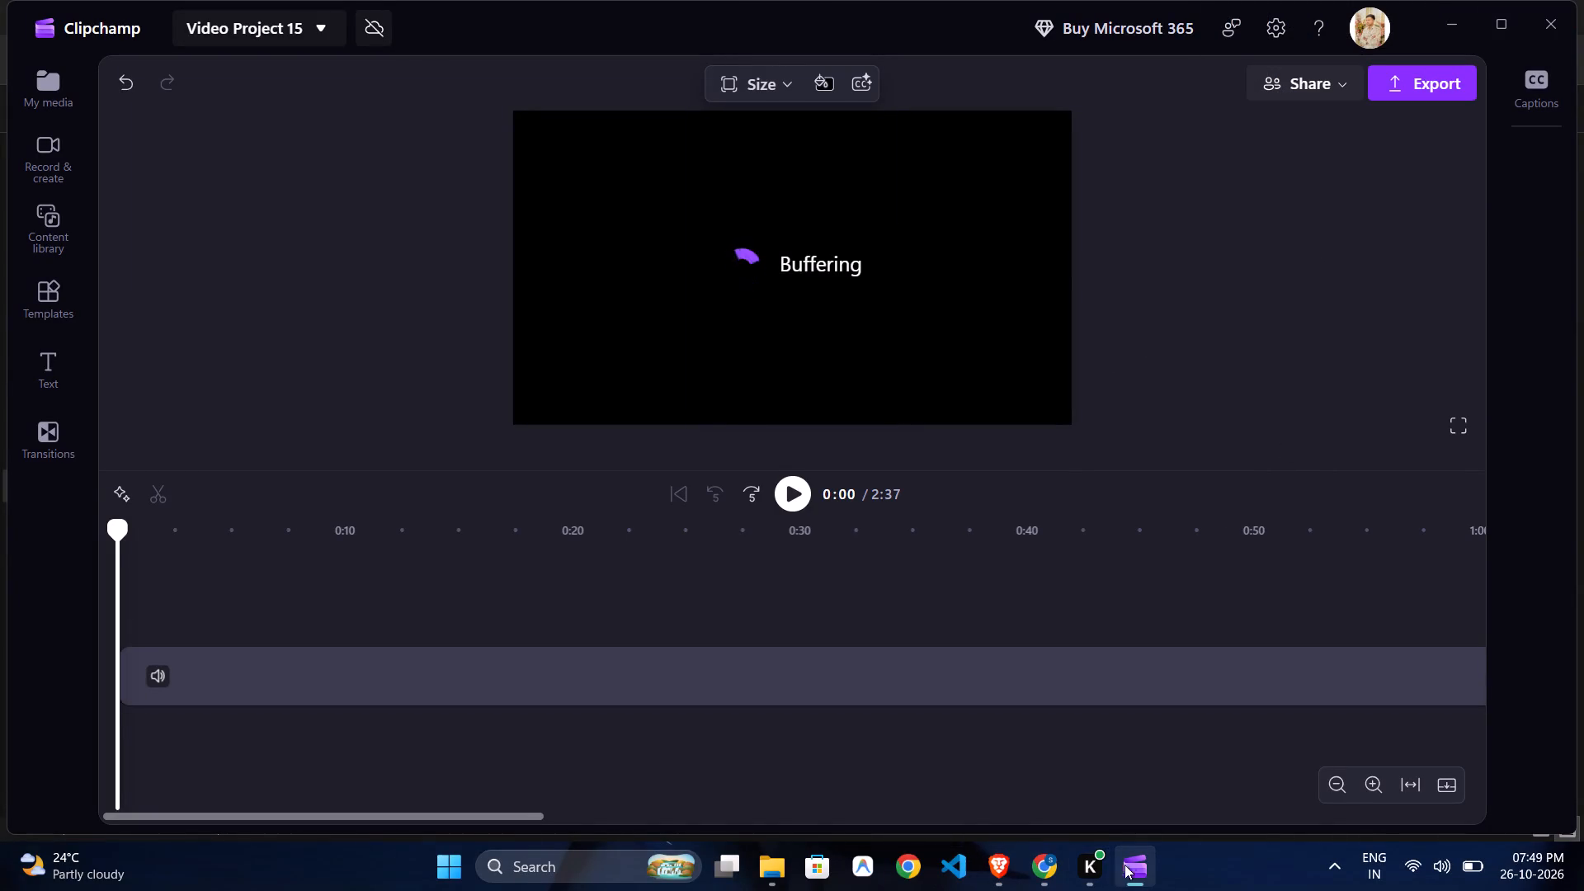
pyautogui.doubleClick(738, 335)
pyautogui.click(414, 196)
pyautogui.click(44, 31)
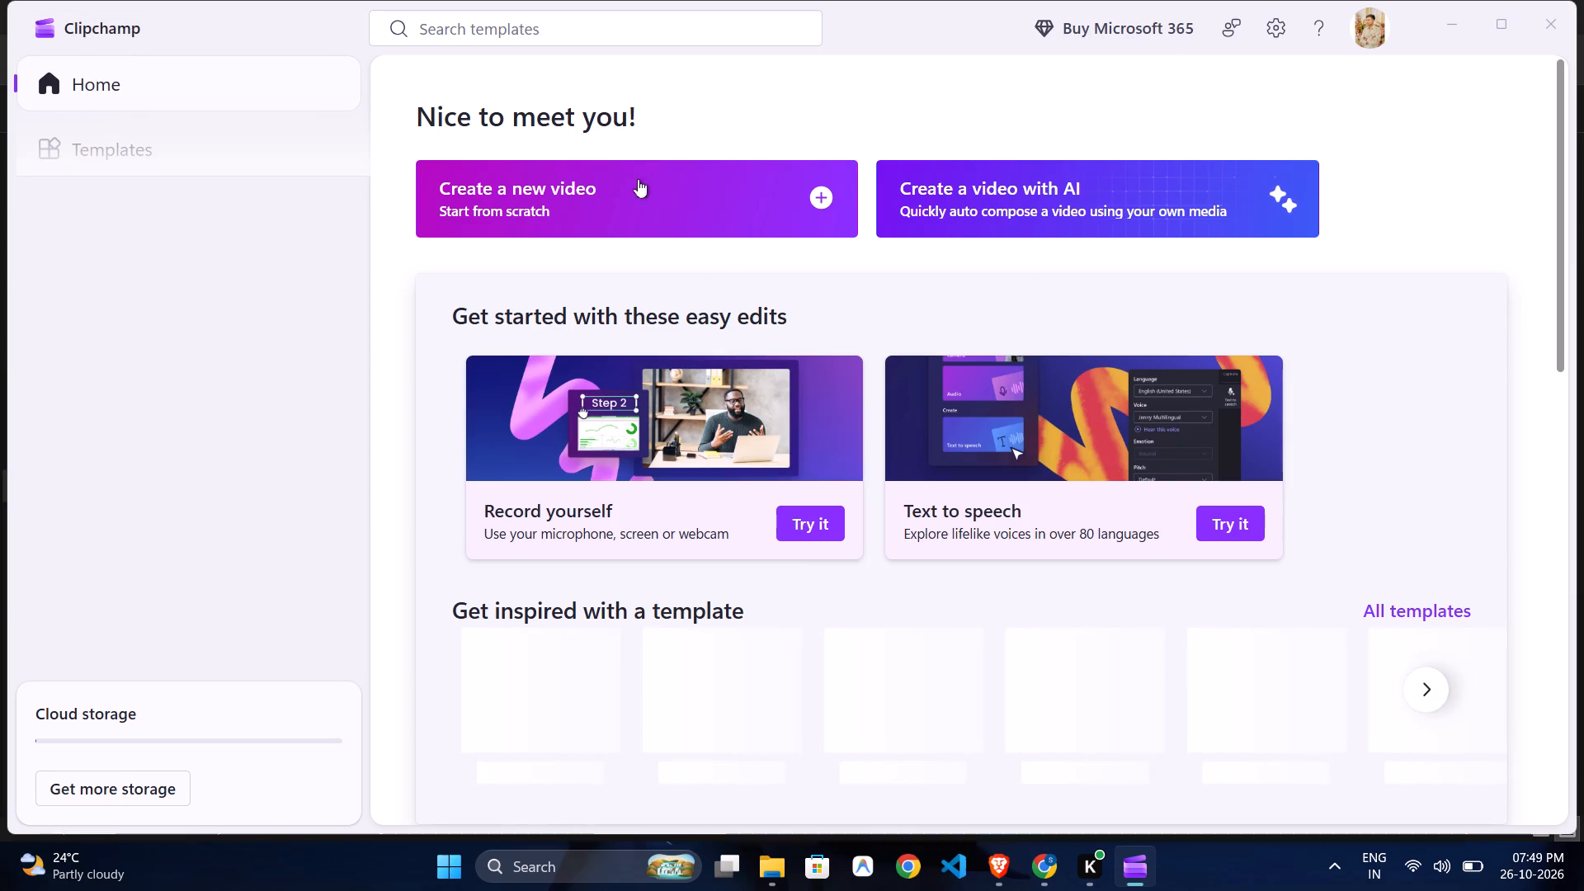
pyautogui.click(761, 185)
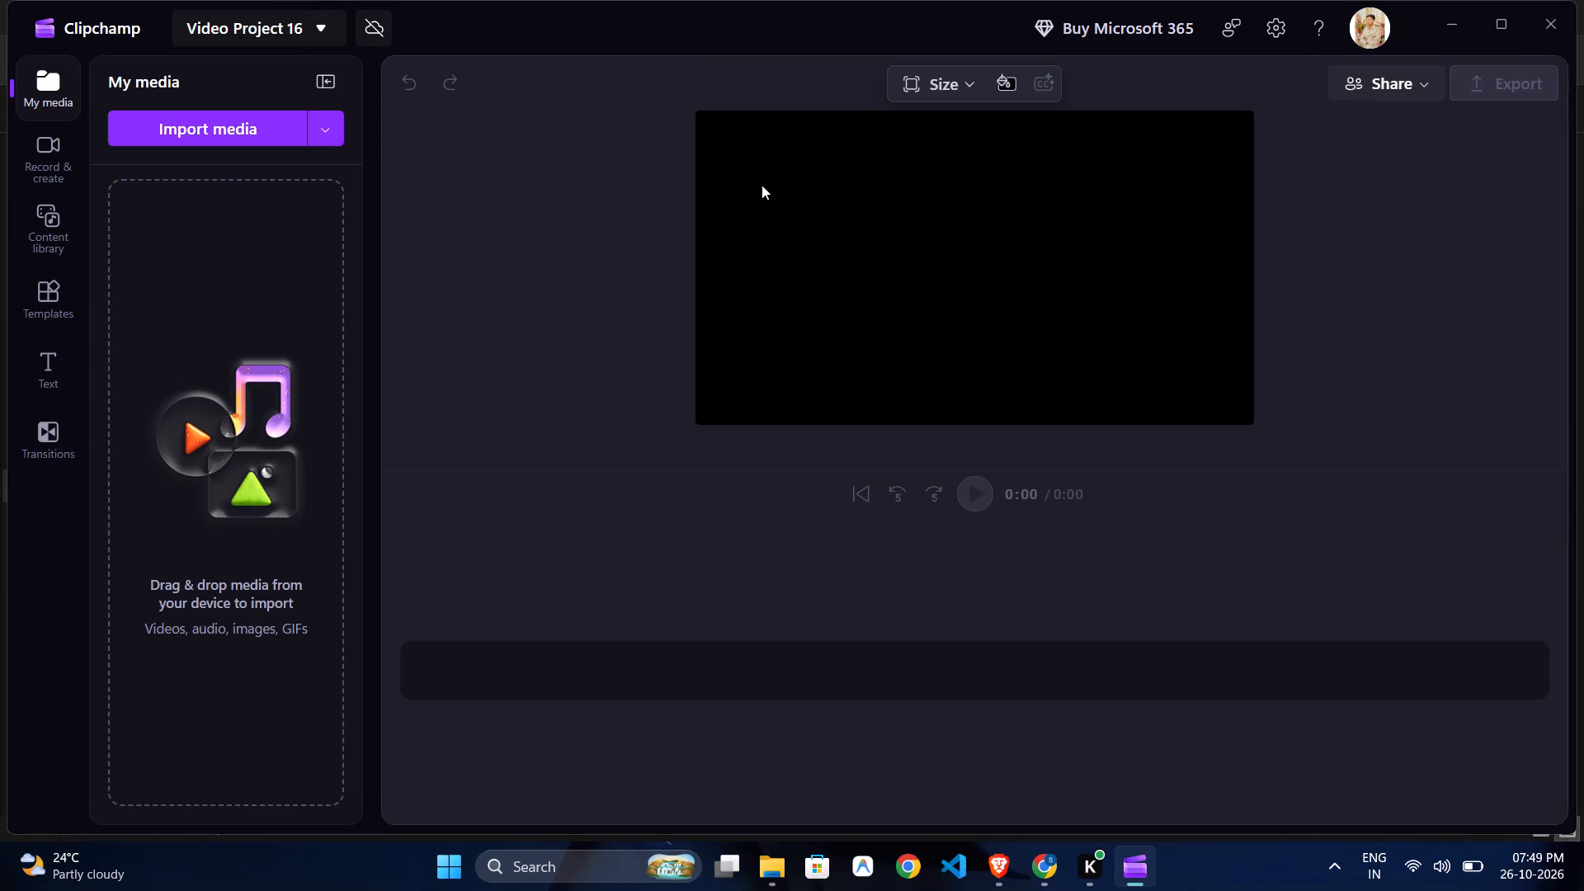
pyautogui.click(779, 870)
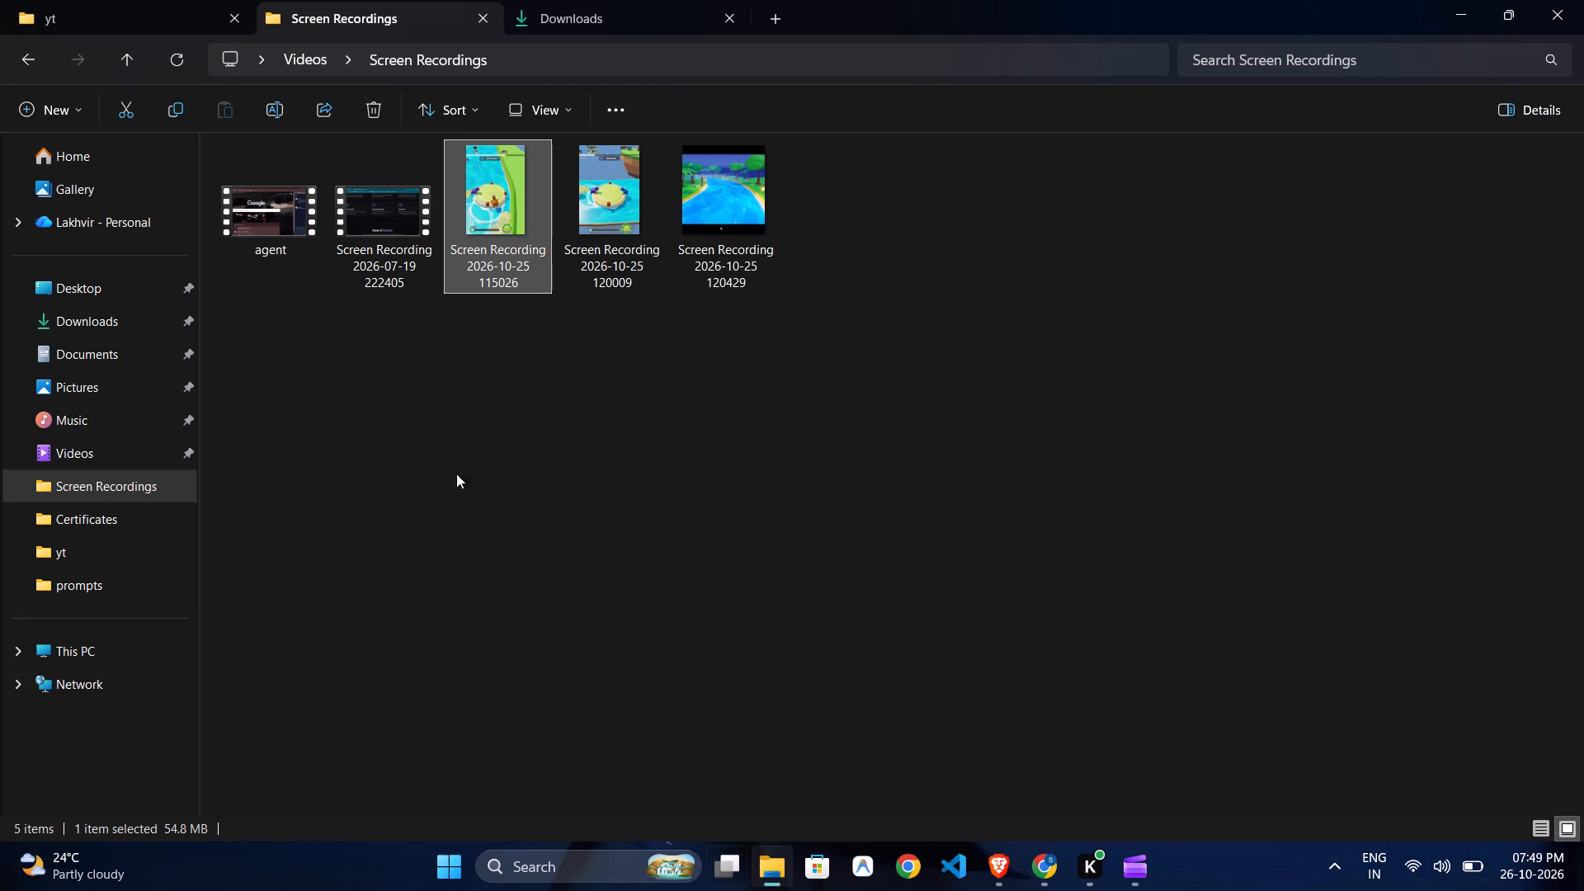
pyautogui.moveTo(485, 243); pyautogui.dragTo(1110, 798)
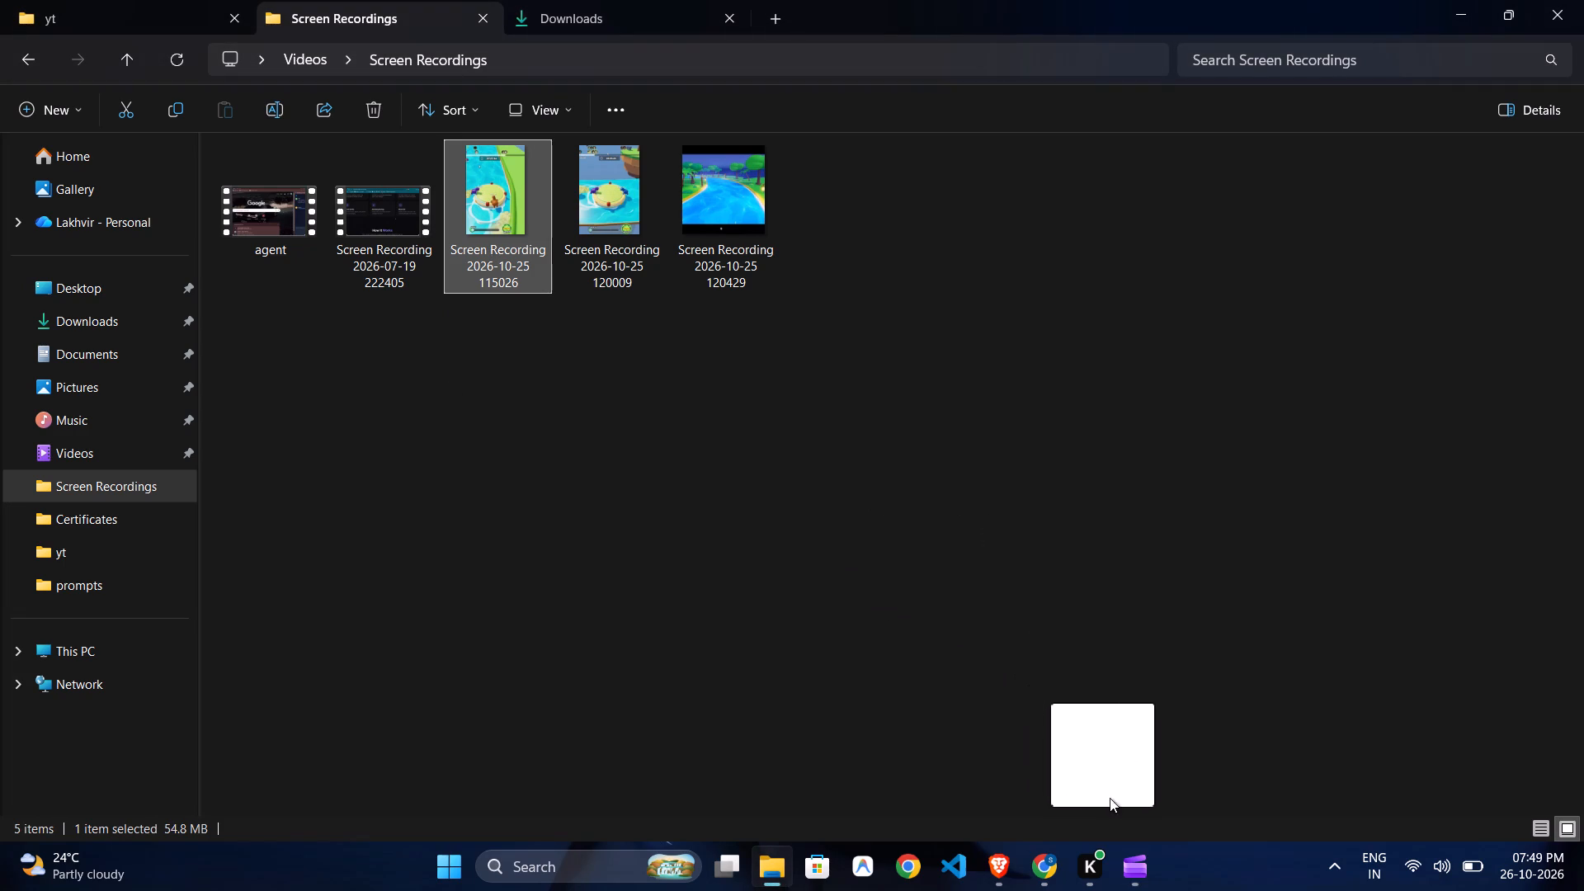
pyautogui.moveTo(1110, 798); pyautogui.dragTo(324, 363)
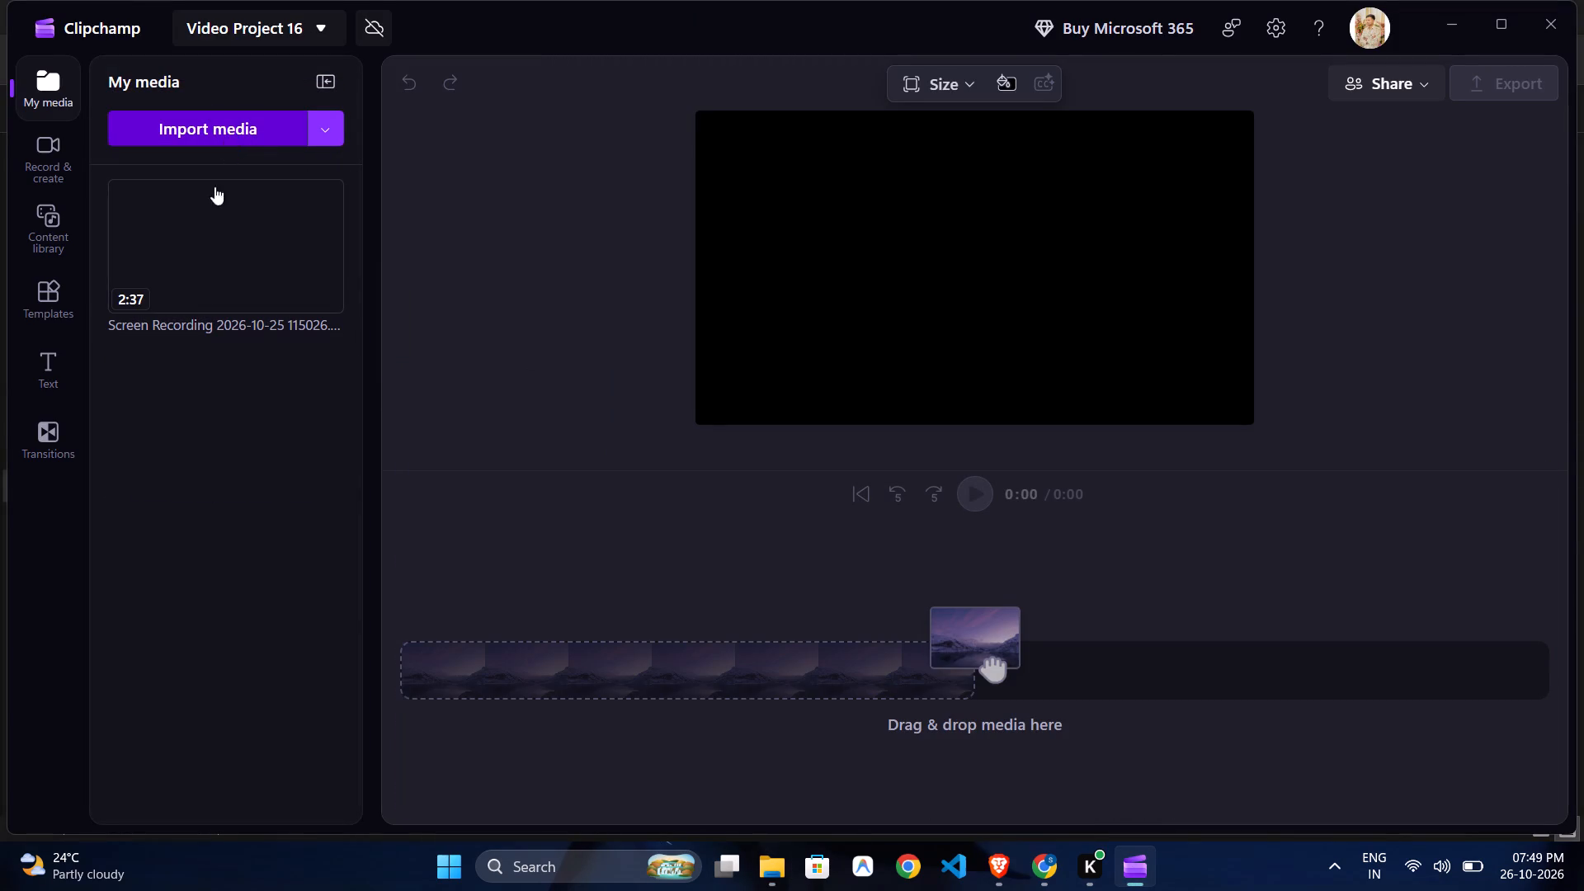
pyautogui.moveTo(207, 302); pyautogui.dragTo(605, 687)
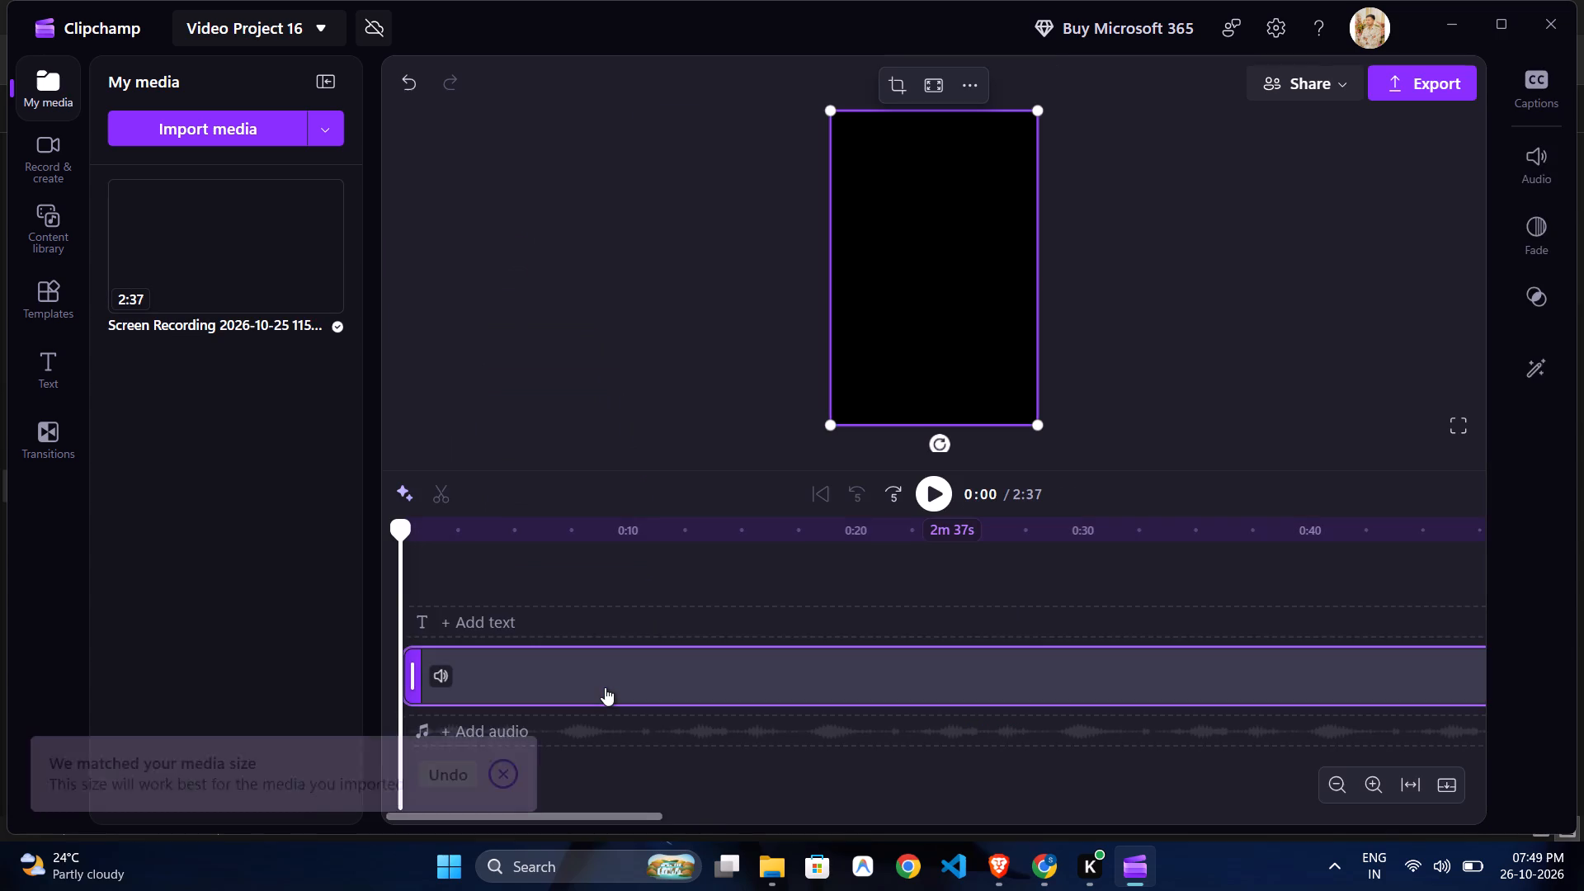
# Import the m2 audio file from the Downloads folder into the project's media.
pyautogui.click(768, 886)
pyautogui.click(604, 0)
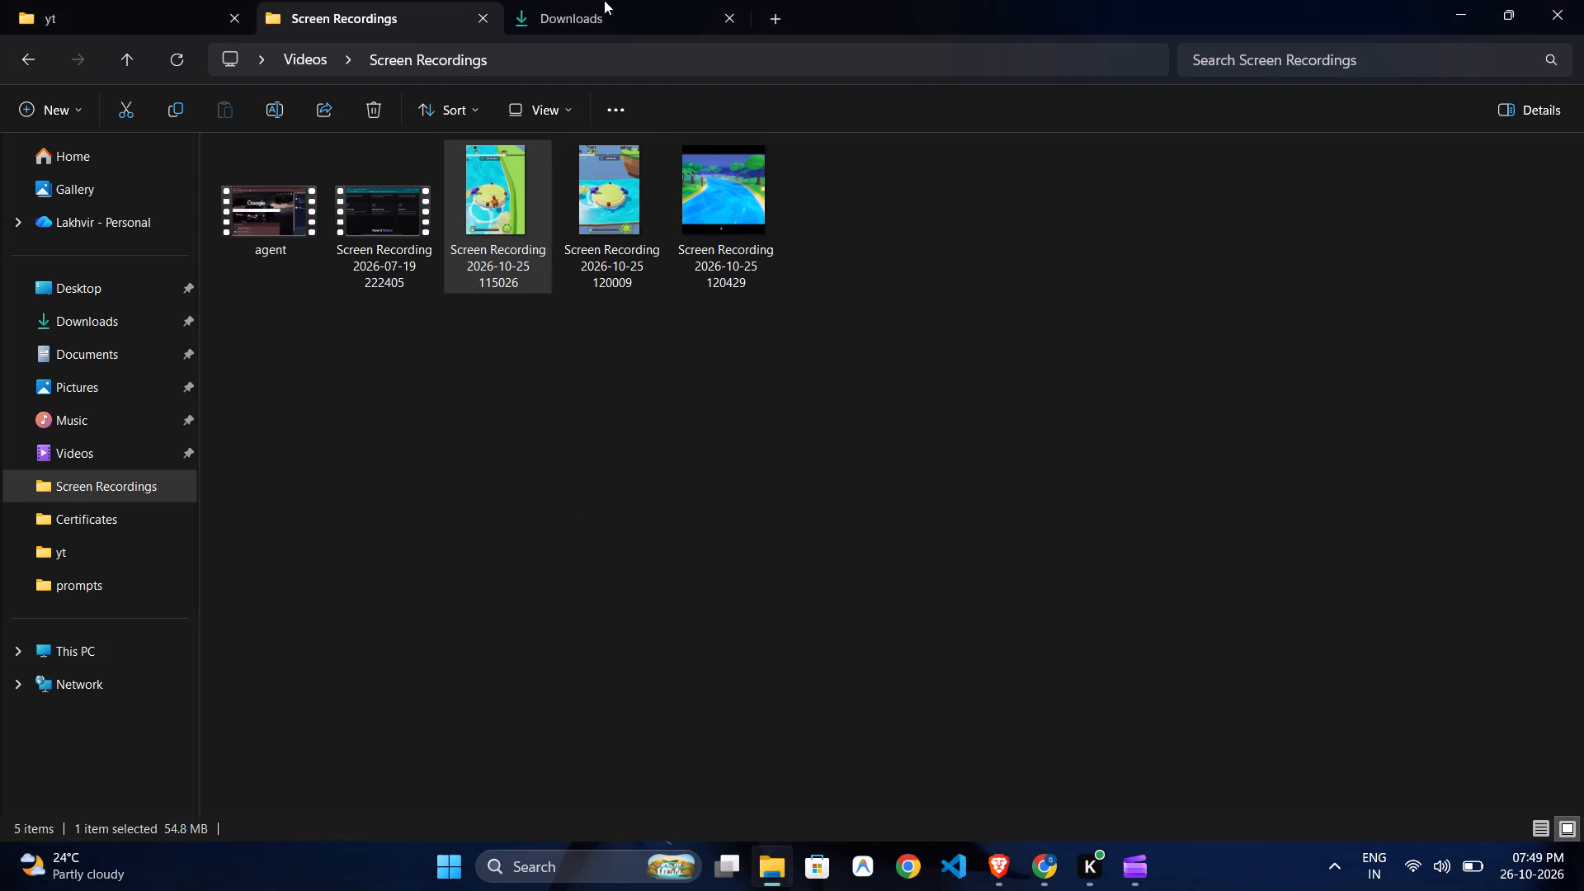
pyautogui.click(603, 26)
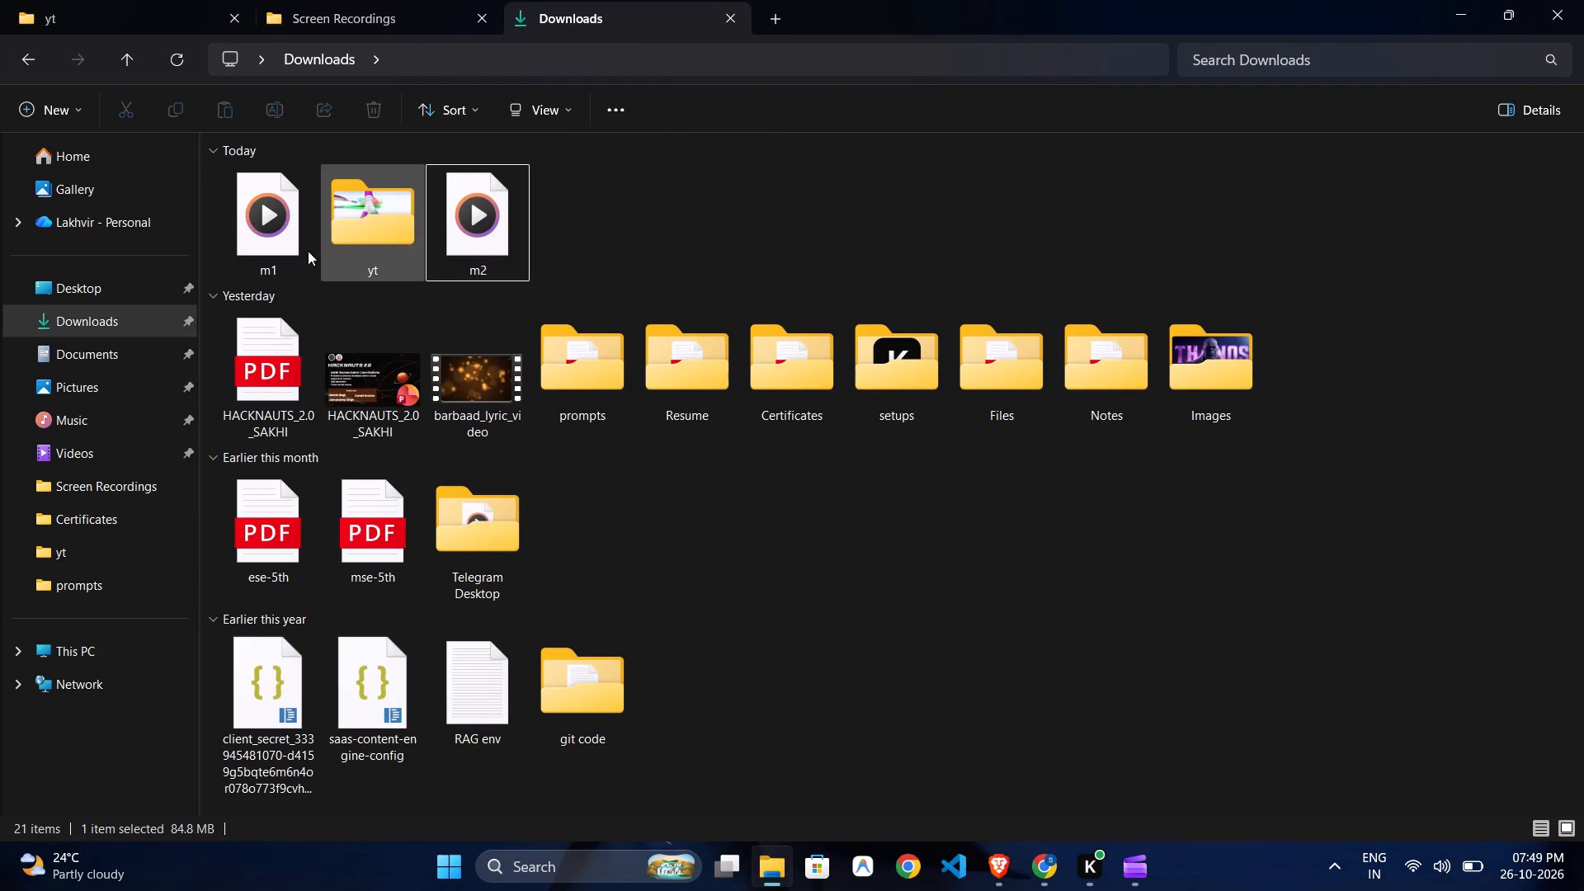
pyautogui.moveTo(500, 225); pyautogui.dragTo(1132, 855)
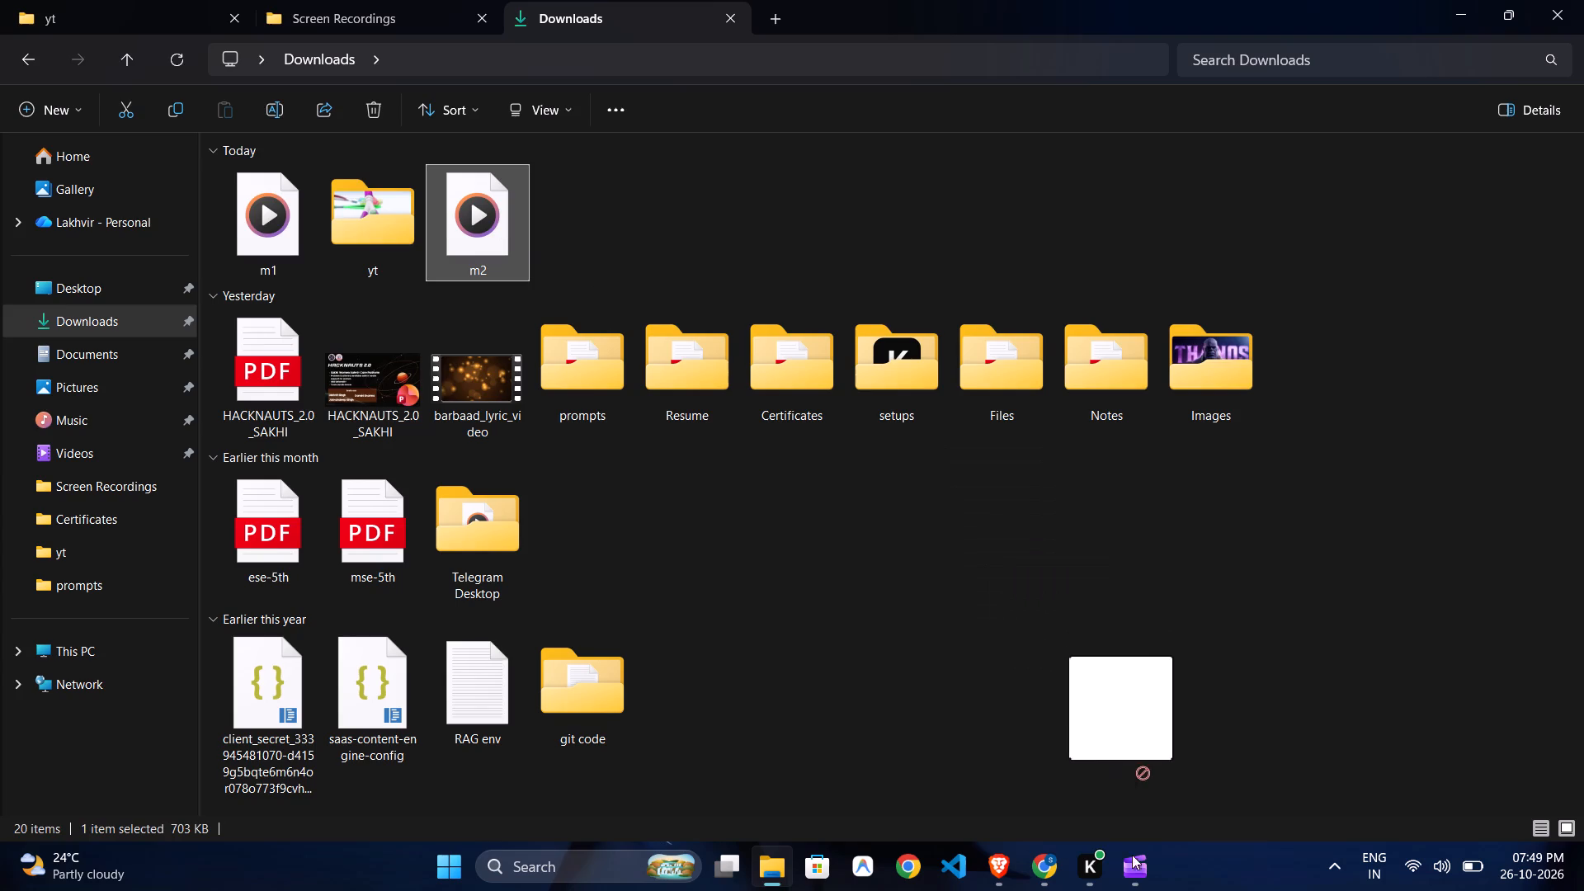
pyautogui.moveTo(1132, 855); pyautogui.dragTo(262, 363)
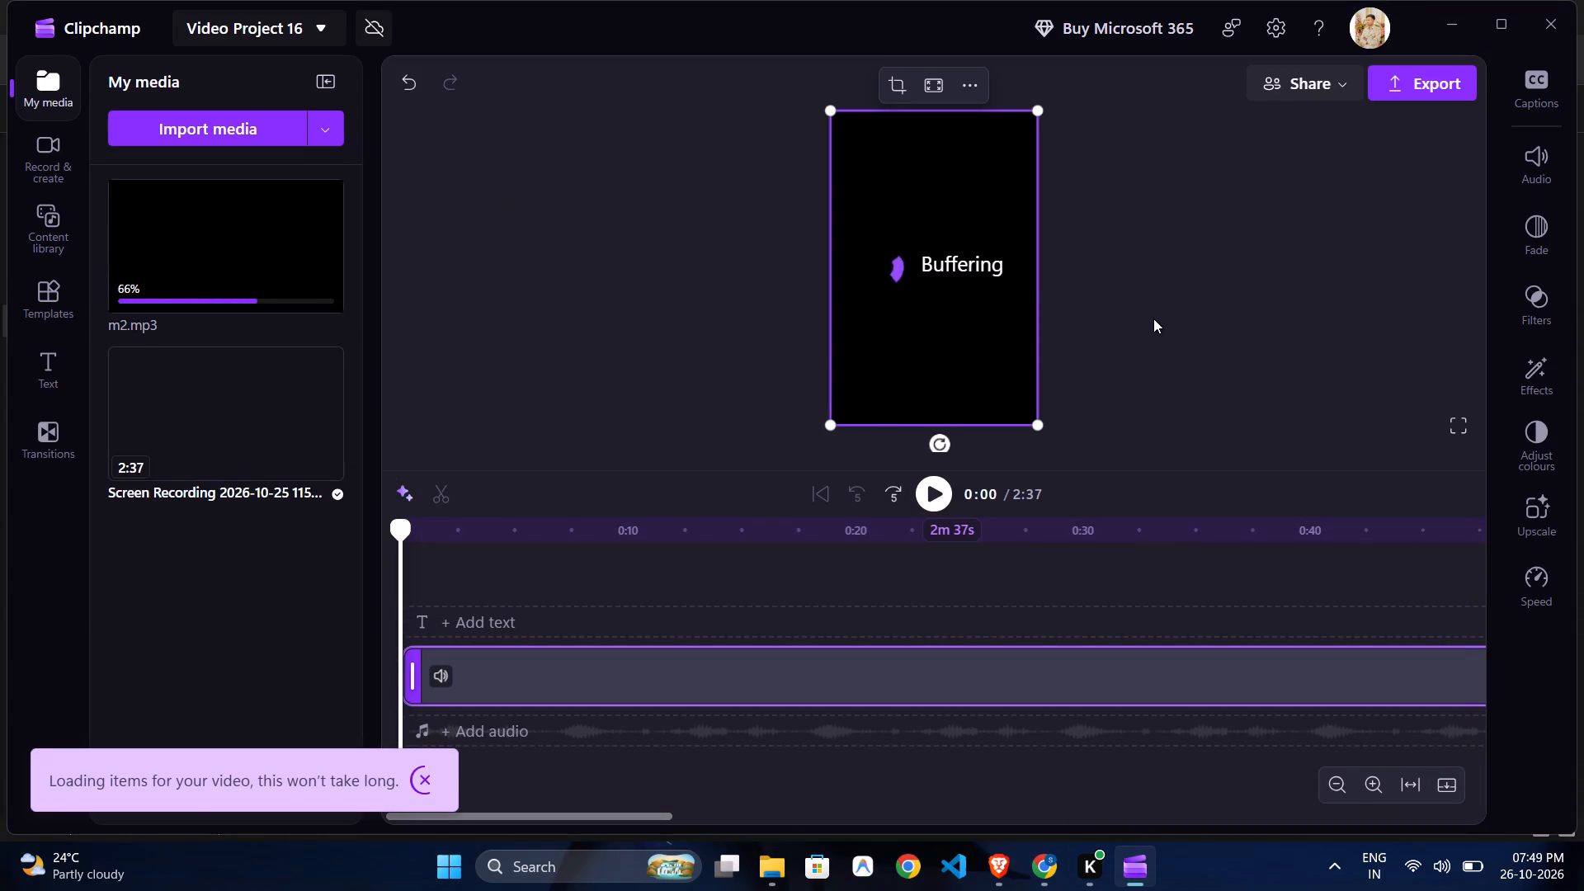
# Place m2.mp3 on the audio track below the video, aligned with the start of the timeline.
pyautogui.keyDown('ctrl'); pyautogui.scroll(-8, 1025, 658); pyautogui.keyUp('ctrl')
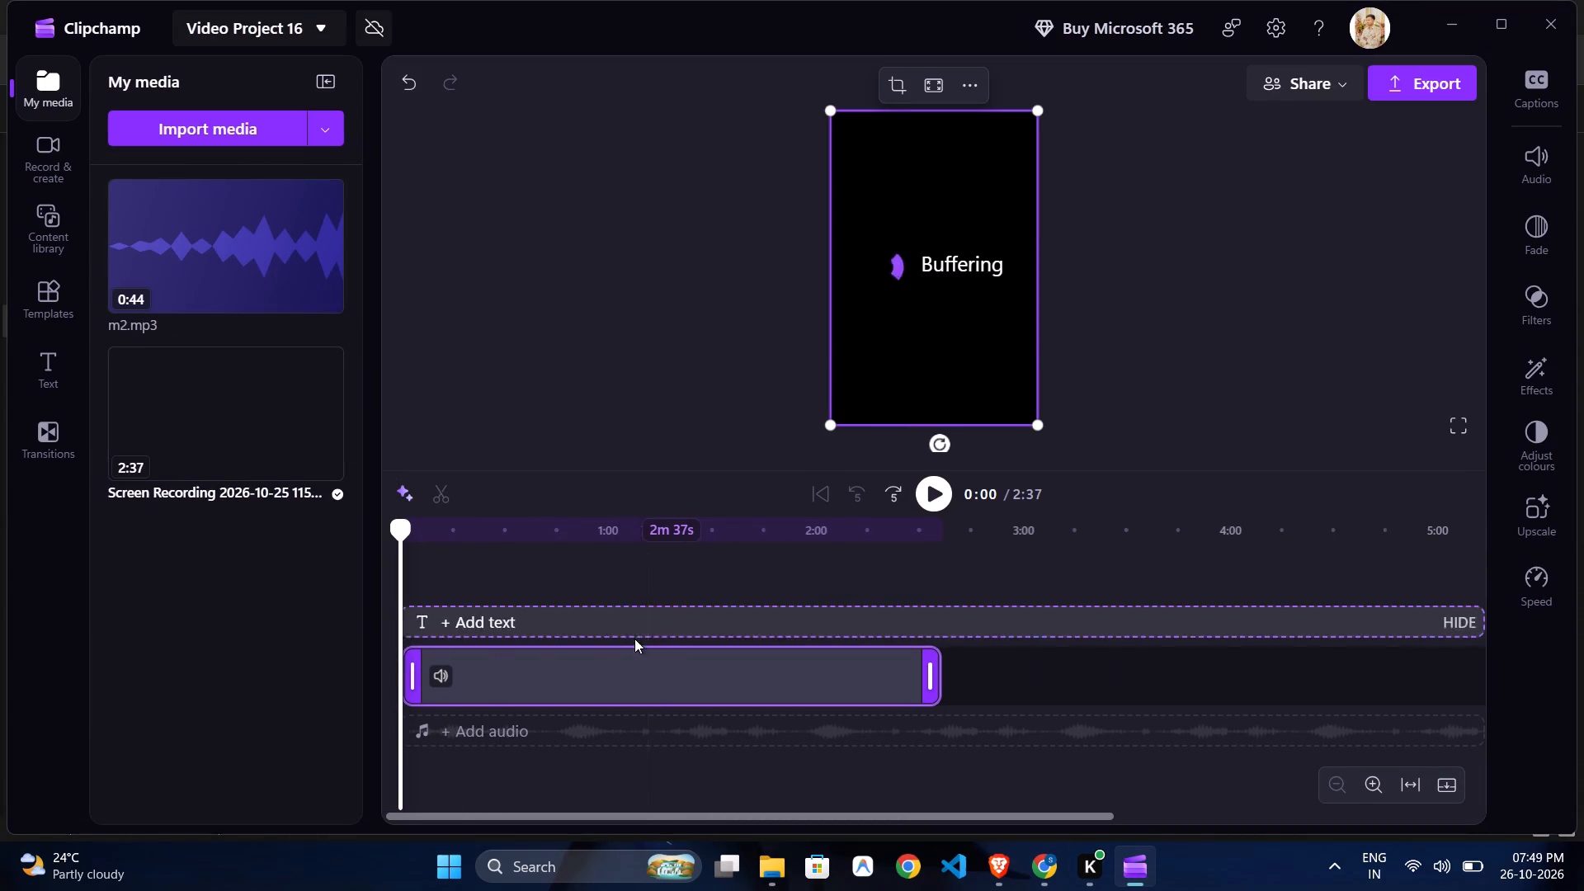
pyautogui.moveTo(194, 276); pyautogui.dragTo(542, 714)
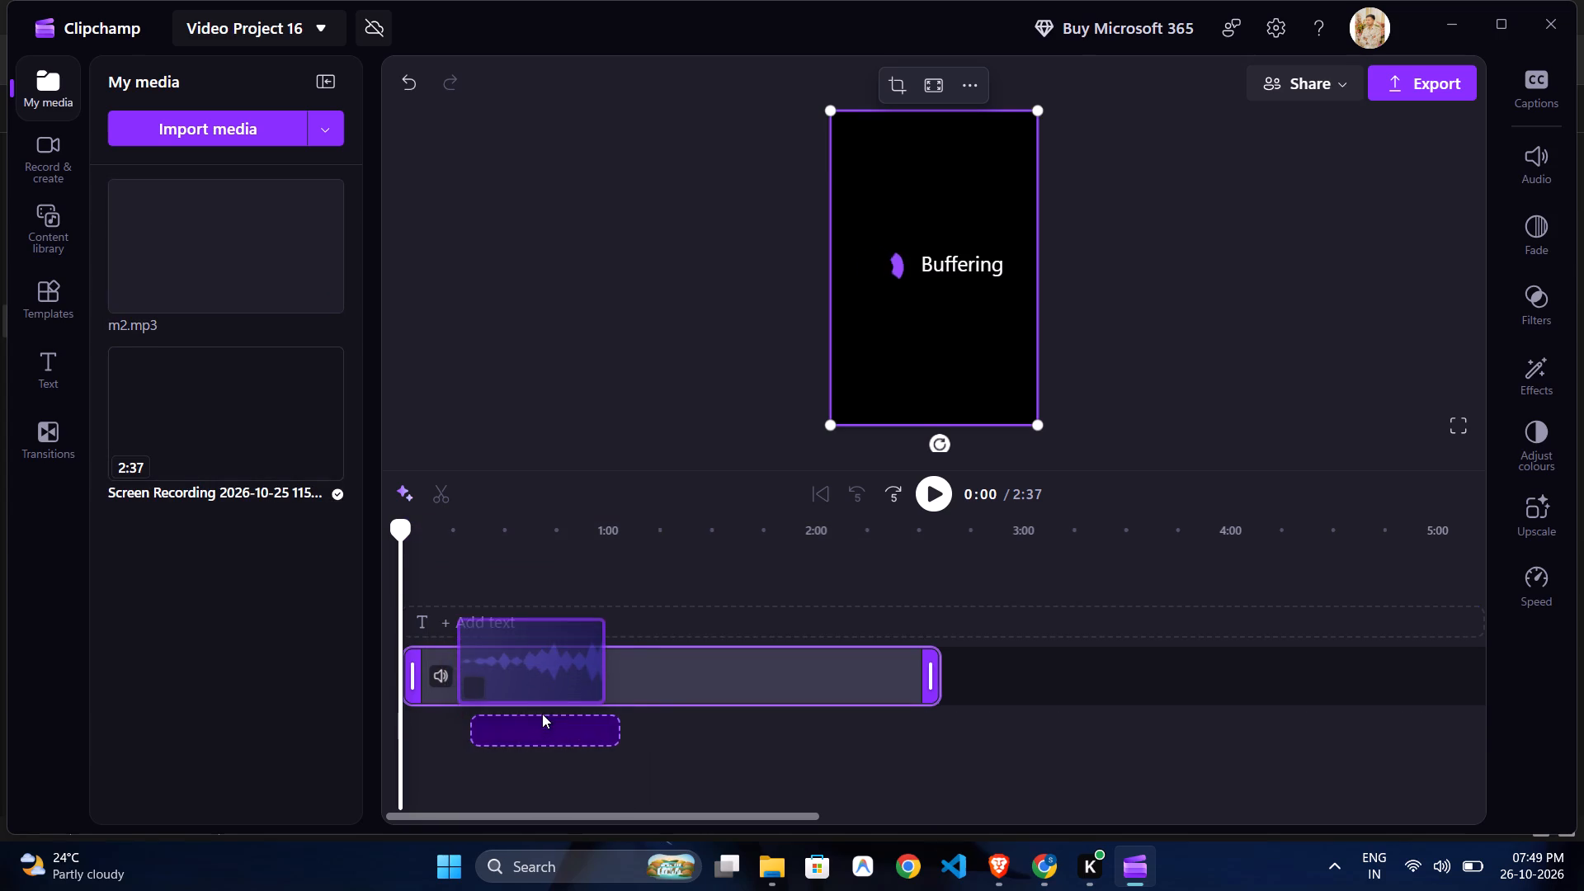
pyautogui.moveTo(542, 714); pyautogui.dragTo(542, 712)
pyautogui.click(542, 712)
pyautogui.moveTo(542, 712); pyautogui.dragTo(460, 700)
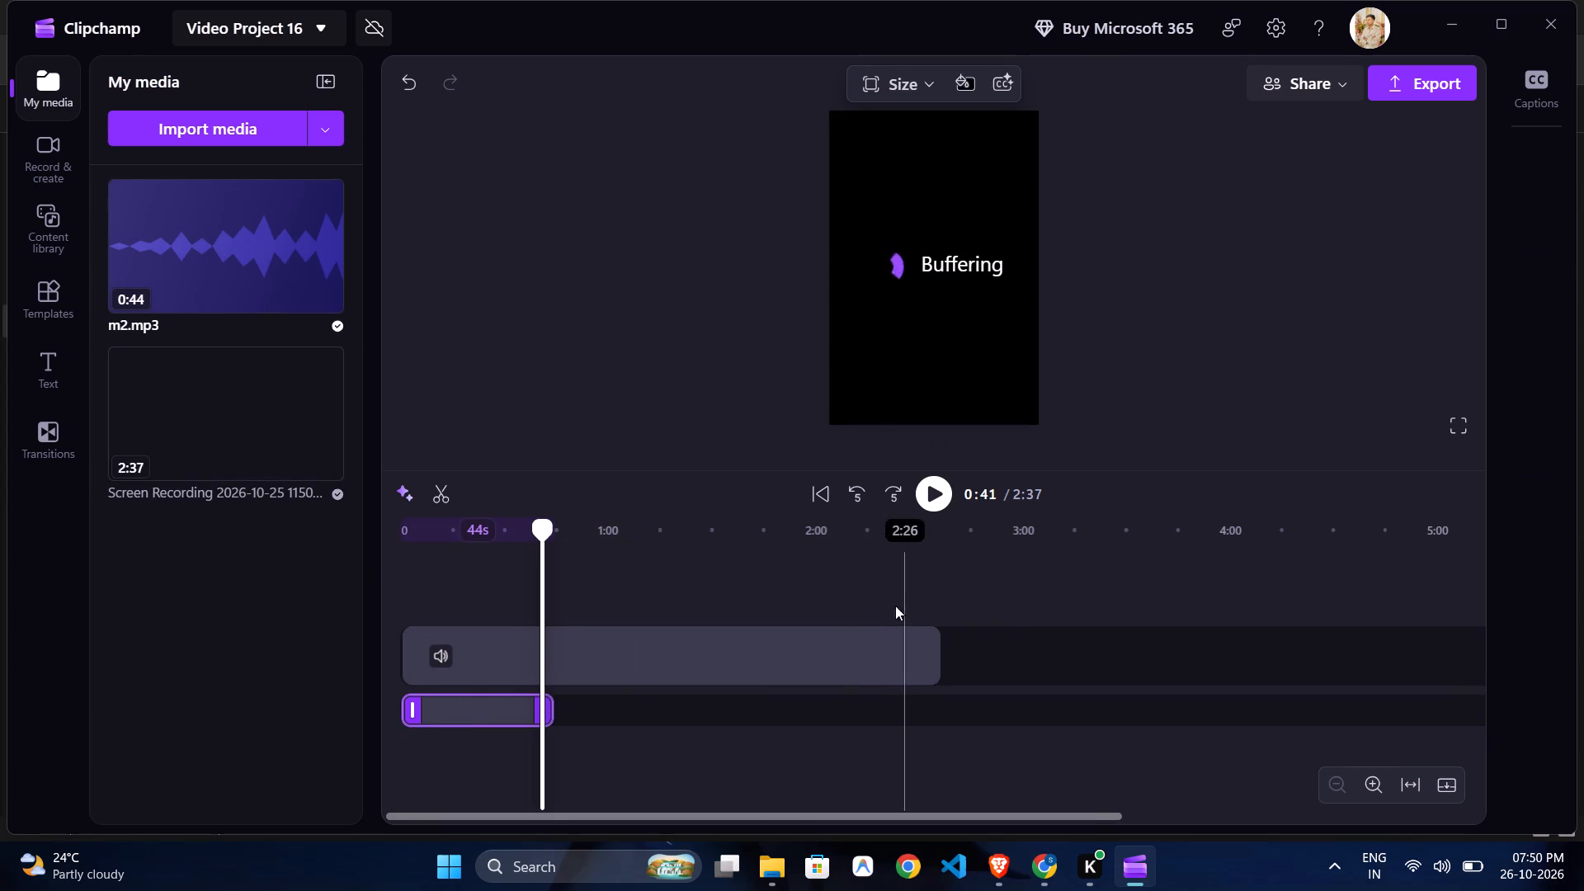
# Trim the end of the screen recording clip to 44 s so it matches the end of the m2.mp3 track.
pyautogui.moveTo(931, 647); pyautogui.dragTo(728, 634)
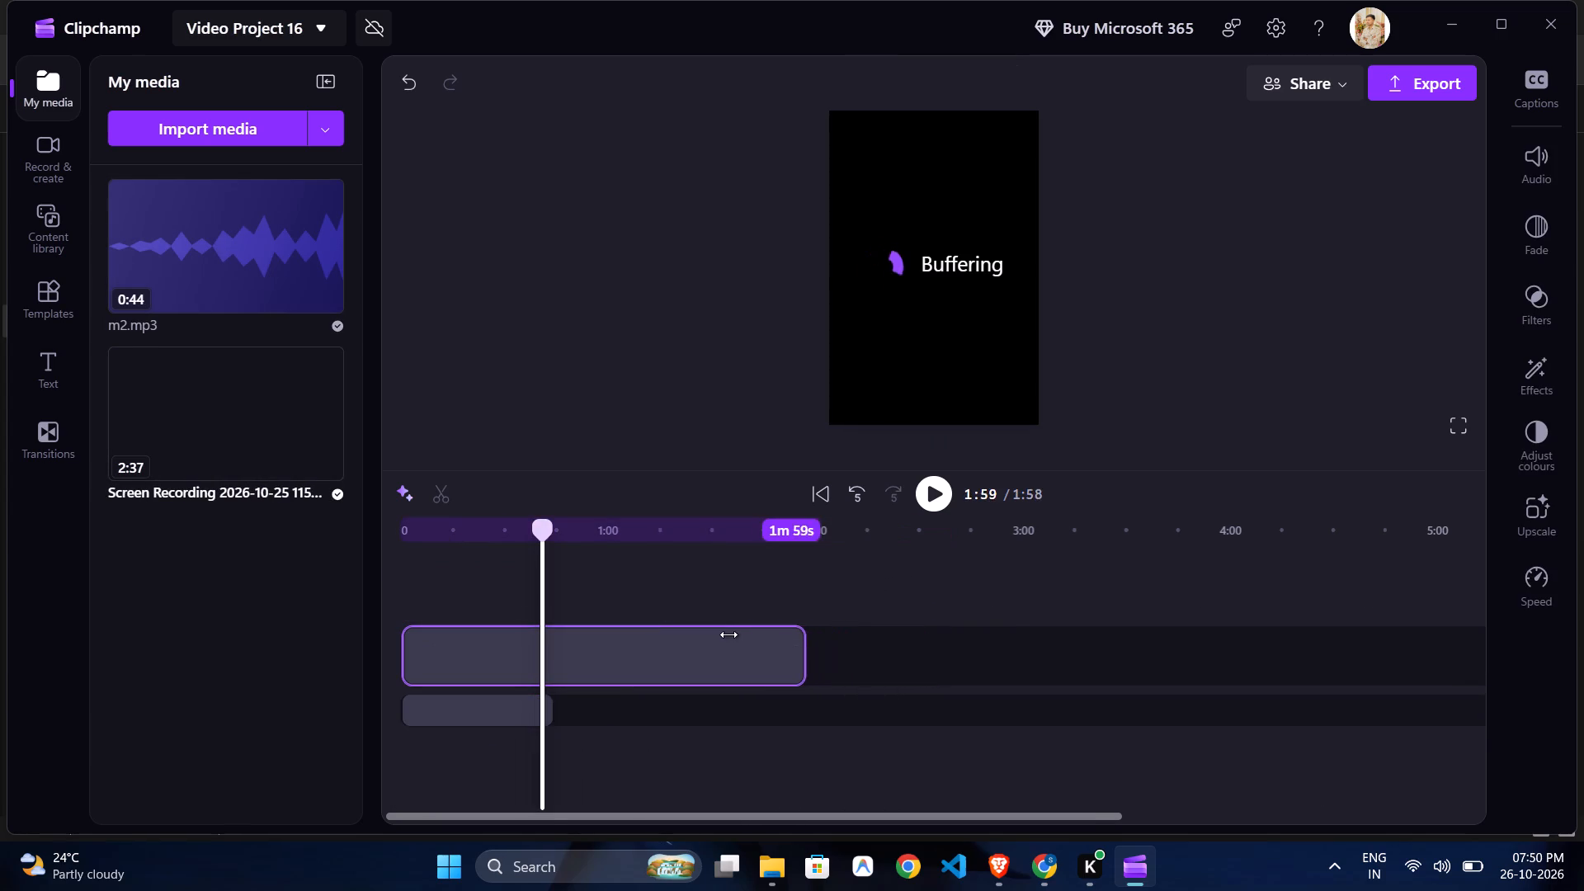
pyautogui.moveTo(728, 634); pyautogui.dragTo(665, 639)
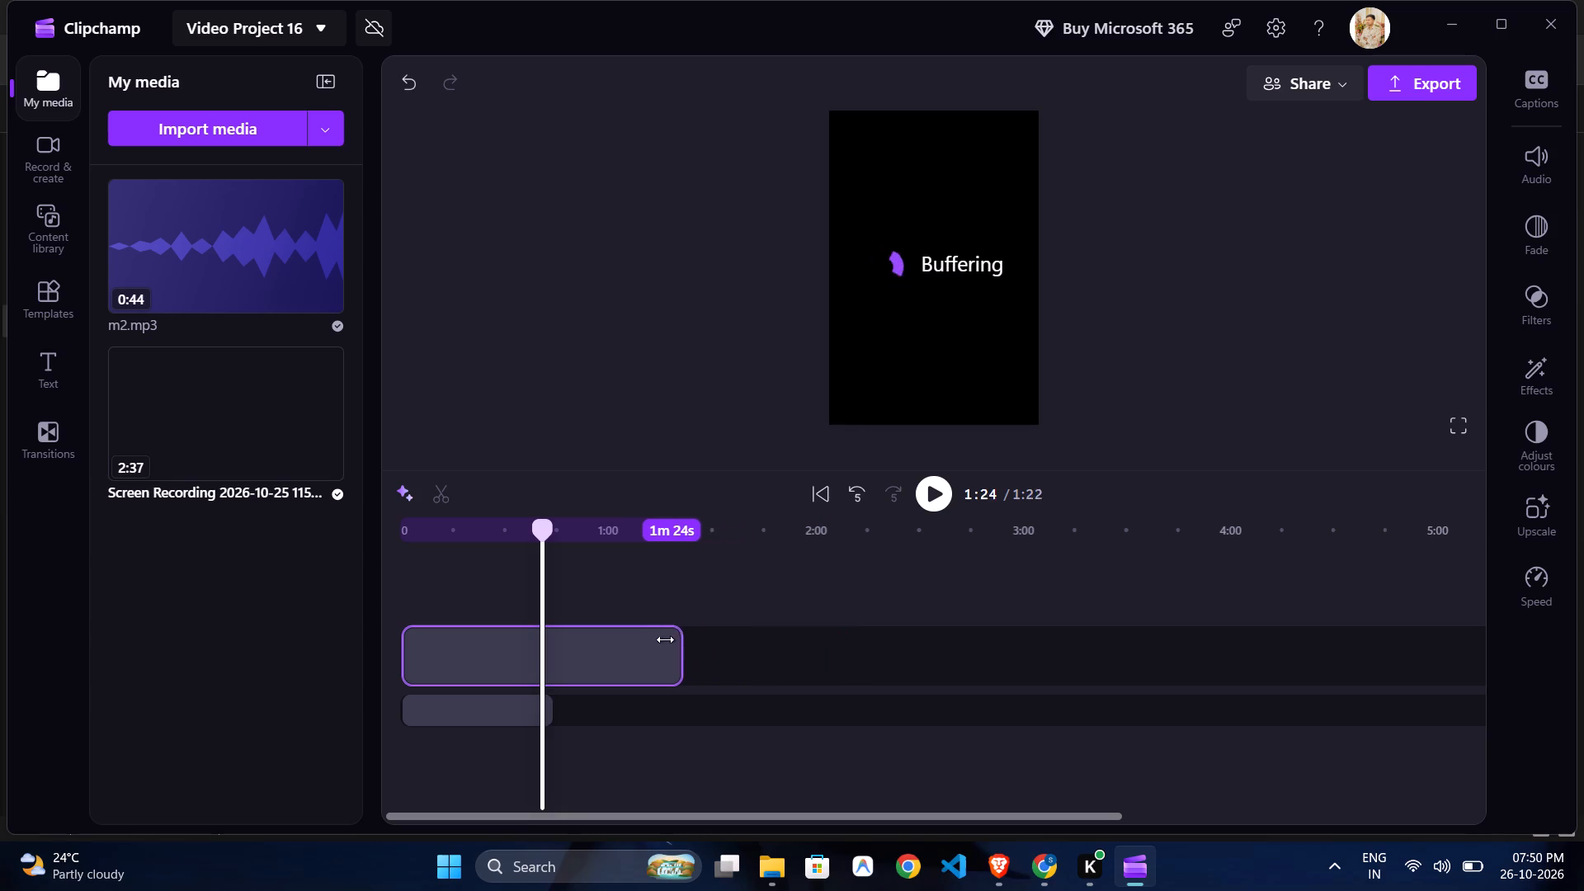
pyautogui.moveTo(665, 639); pyautogui.dragTo(567, 658)
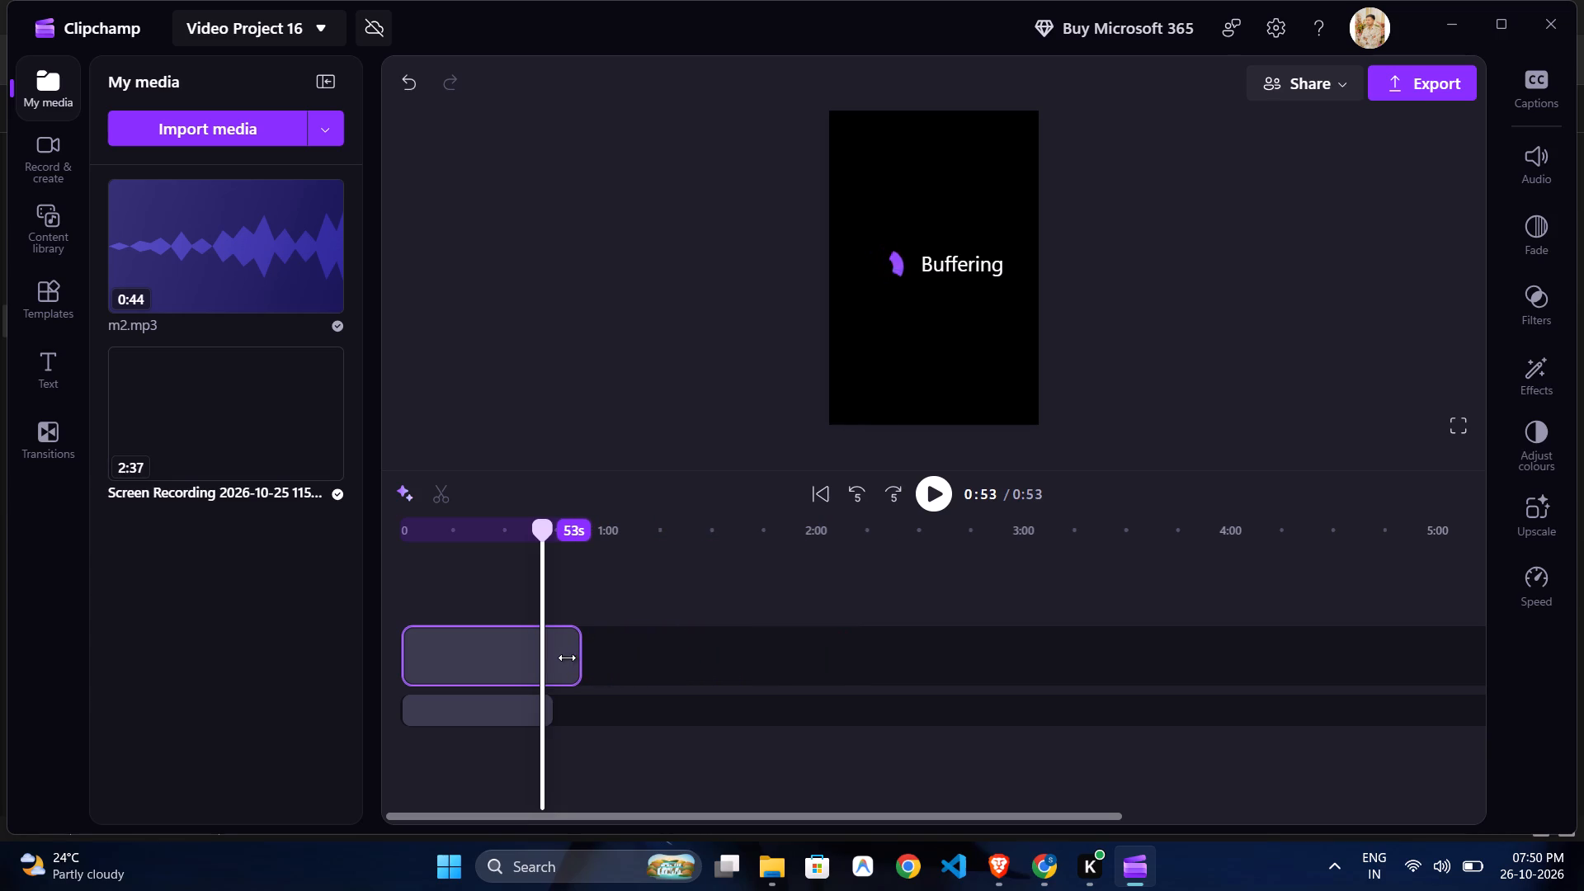
pyautogui.moveTo(567, 658); pyautogui.dragTo(569, 662)
pyautogui.moveTo(569, 662); pyautogui.dragTo(563, 662)
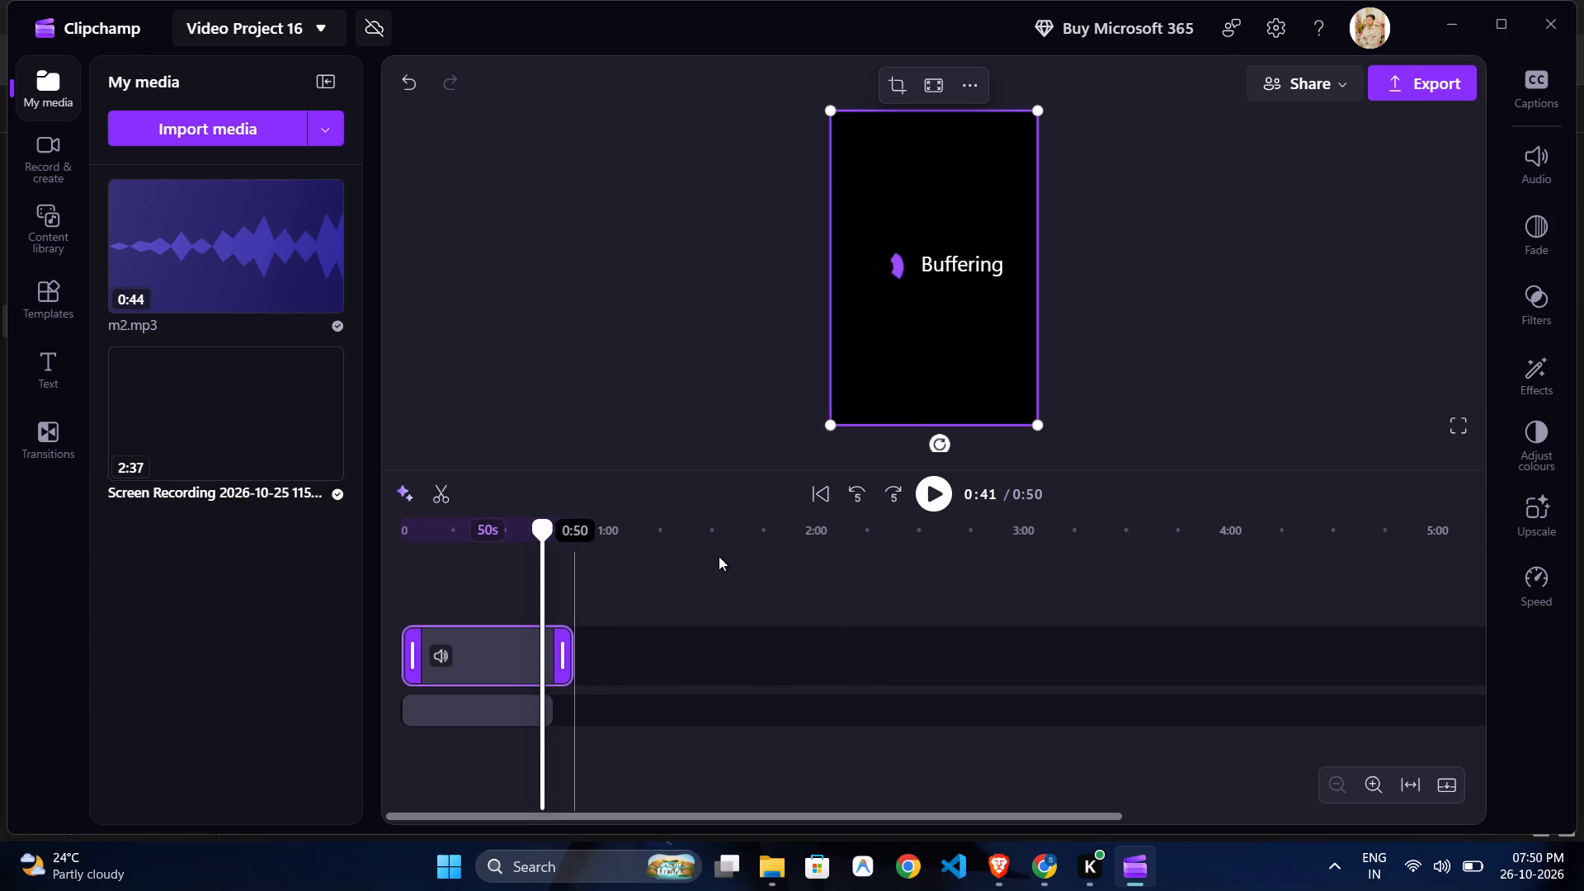
pyautogui.click(719, 556)
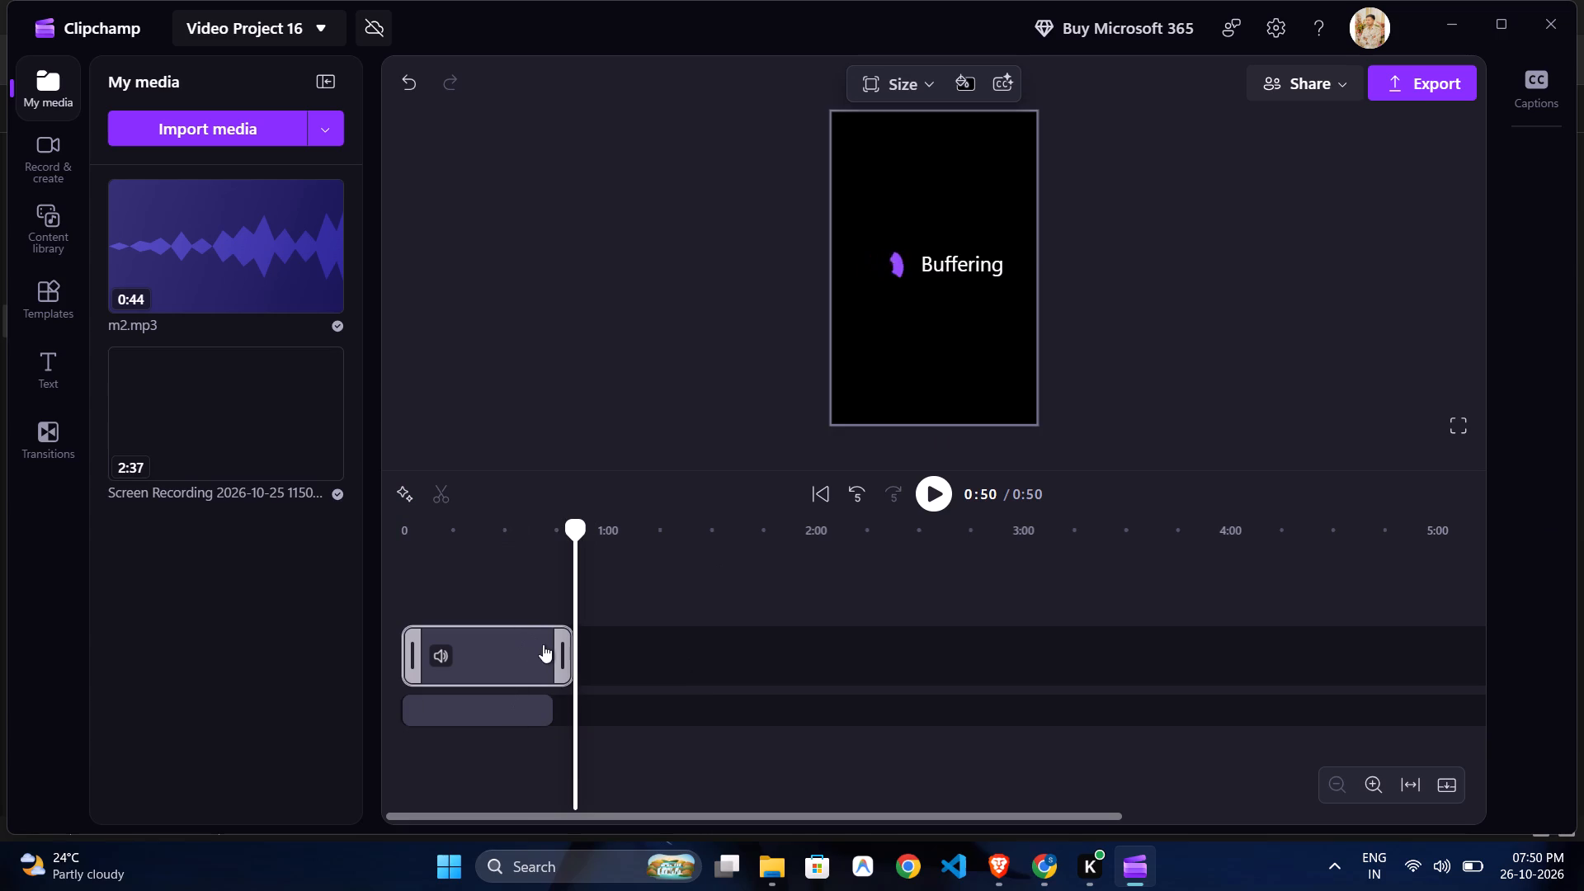
pyautogui.moveTo(562, 653); pyautogui.dragTo(544, 653)
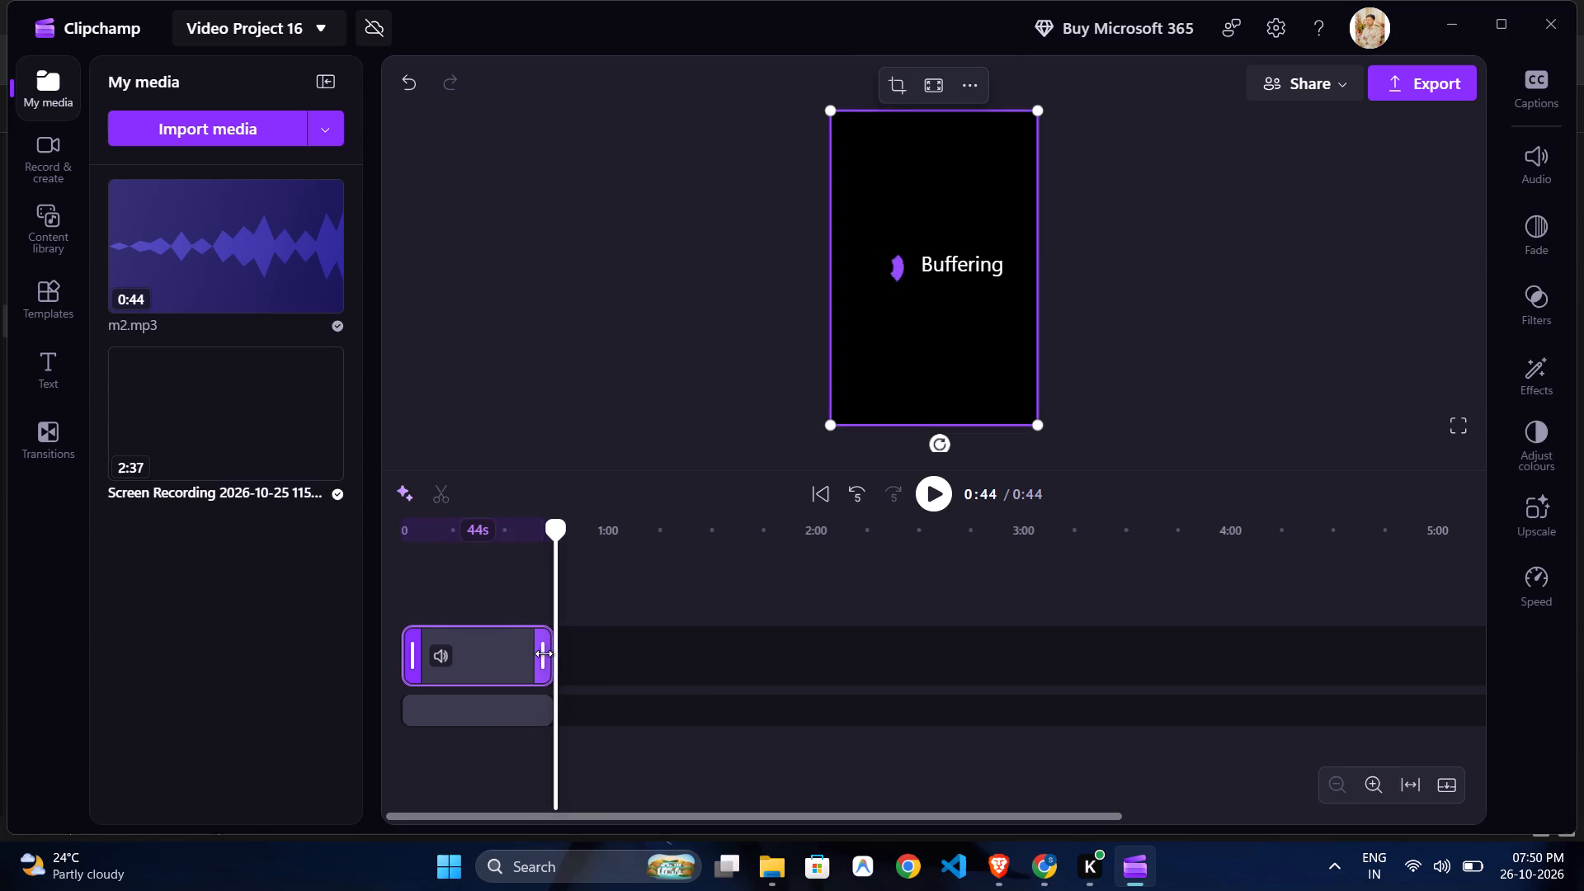
pyautogui.click(681, 596)
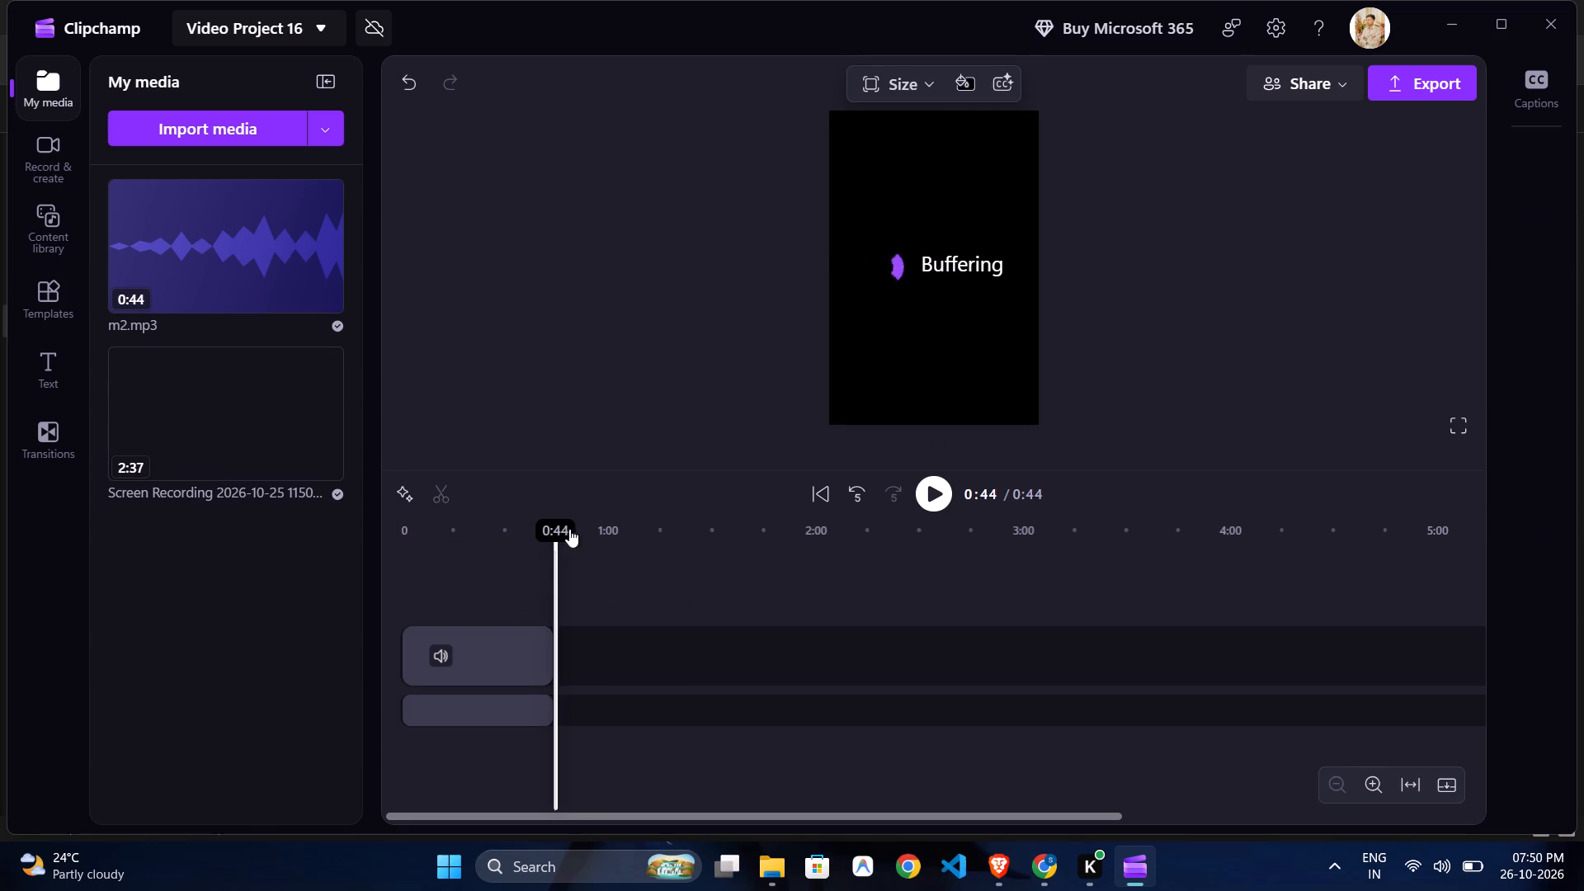
# Return the playhead to 0:00 and check the aspect ratio options without choosing another one.
pyautogui.moveTo(554, 526); pyautogui.dragTo(426, 512)
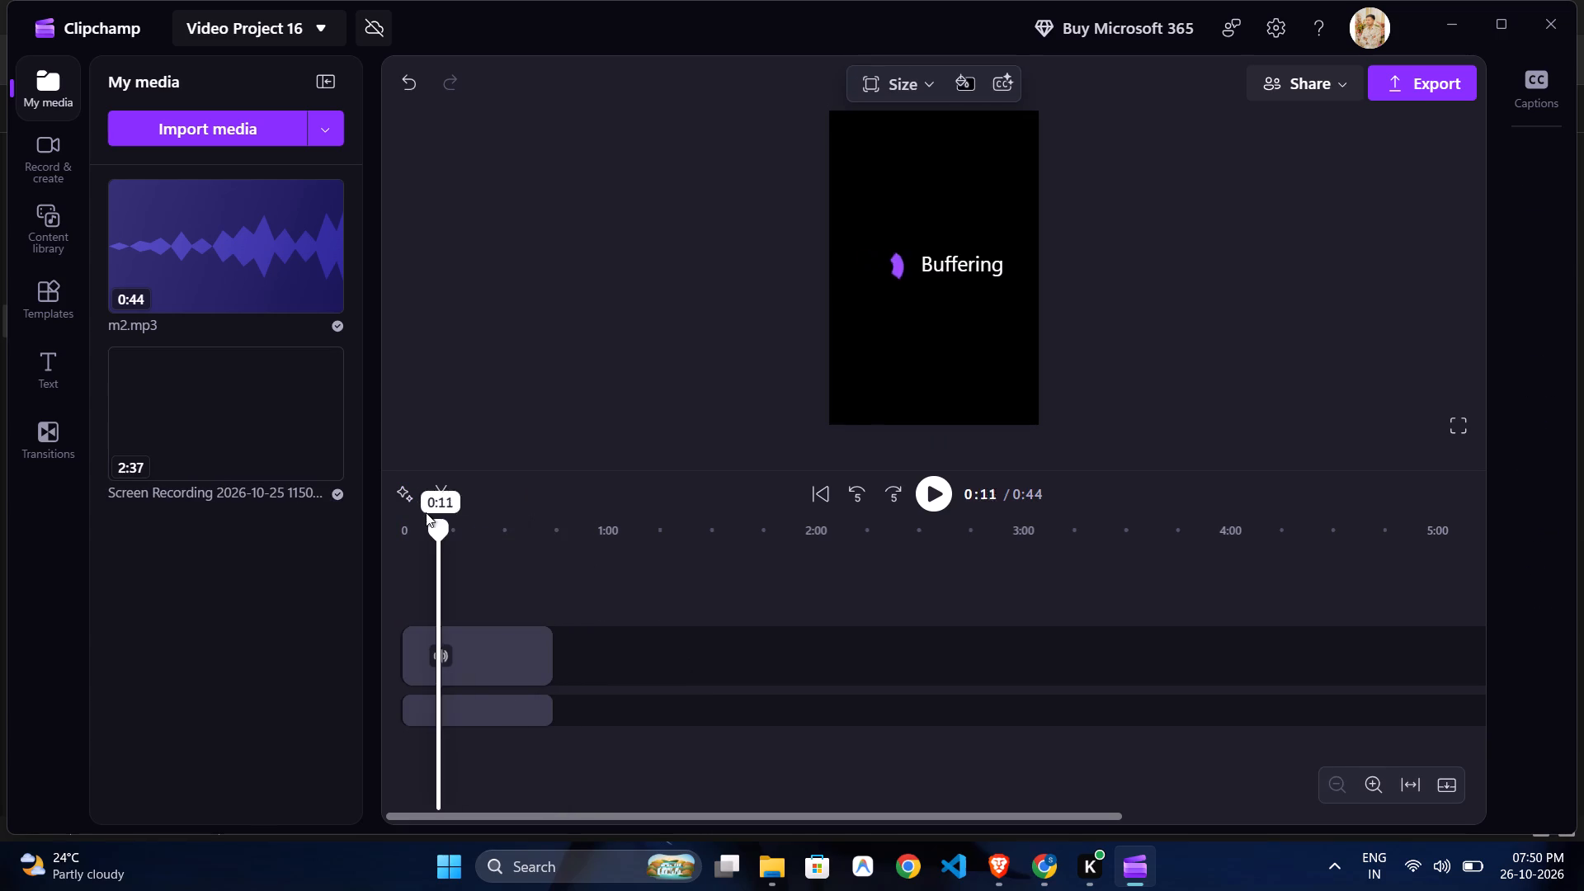
pyautogui.moveTo(426, 512); pyautogui.dragTo(362, 502)
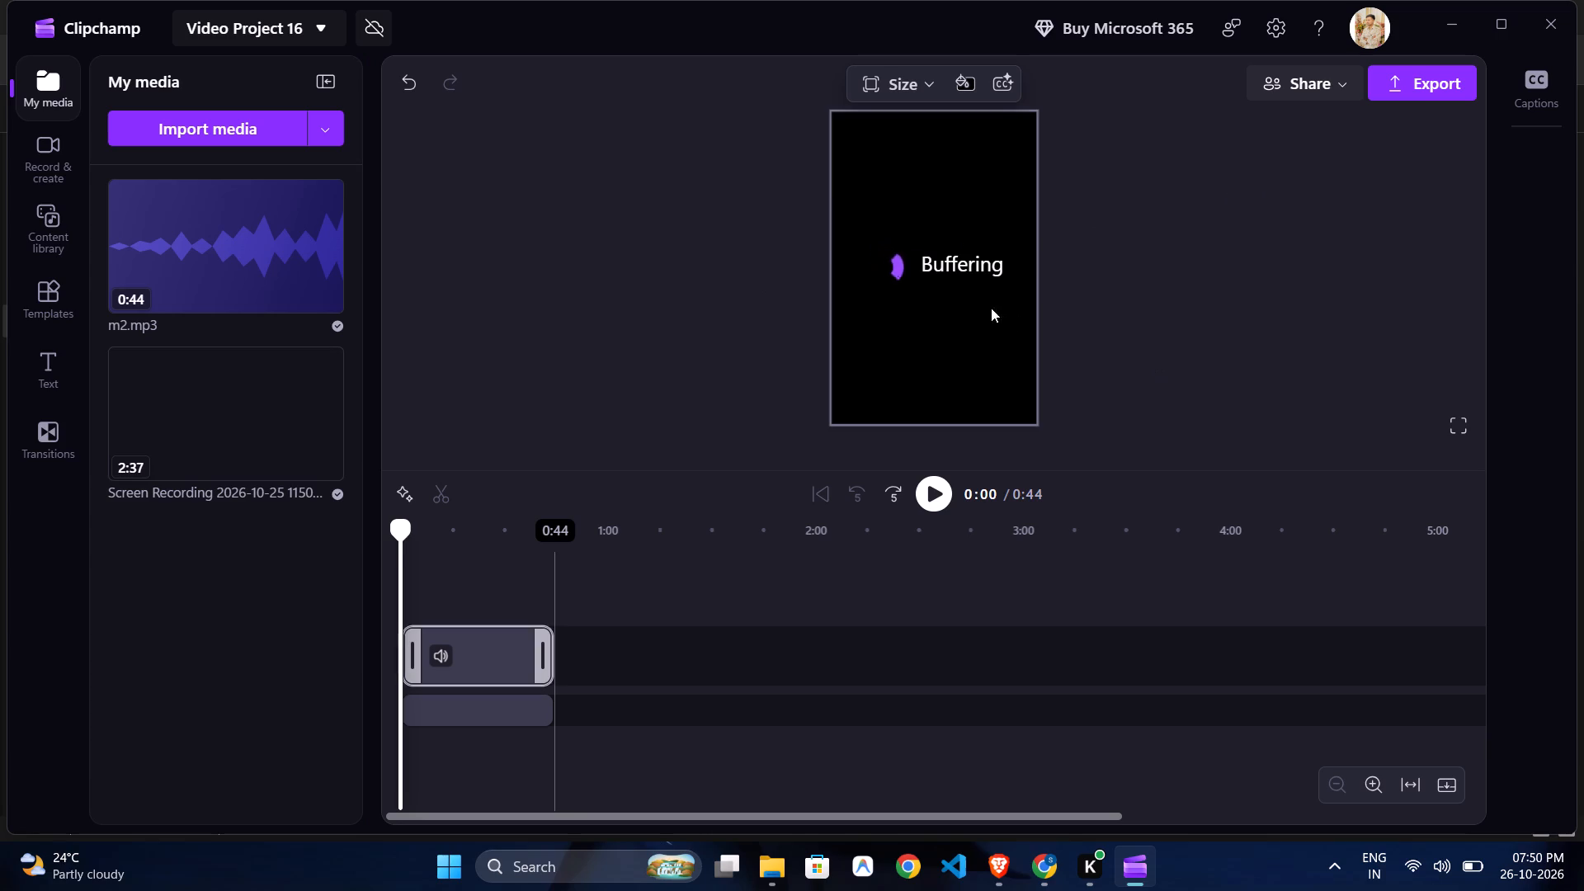
pyautogui.click(889, 89)
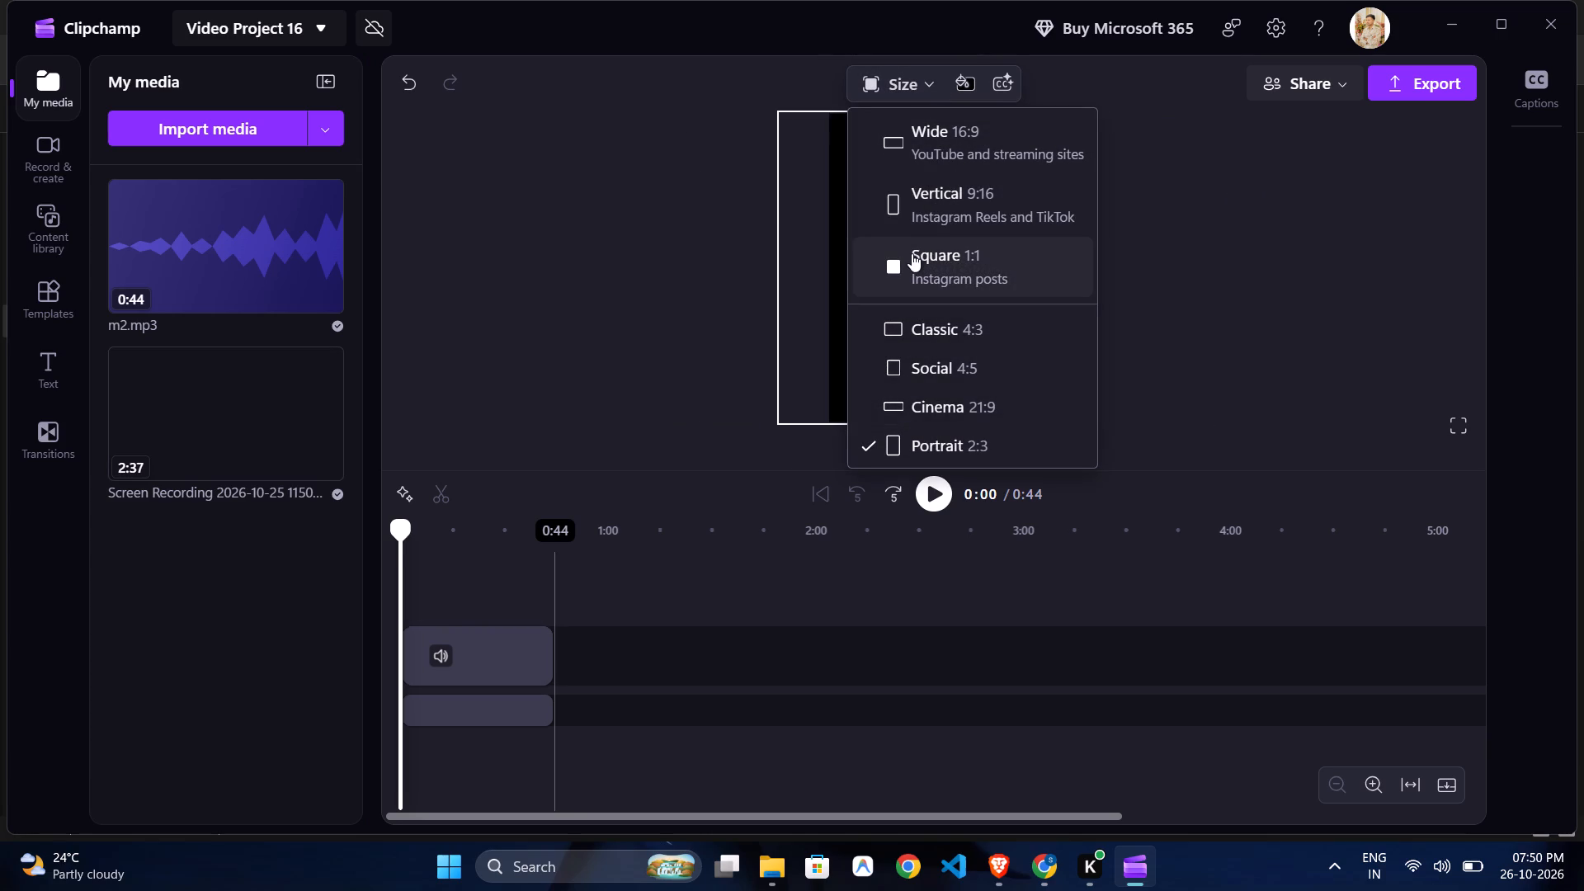
pyautogui.click(636, 175)
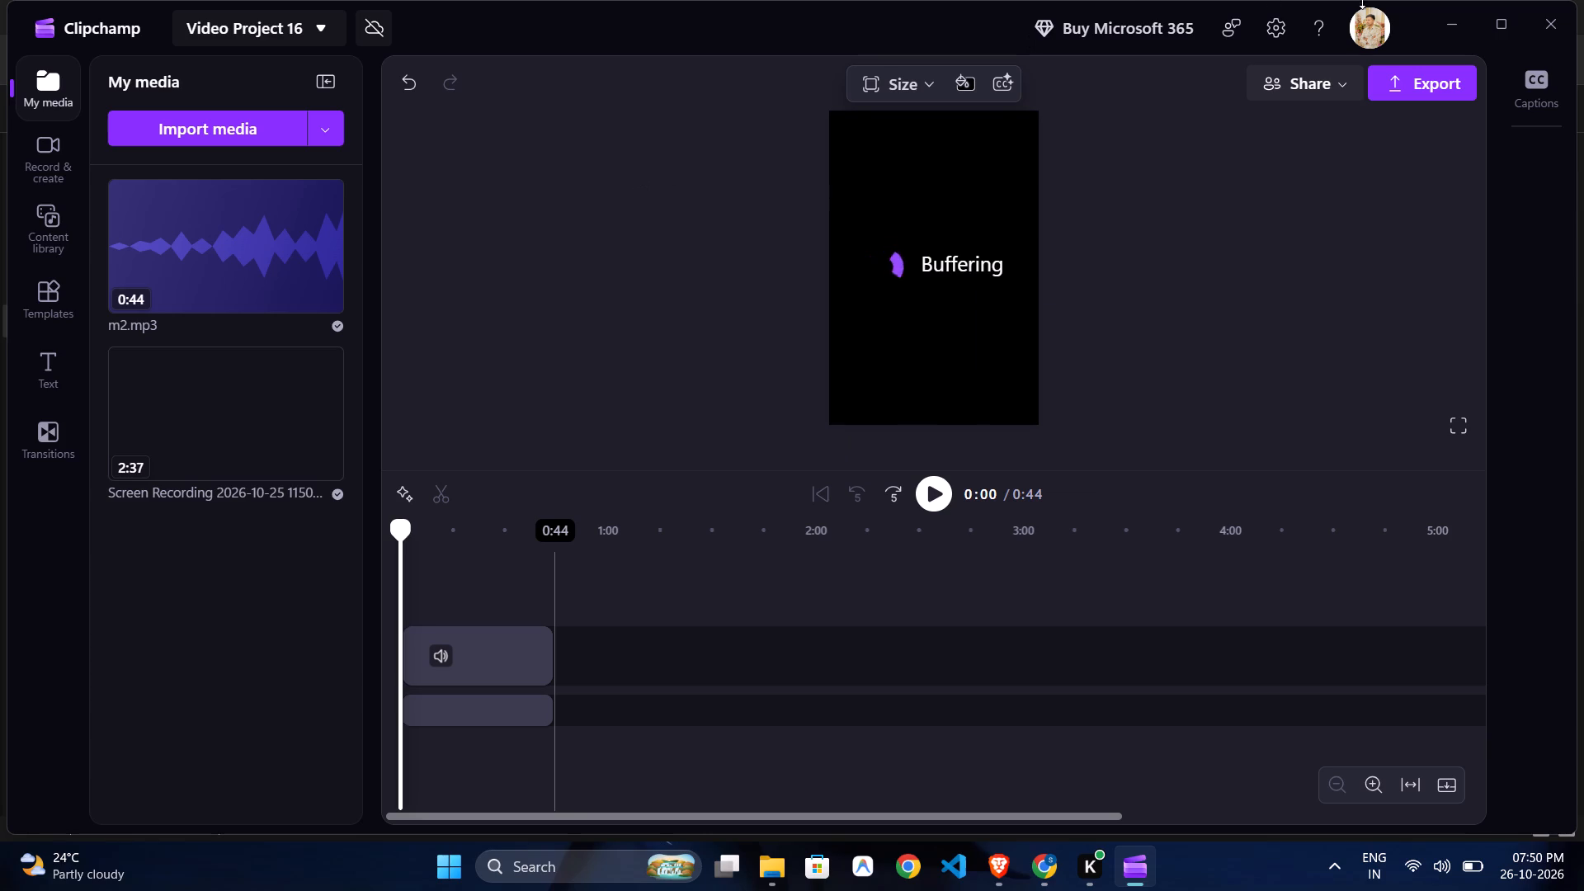
# Export the video in 1080p quality as vid11.mp4.
pyautogui.click(1412, 92)
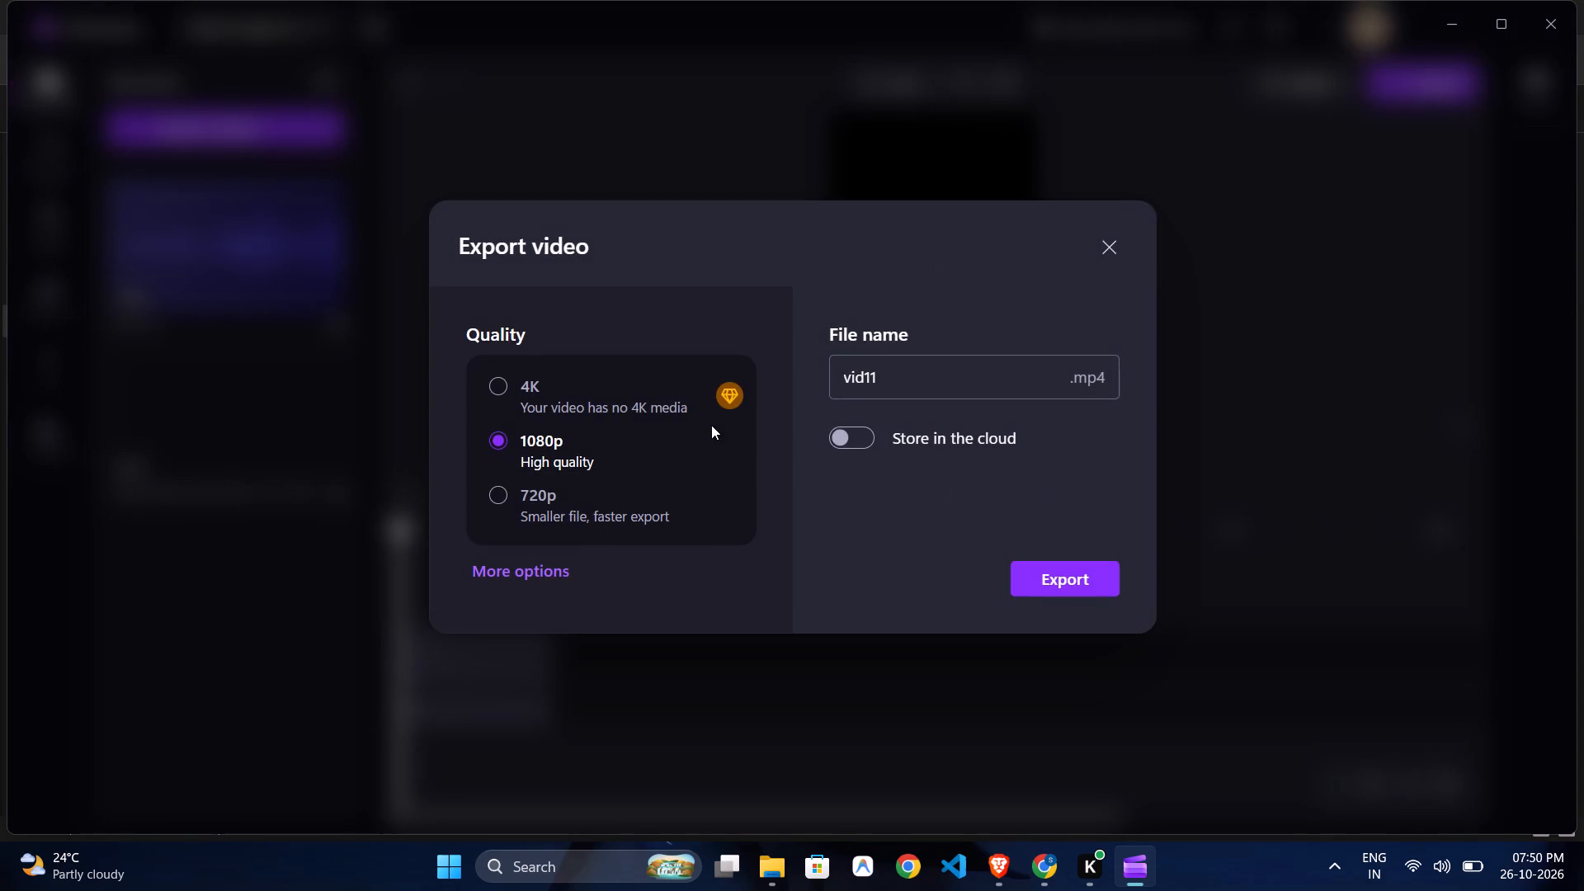
pyautogui.click(1061, 589)
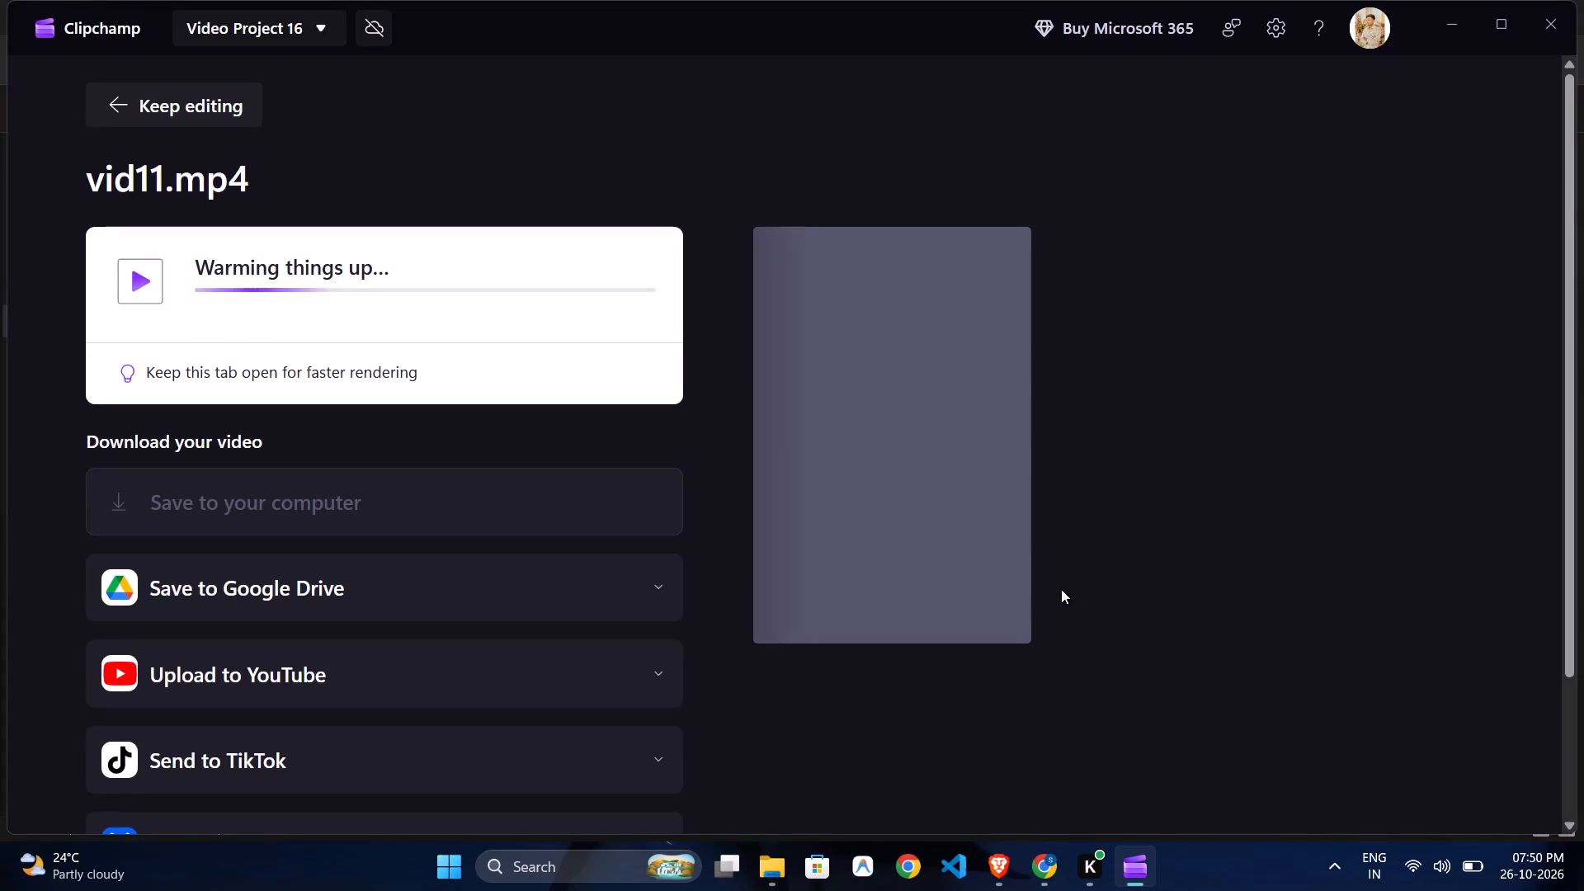
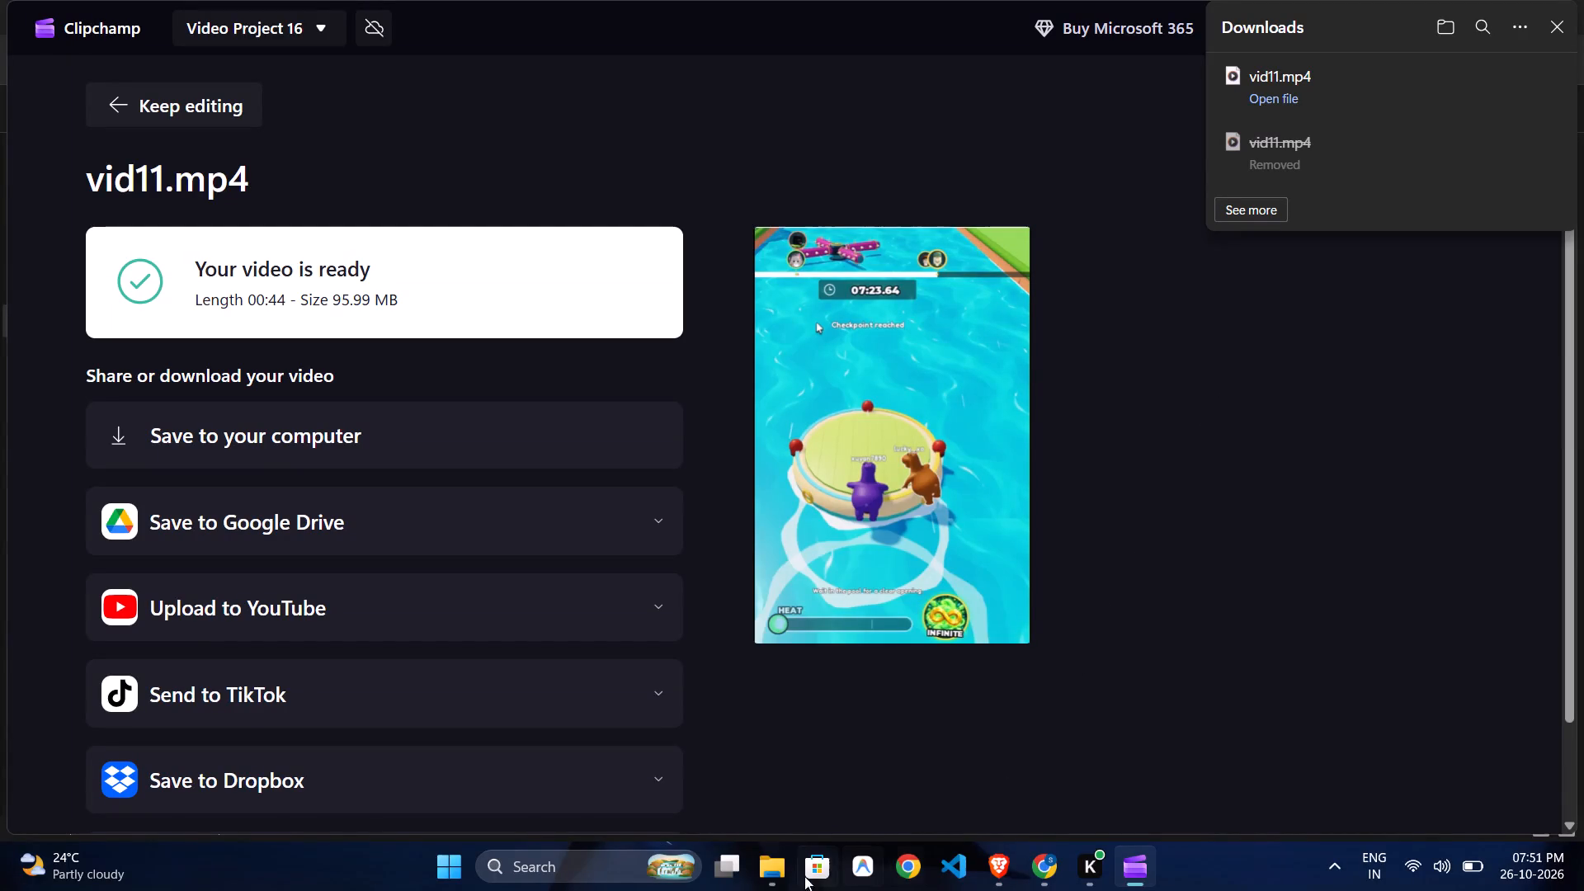
# Switch to File Explorer and play the existing vid11 in the yt folder to compare it with the new export in Downloads.
pyautogui.click(767, 874)
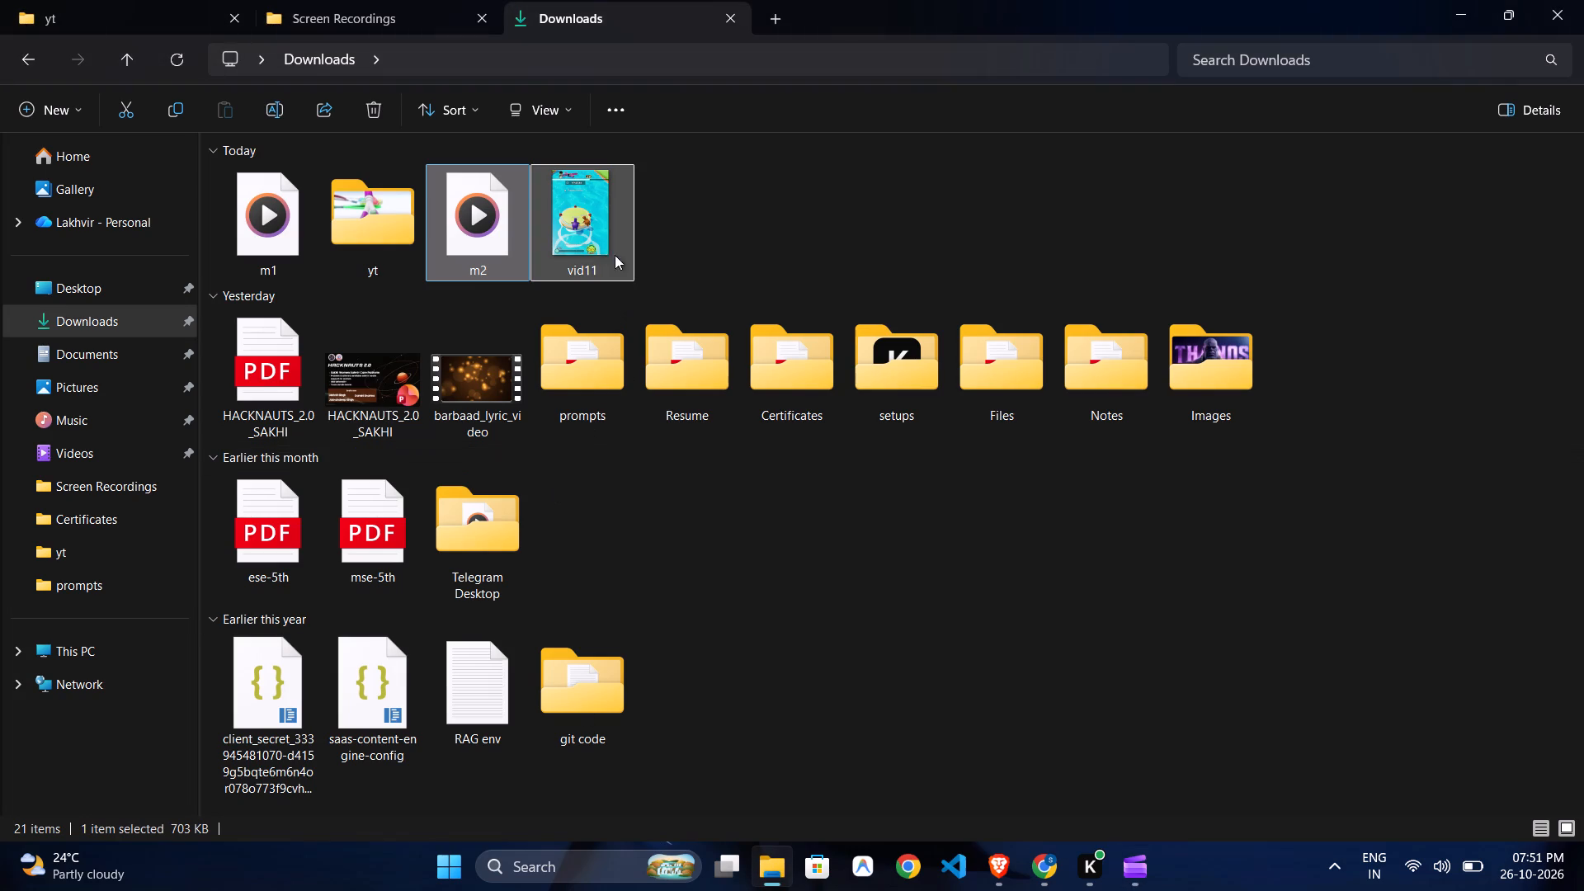
pyautogui.click(594, 239)
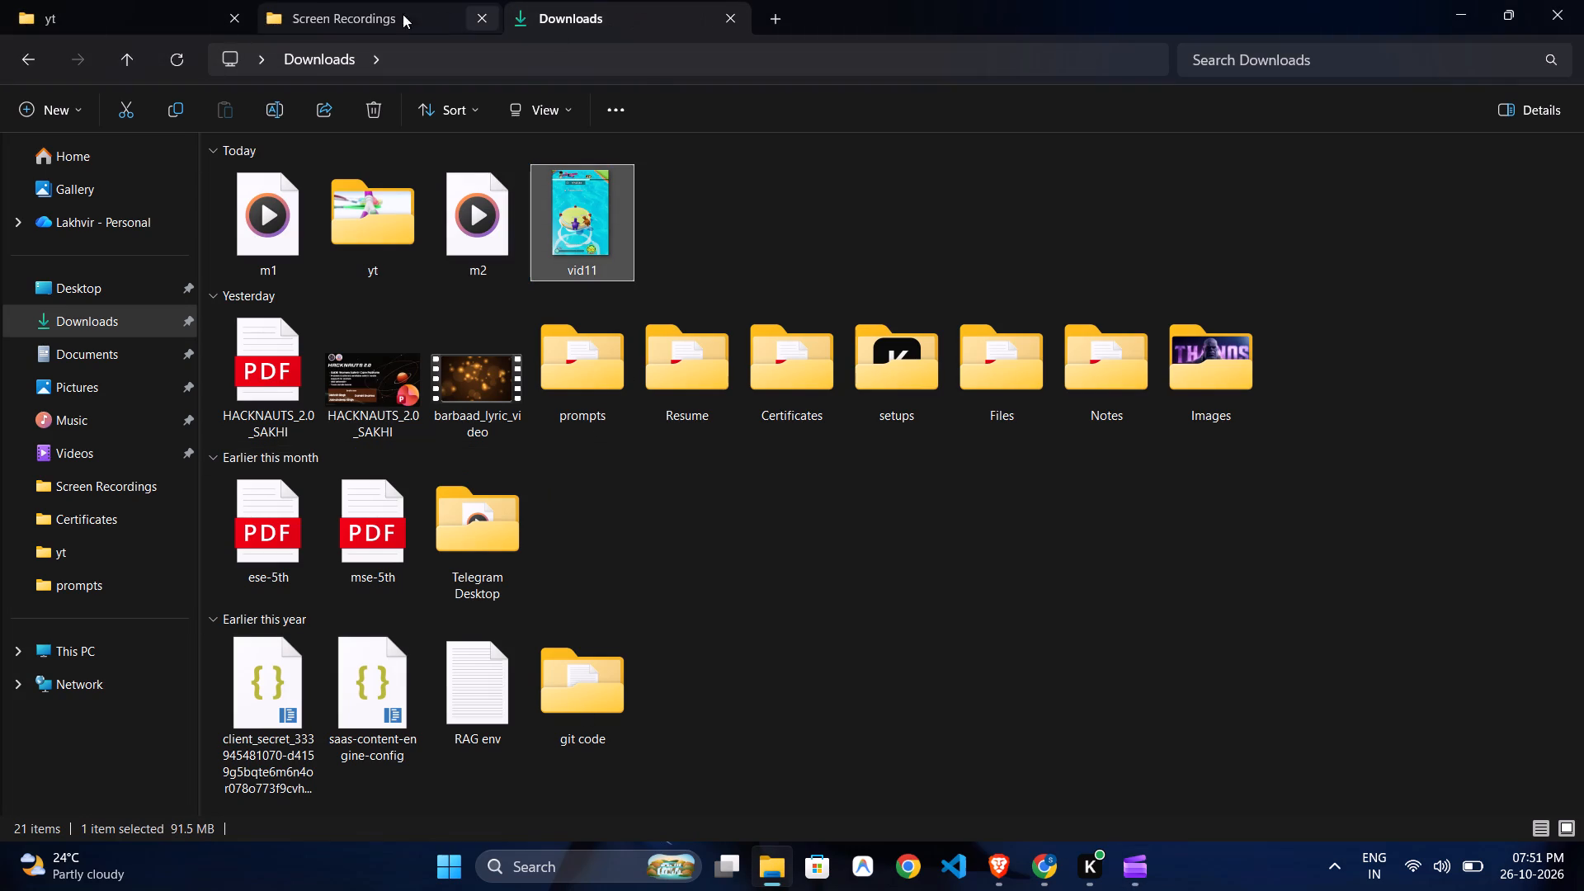
pyautogui.click(141, 7)
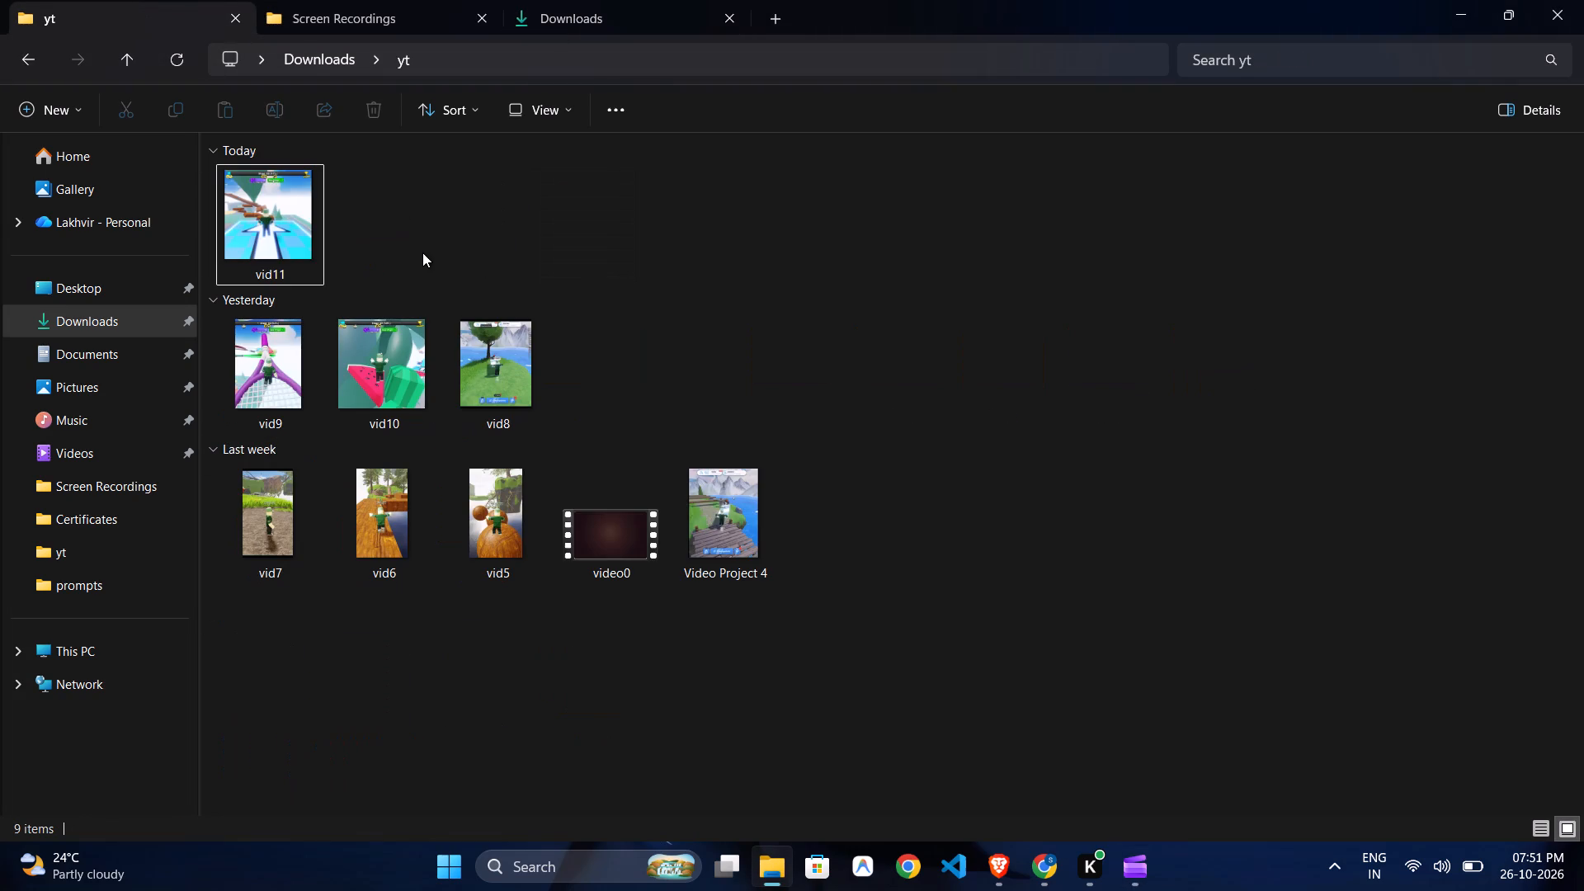
pyautogui.click(422, 252)
pyautogui.doubleClick(299, 233)
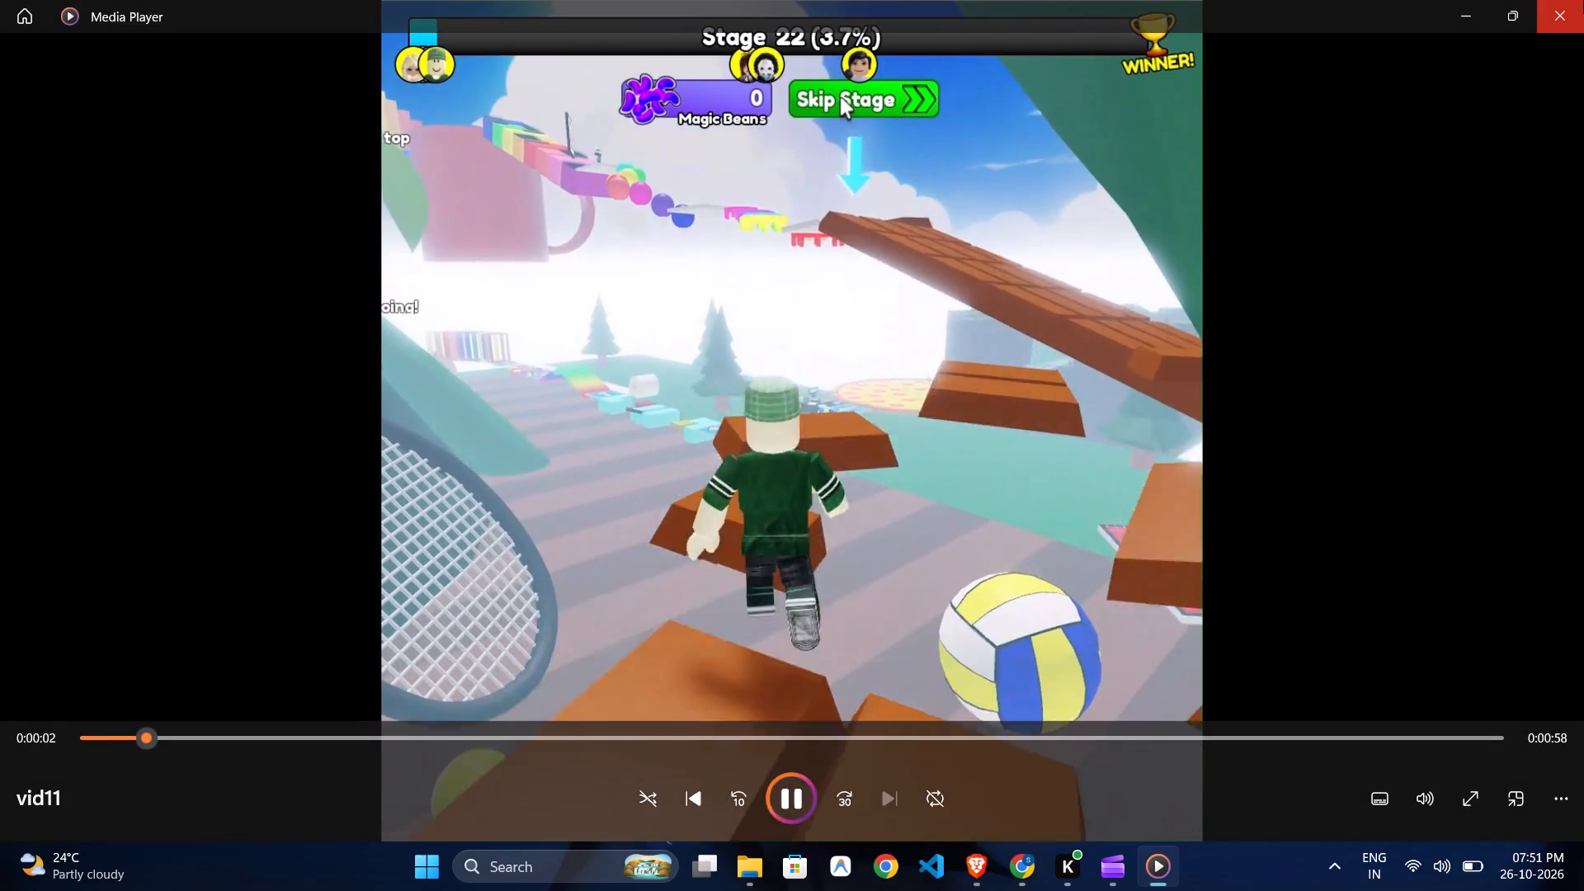
pyautogui.click(1583, 0)
# Rename the newly exported vid11 in the Downloads folder as vid12.
pyautogui.click(592, 2)
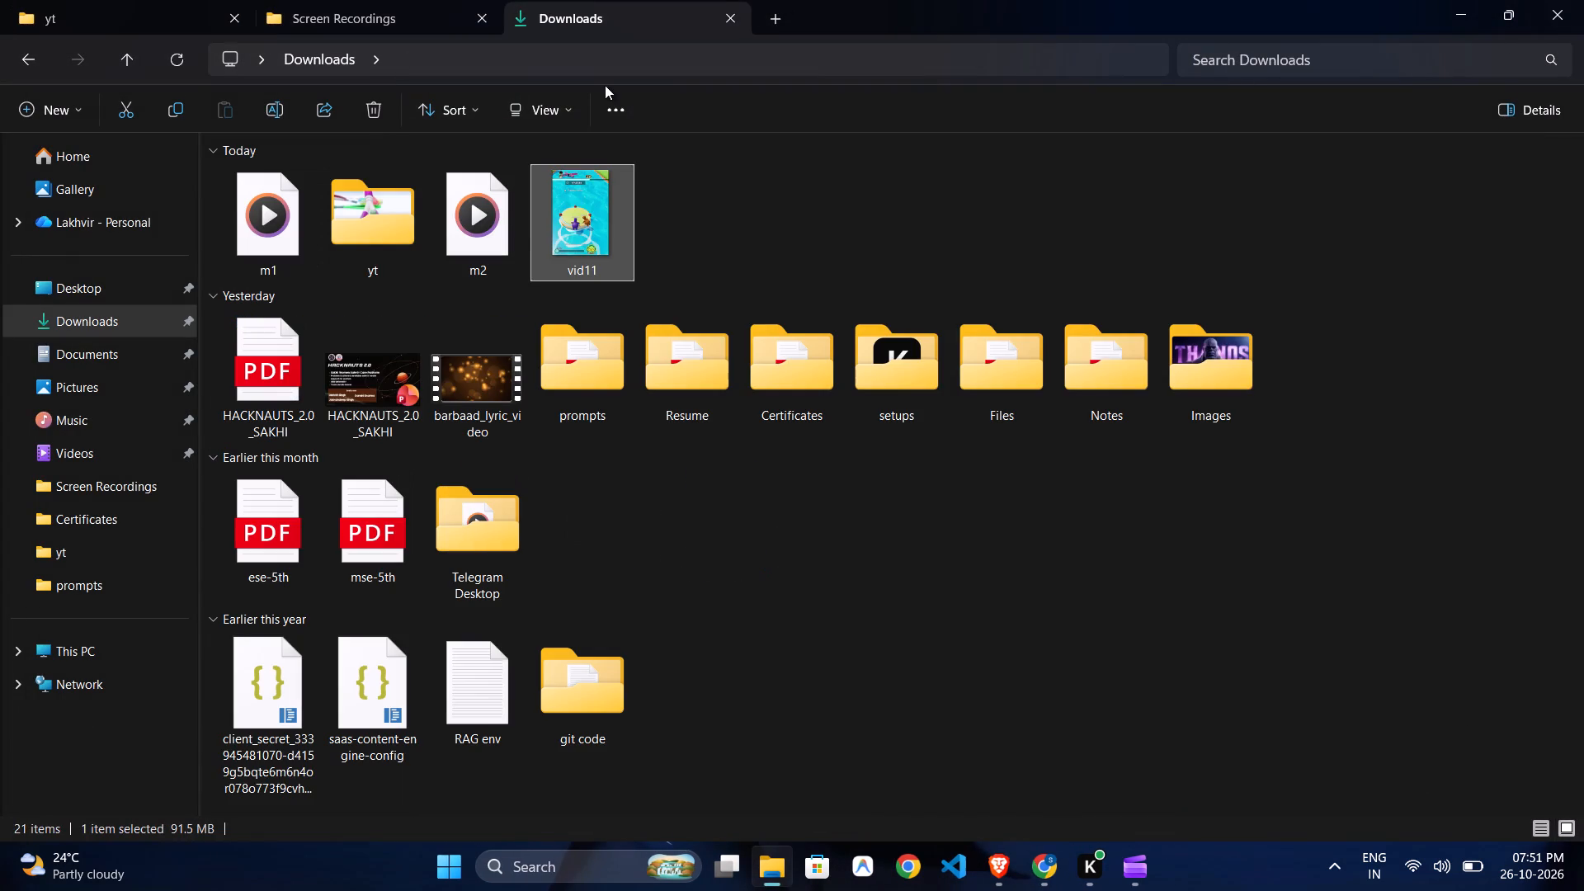
pyautogui.click(573, 198)
pyautogui.click(273, 104)
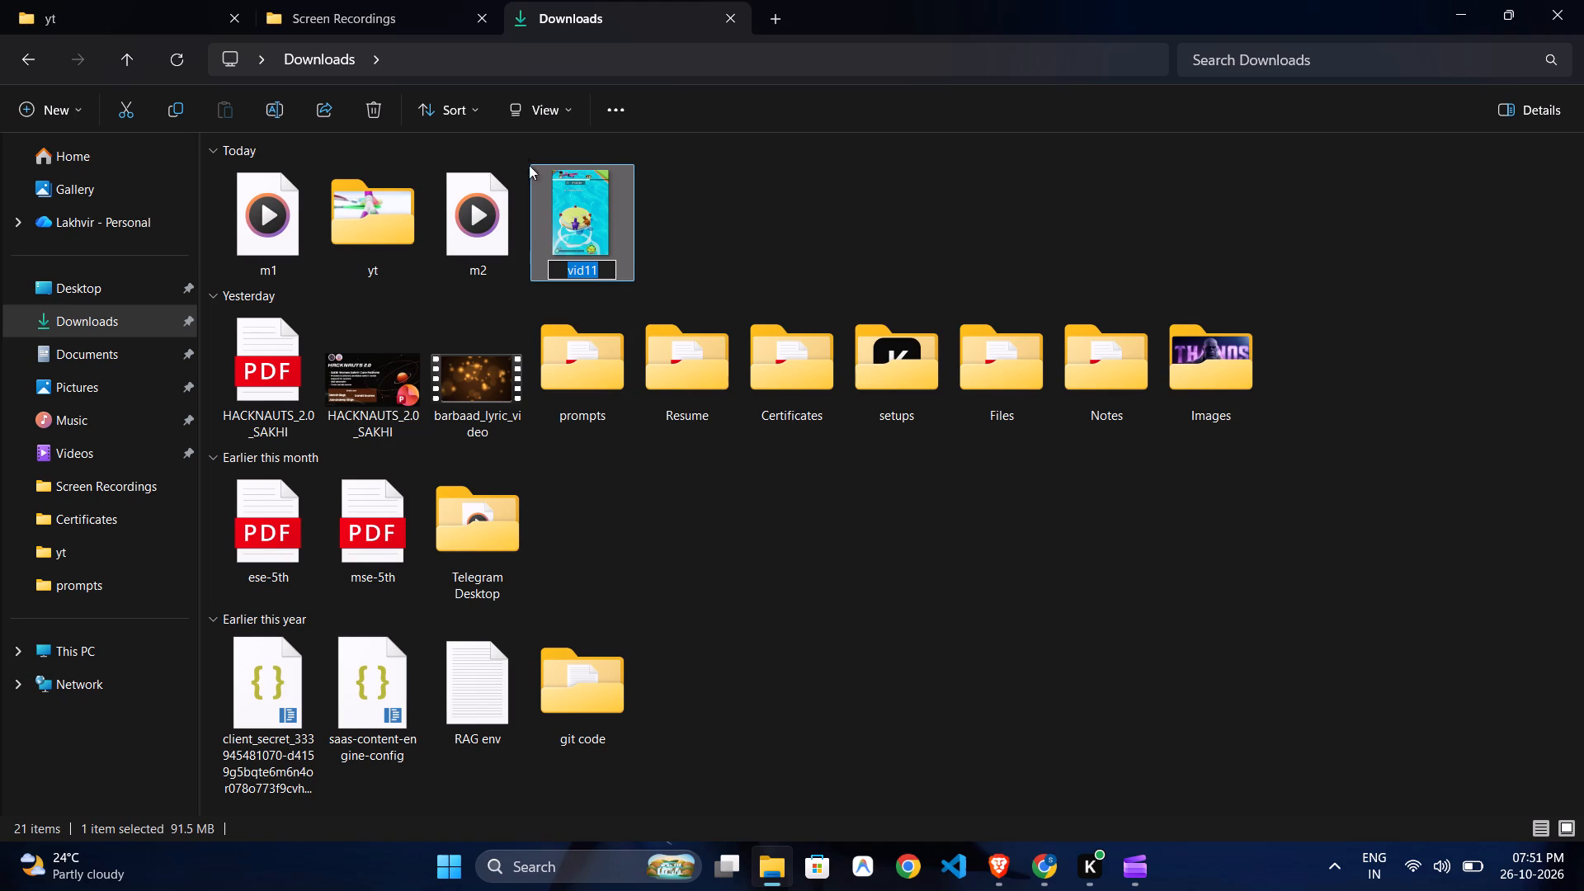
pyautogui.click(605, 266)
pyautogui.press('BackSpace')
pyautogui.press('2')
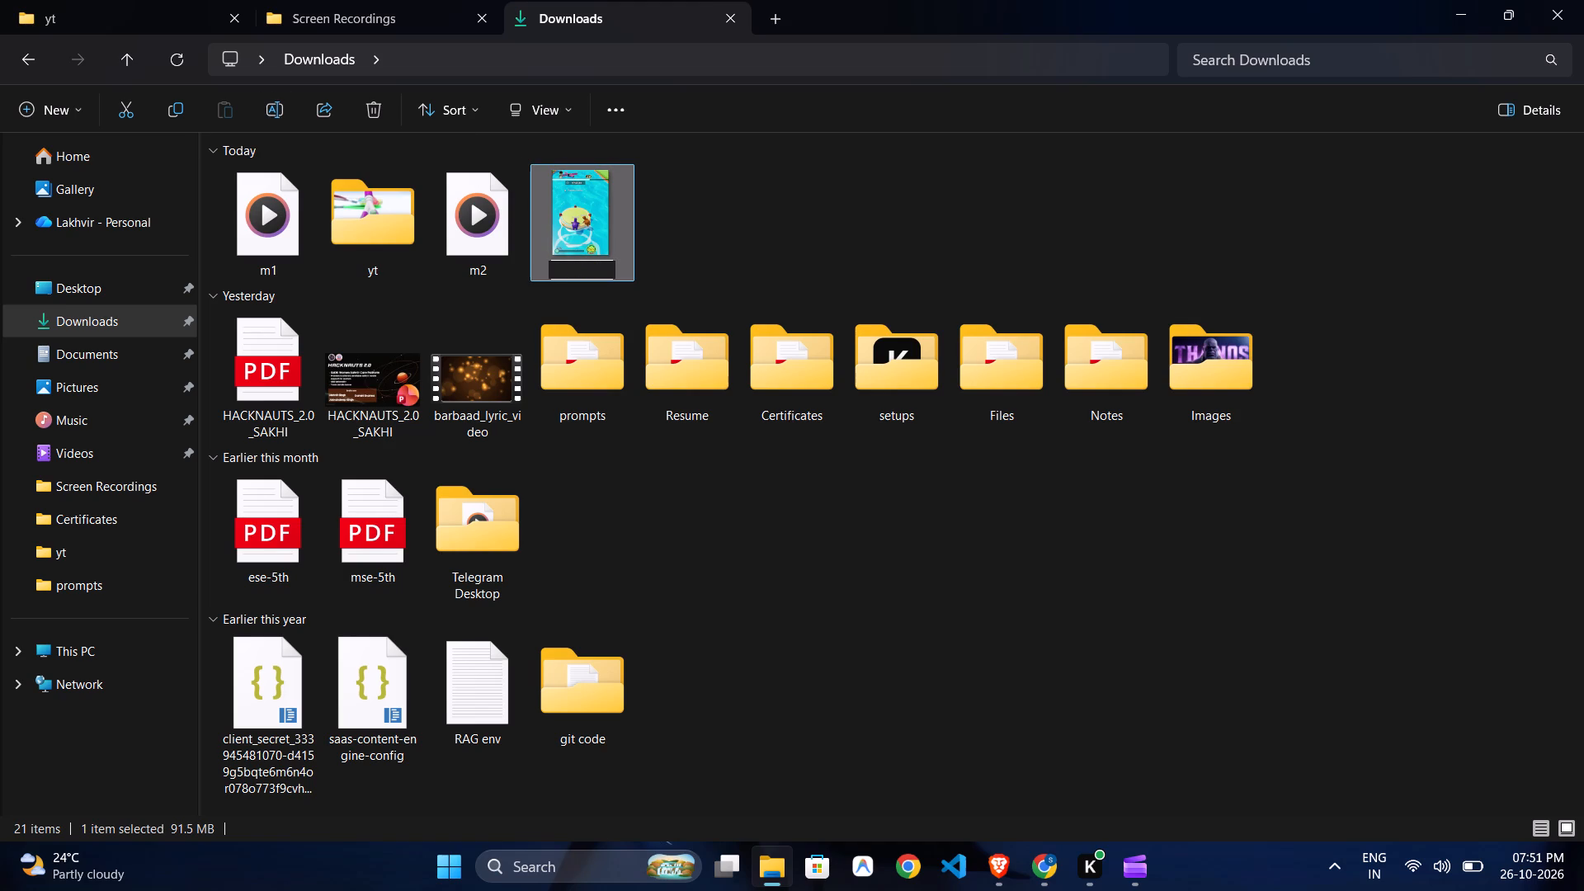
pyautogui.press('Return')
pyautogui.click(748, 229)
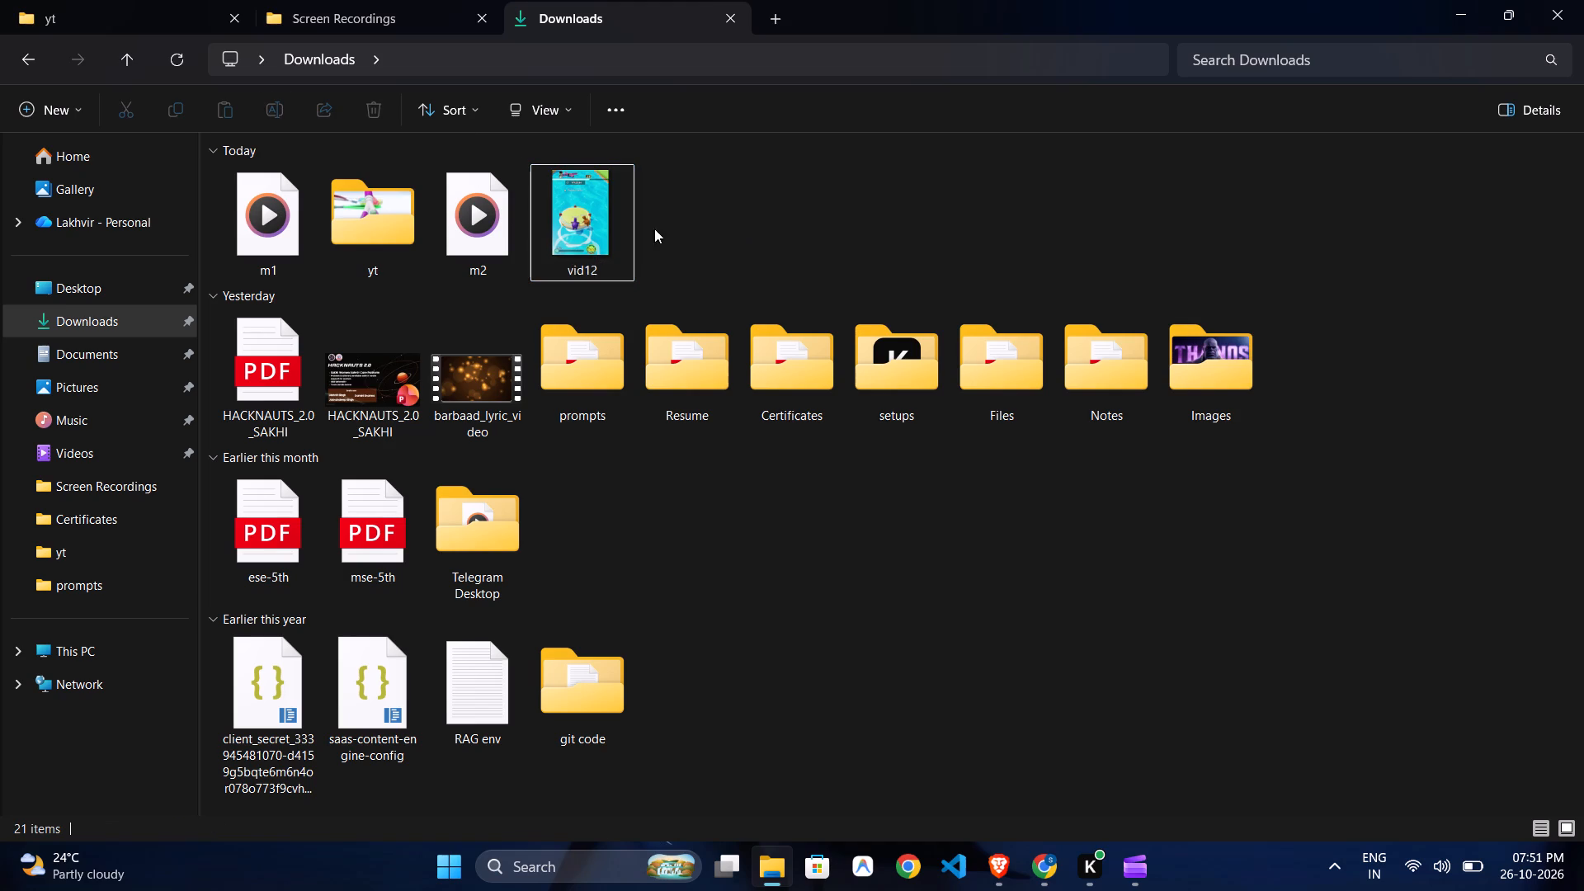
# Move vid12 from the Downloads folder into the yt folder.
pyautogui.moveTo(592, 231); pyautogui.dragTo(335, 177)
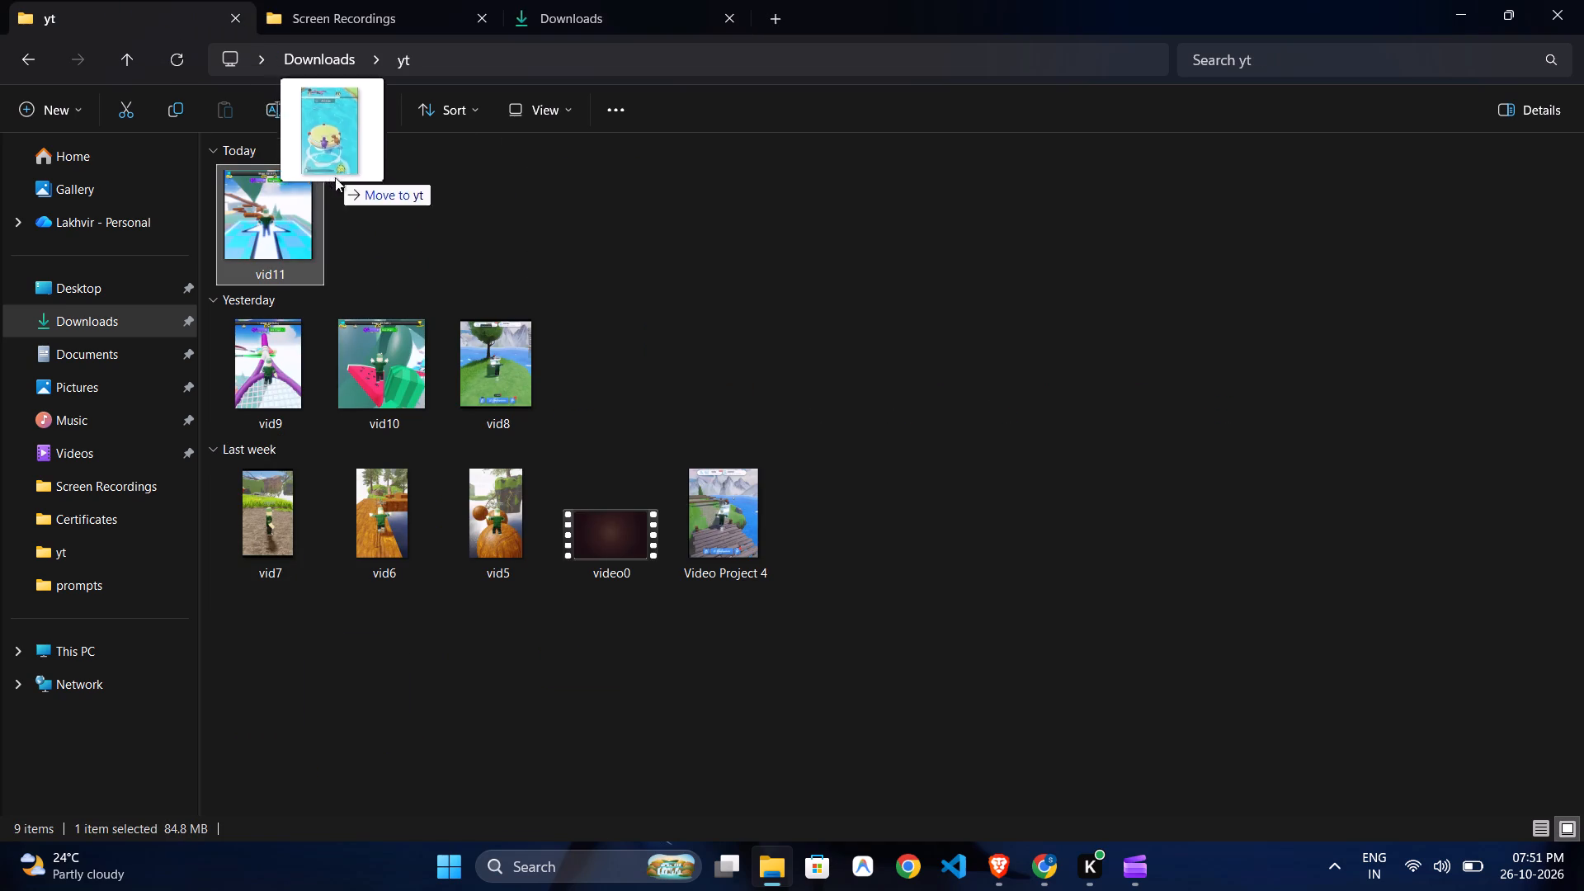
pyautogui.moveTo(335, 177); pyautogui.dragTo(363, 212)
pyautogui.click(674, 203)
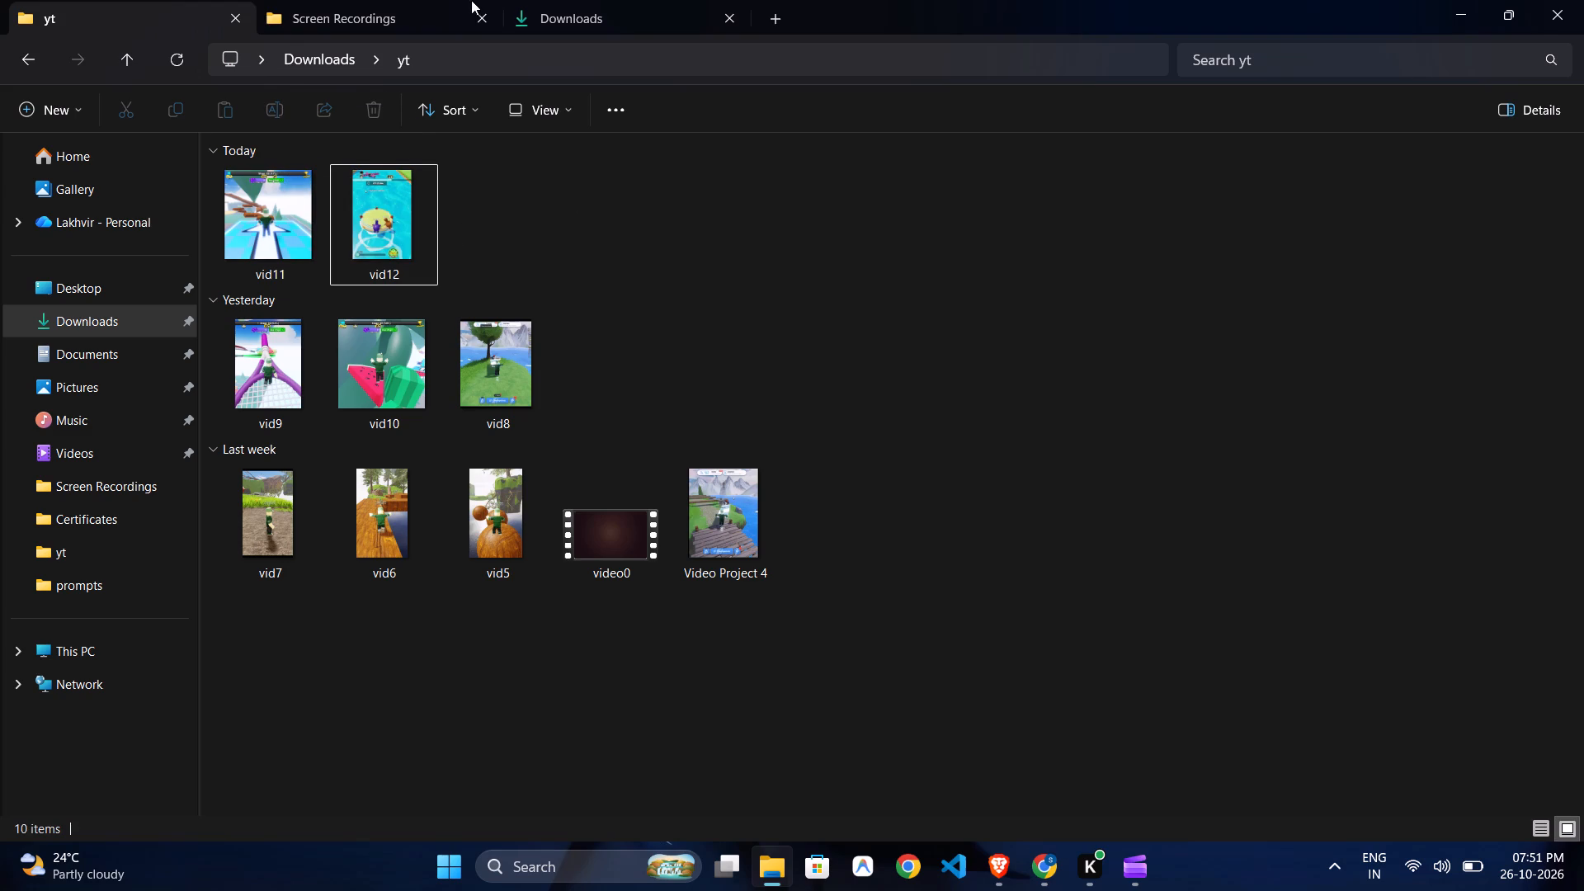
pyautogui.click(384, 21)
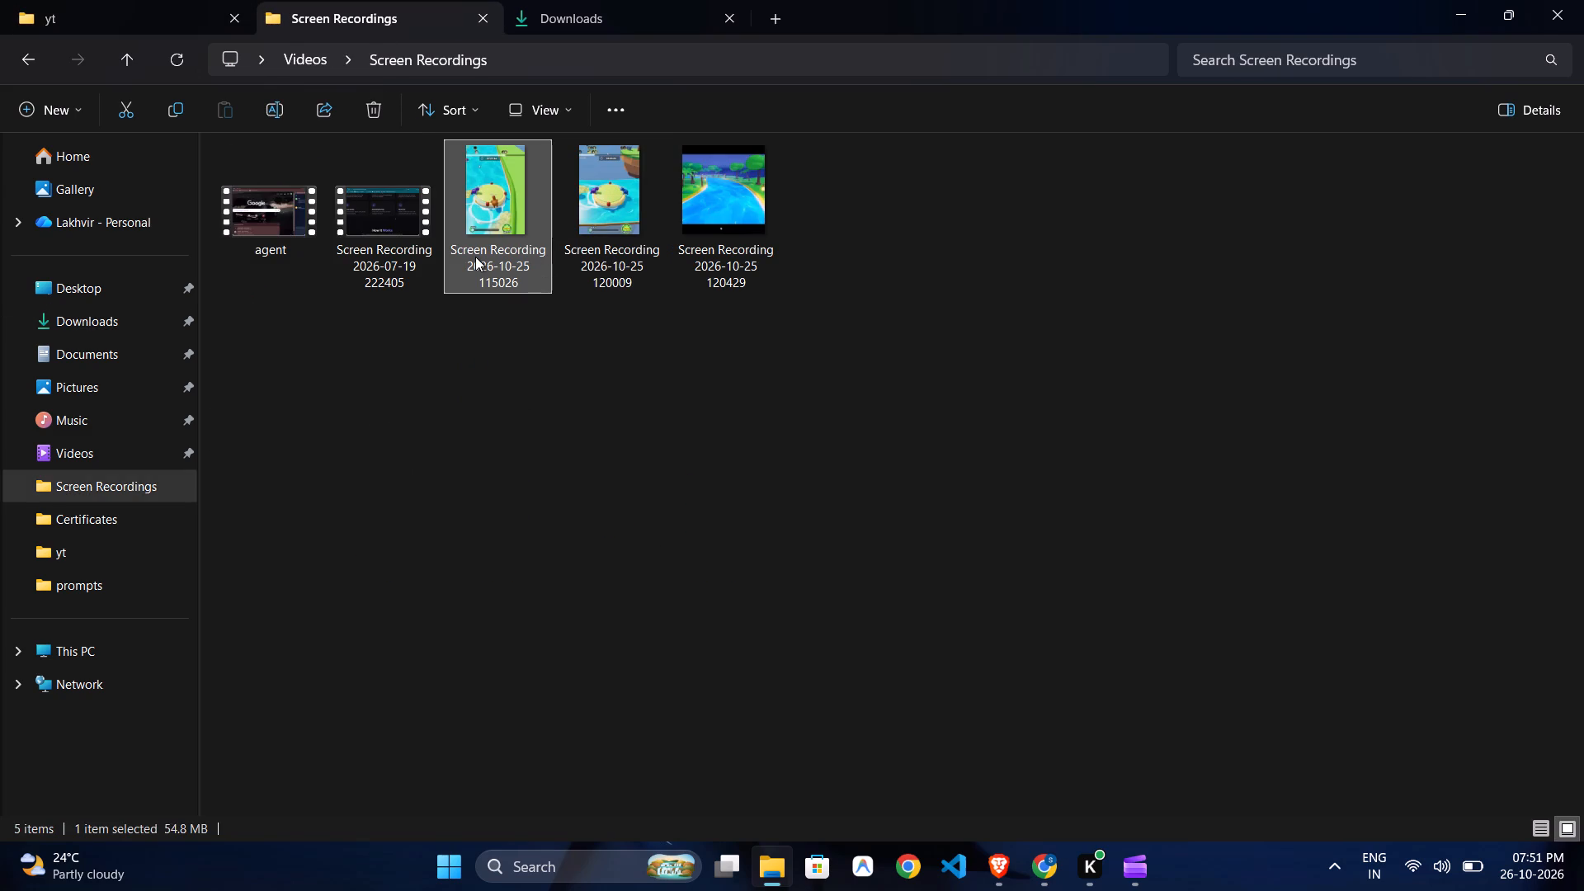
pyautogui.press('Delete')
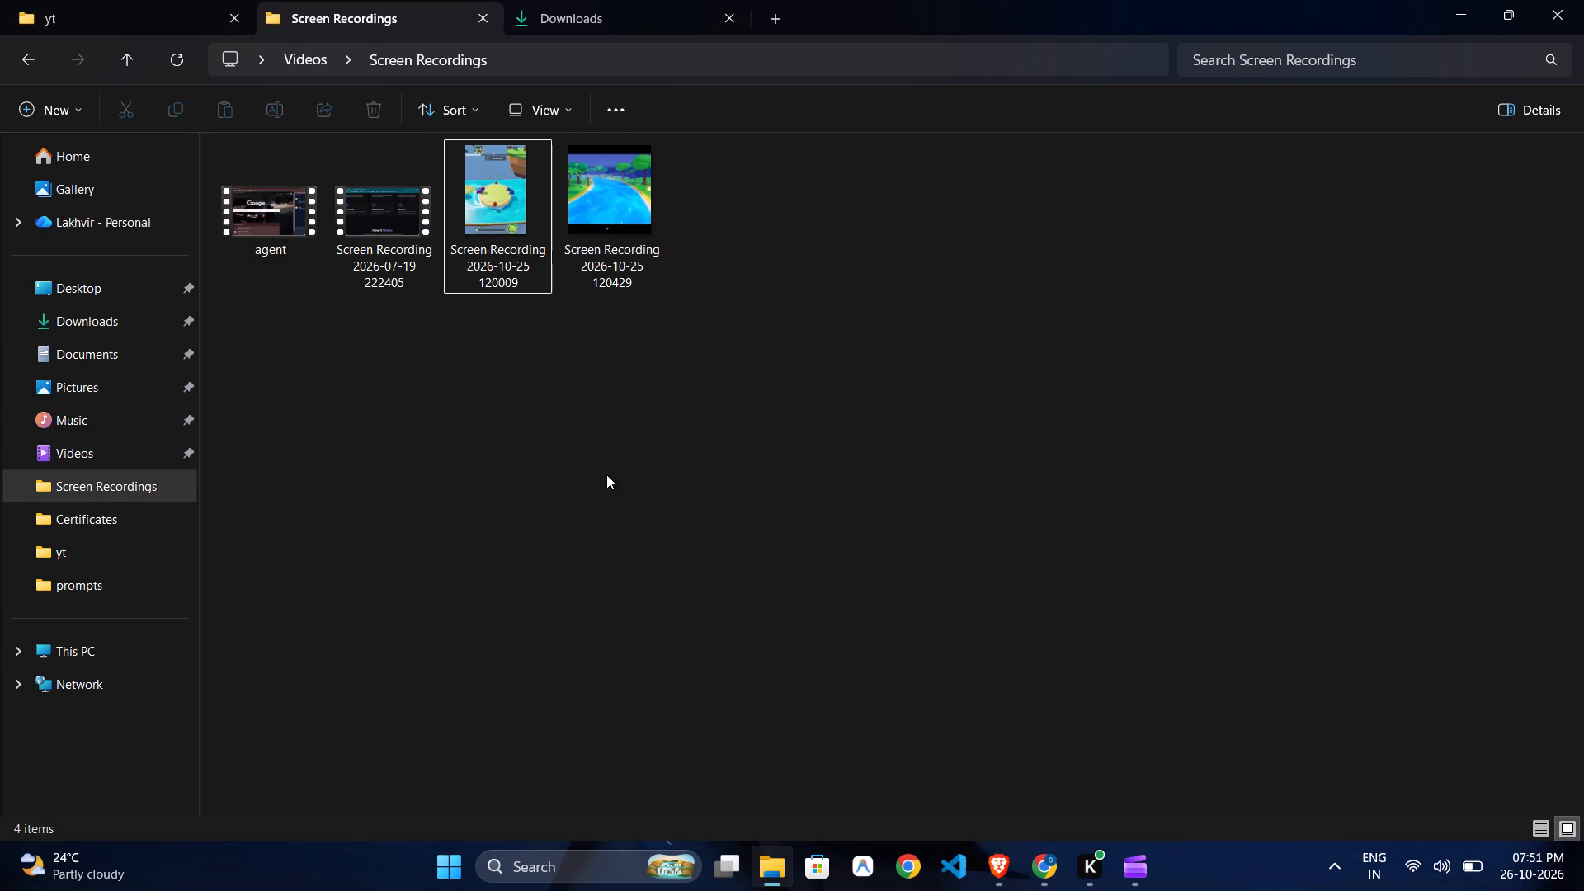
pyautogui.doubleClick(488, 262)
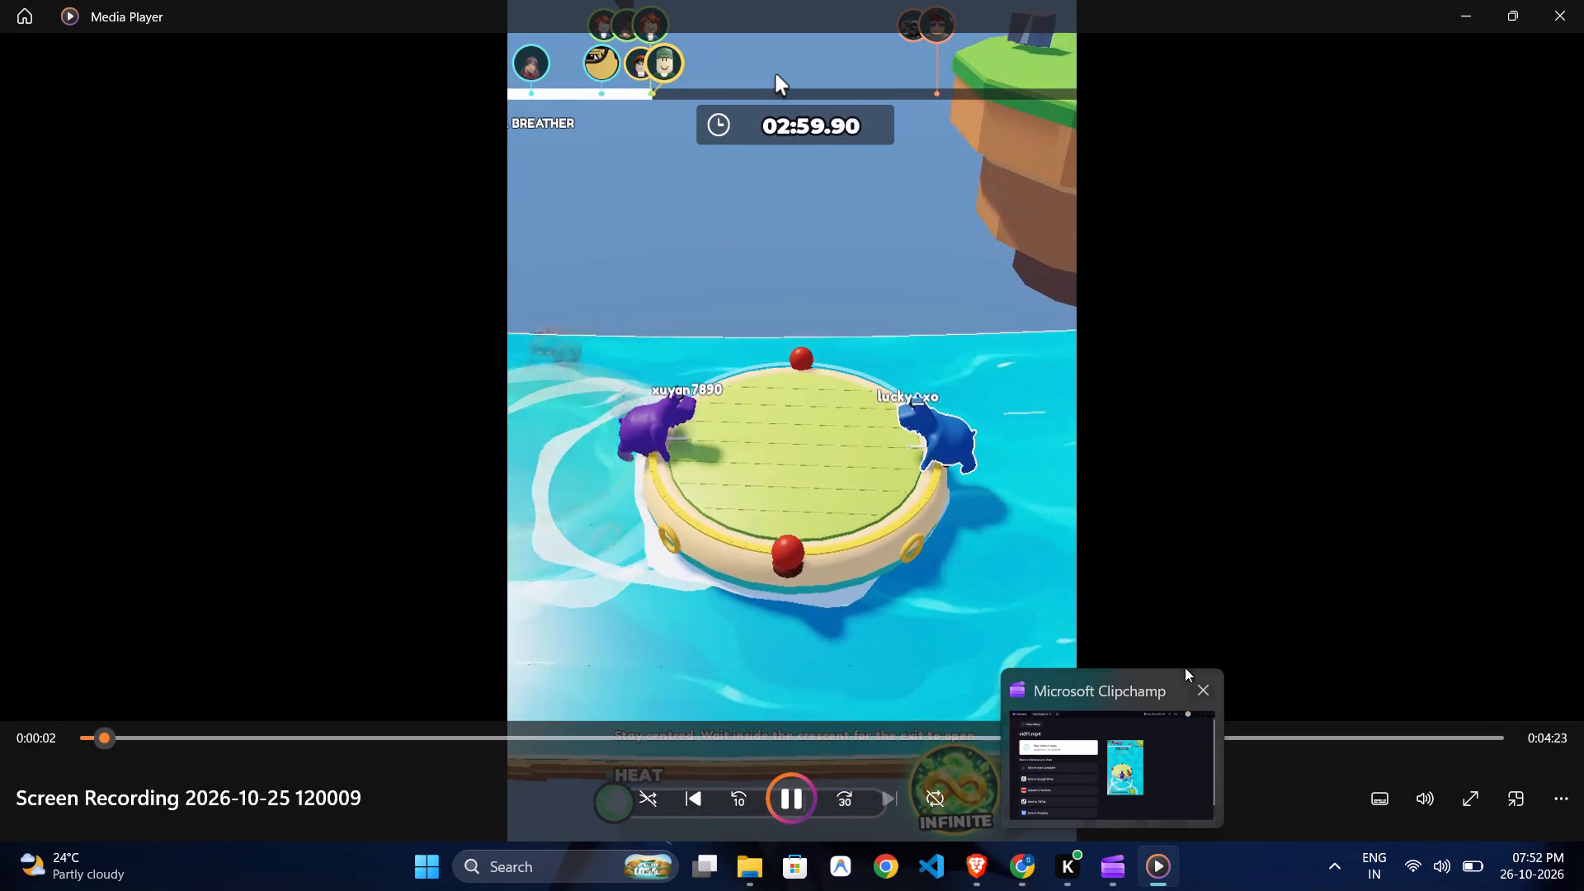
# Close the Microsoft Clipchamp window.
pyautogui.click(1204, 695)
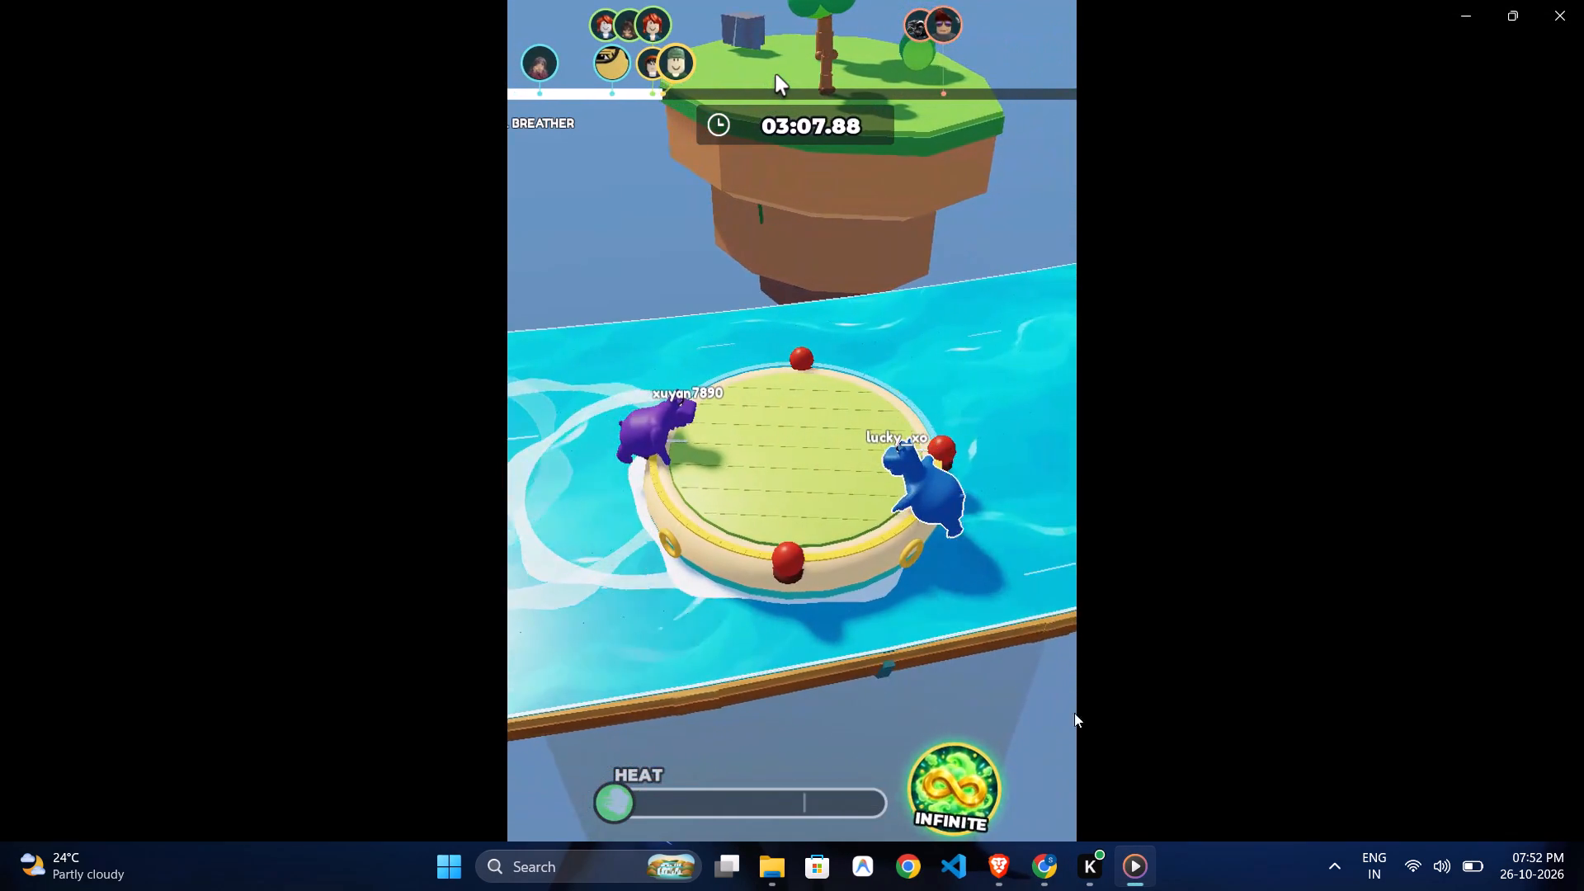
# Switch to Brave and toggle playback of the Gift song video on YouTube.
pyautogui.click(991, 869)
pyautogui.click(641, 400)
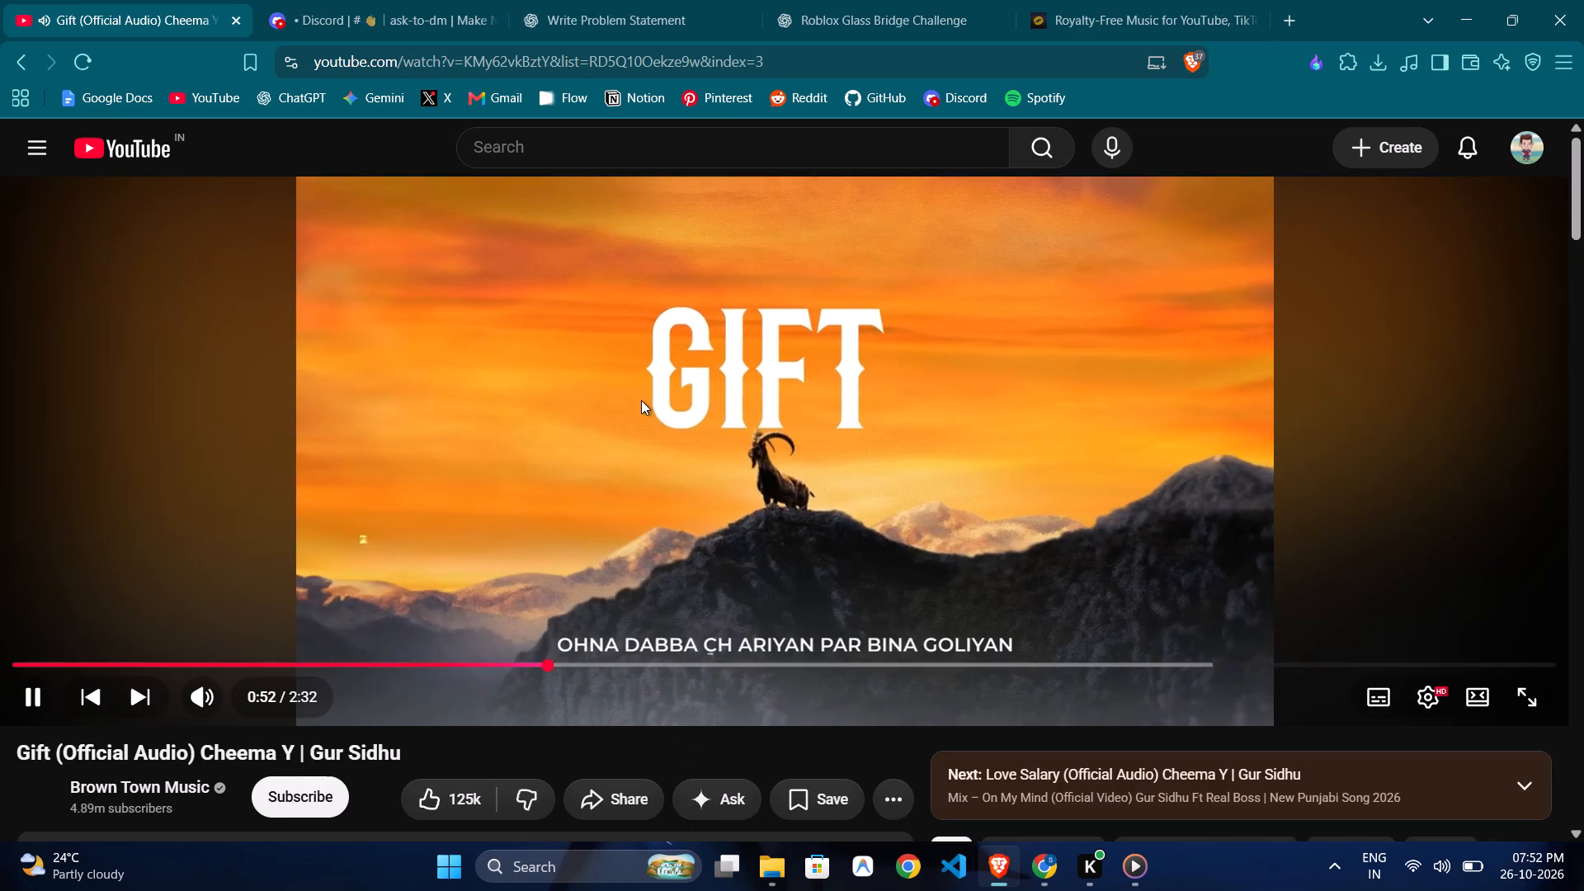
# Return to Media Player and skim Screen Recording 120009 up to about 1:10, going back to about 1:00 to review the gameplay.
pyautogui.click(1129, 865)
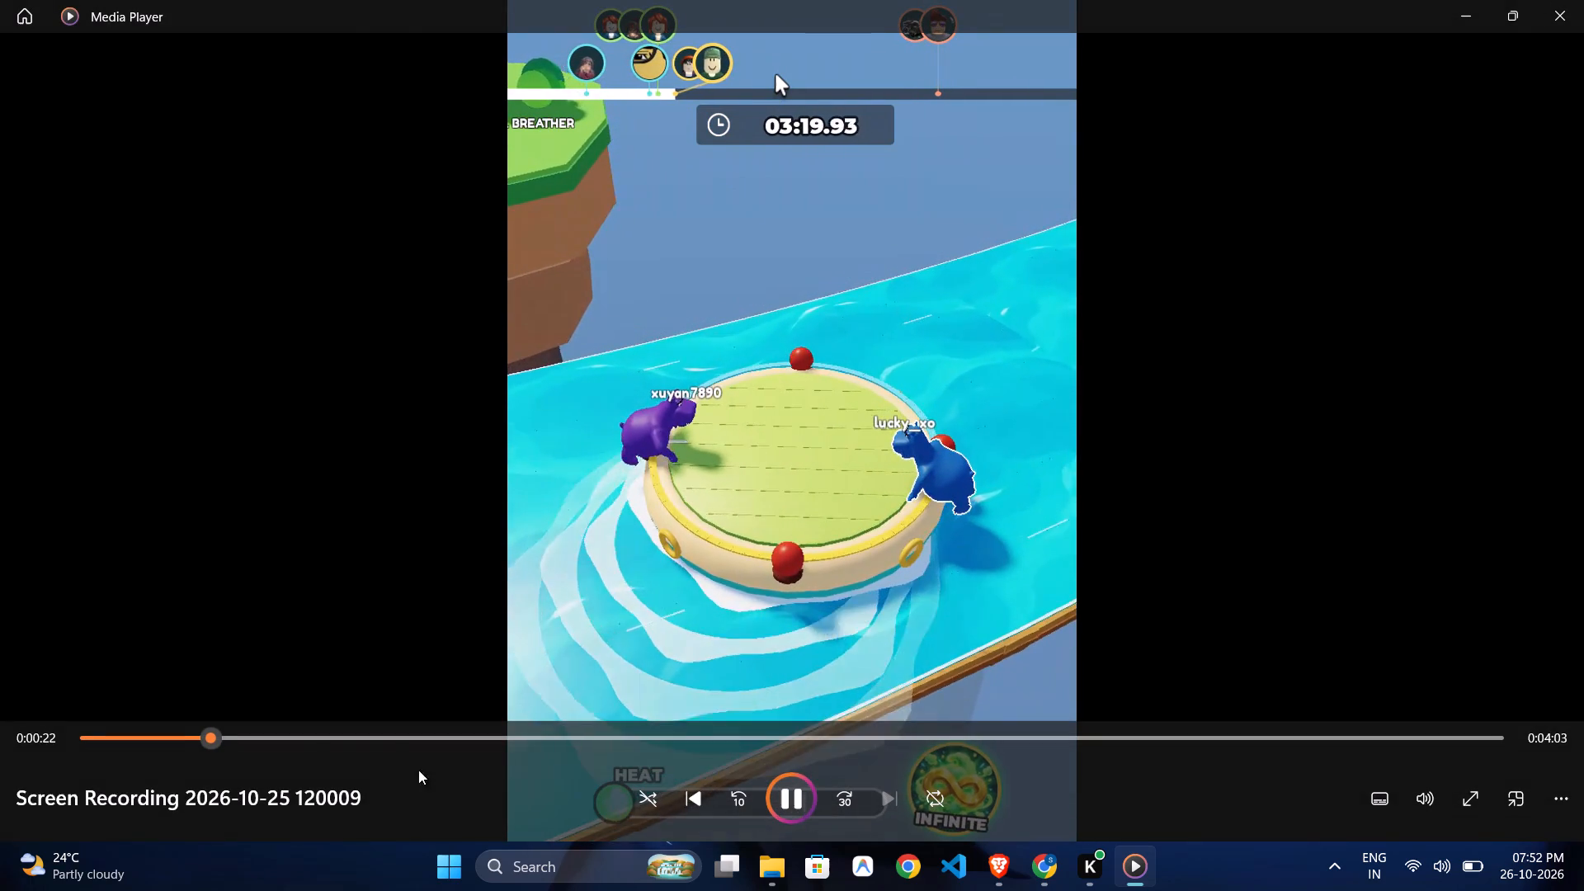
pyautogui.click(315, 742)
pyautogui.click(378, 740)
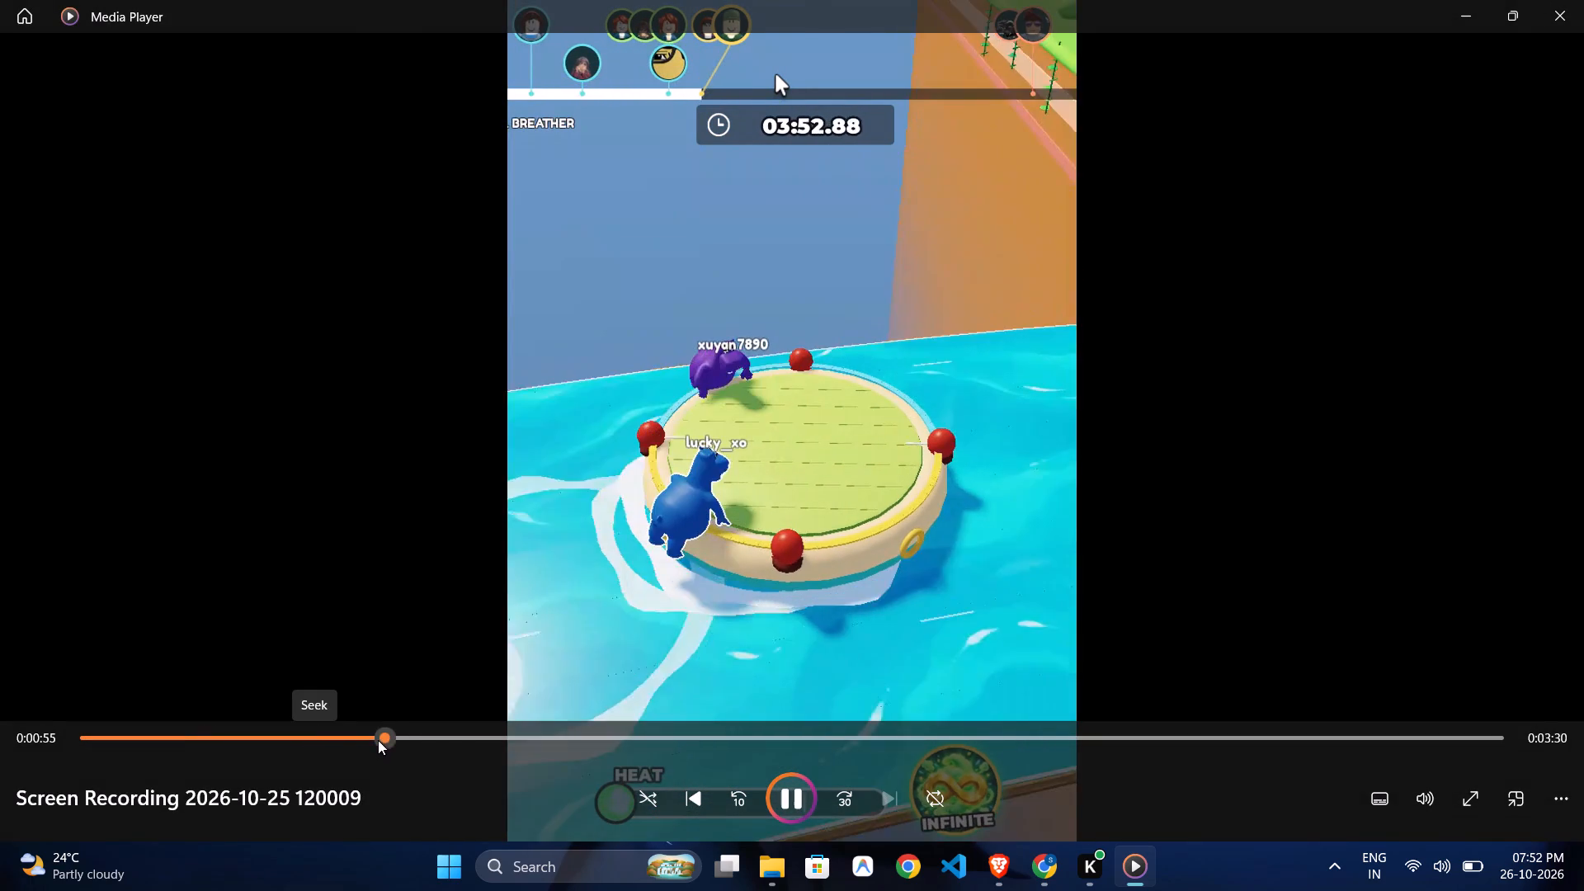
pyautogui.click(459, 740)
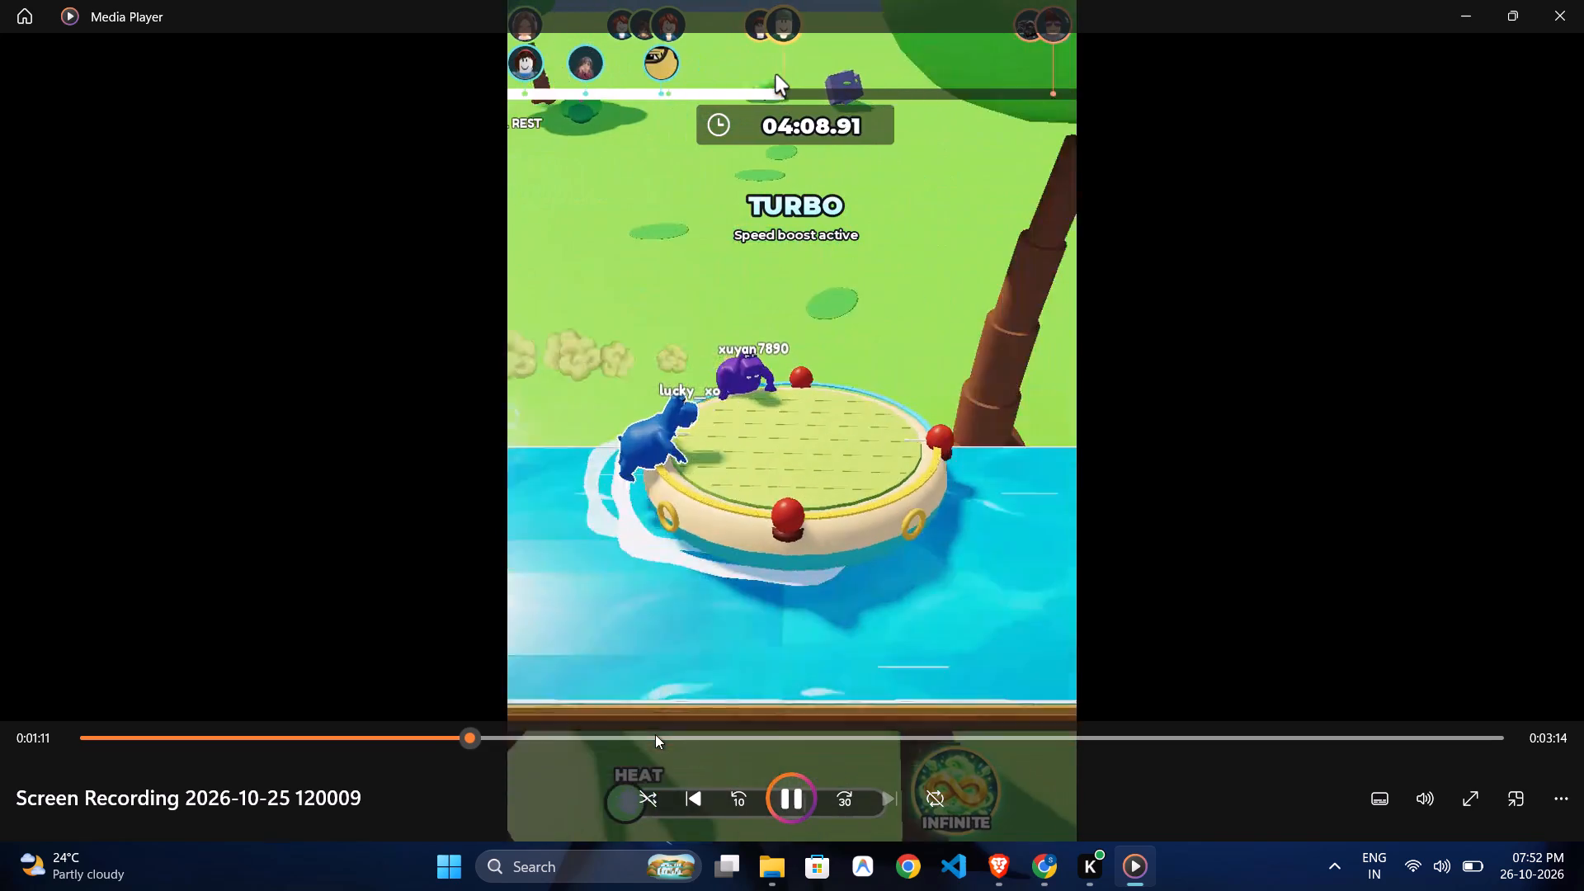
pyautogui.click(412, 735)
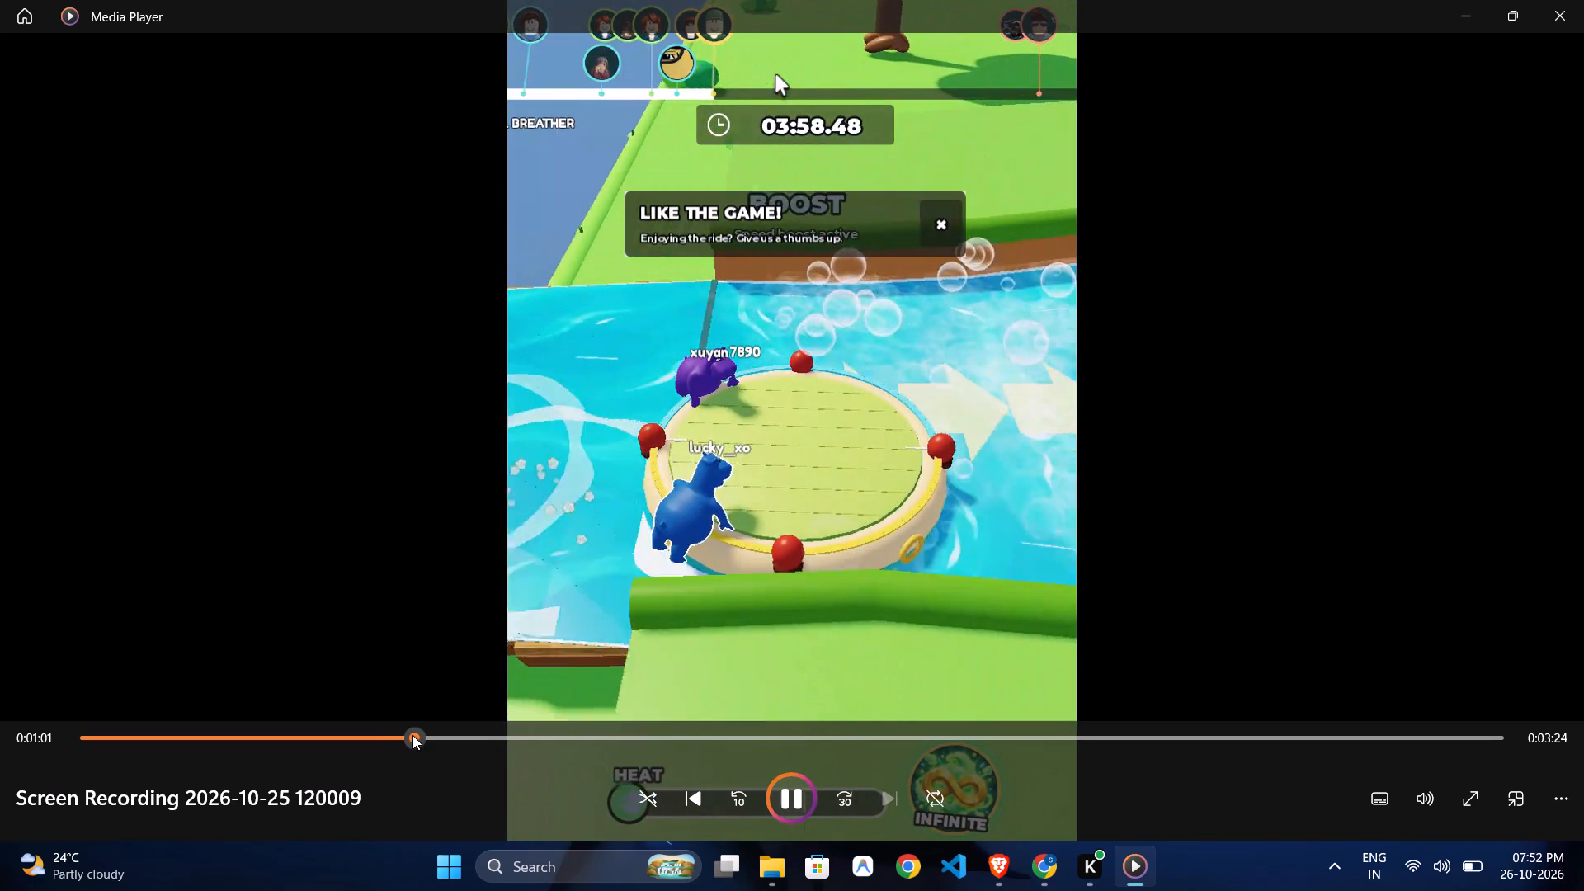
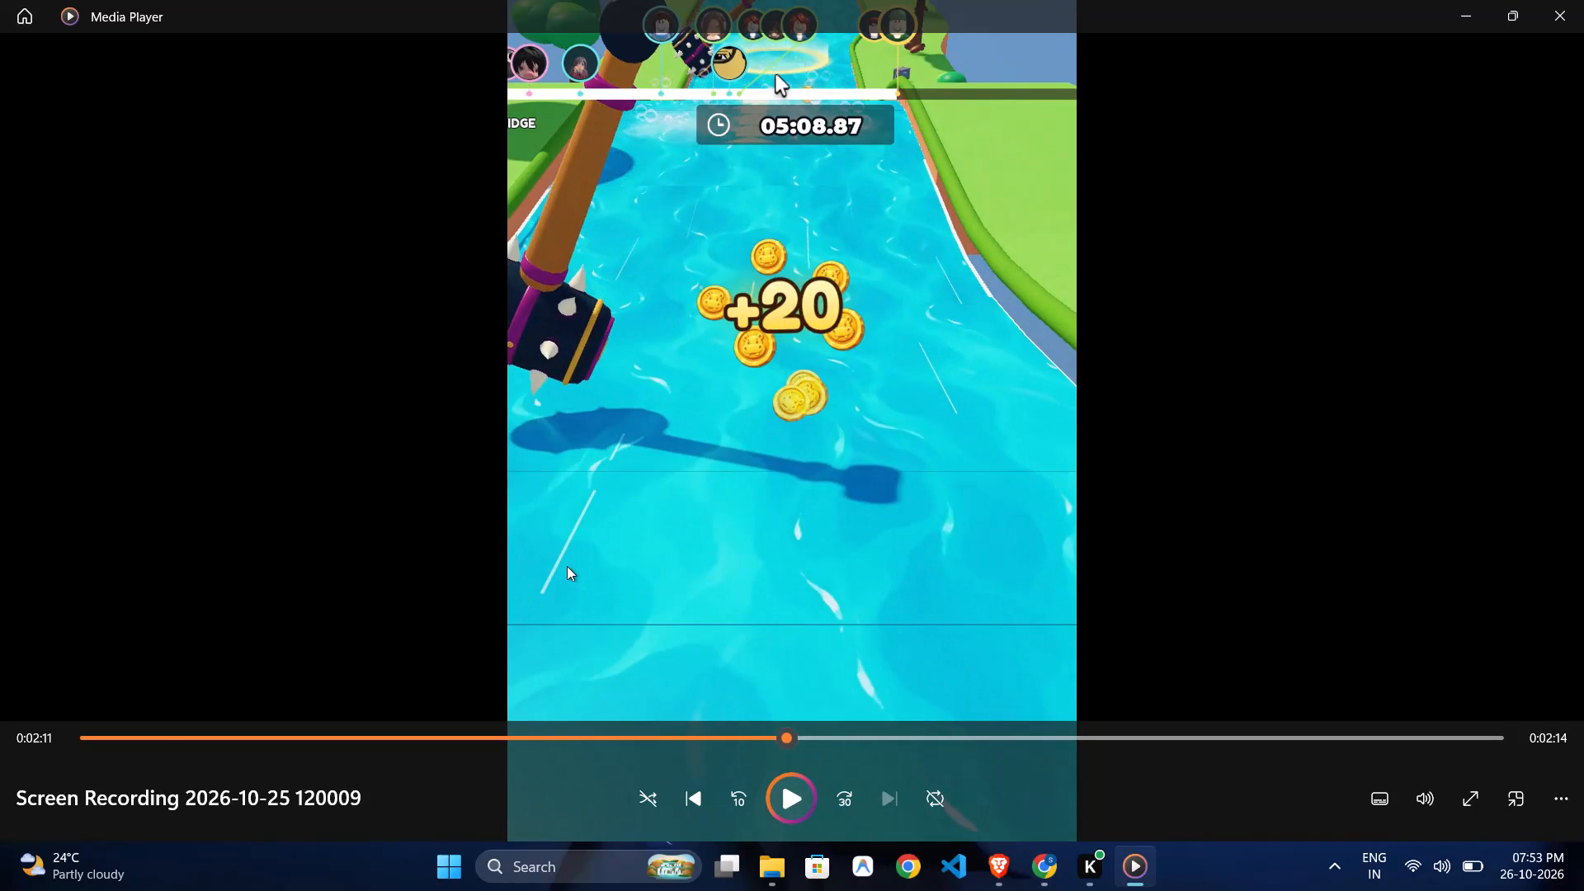
pyautogui.click(1565, 0)
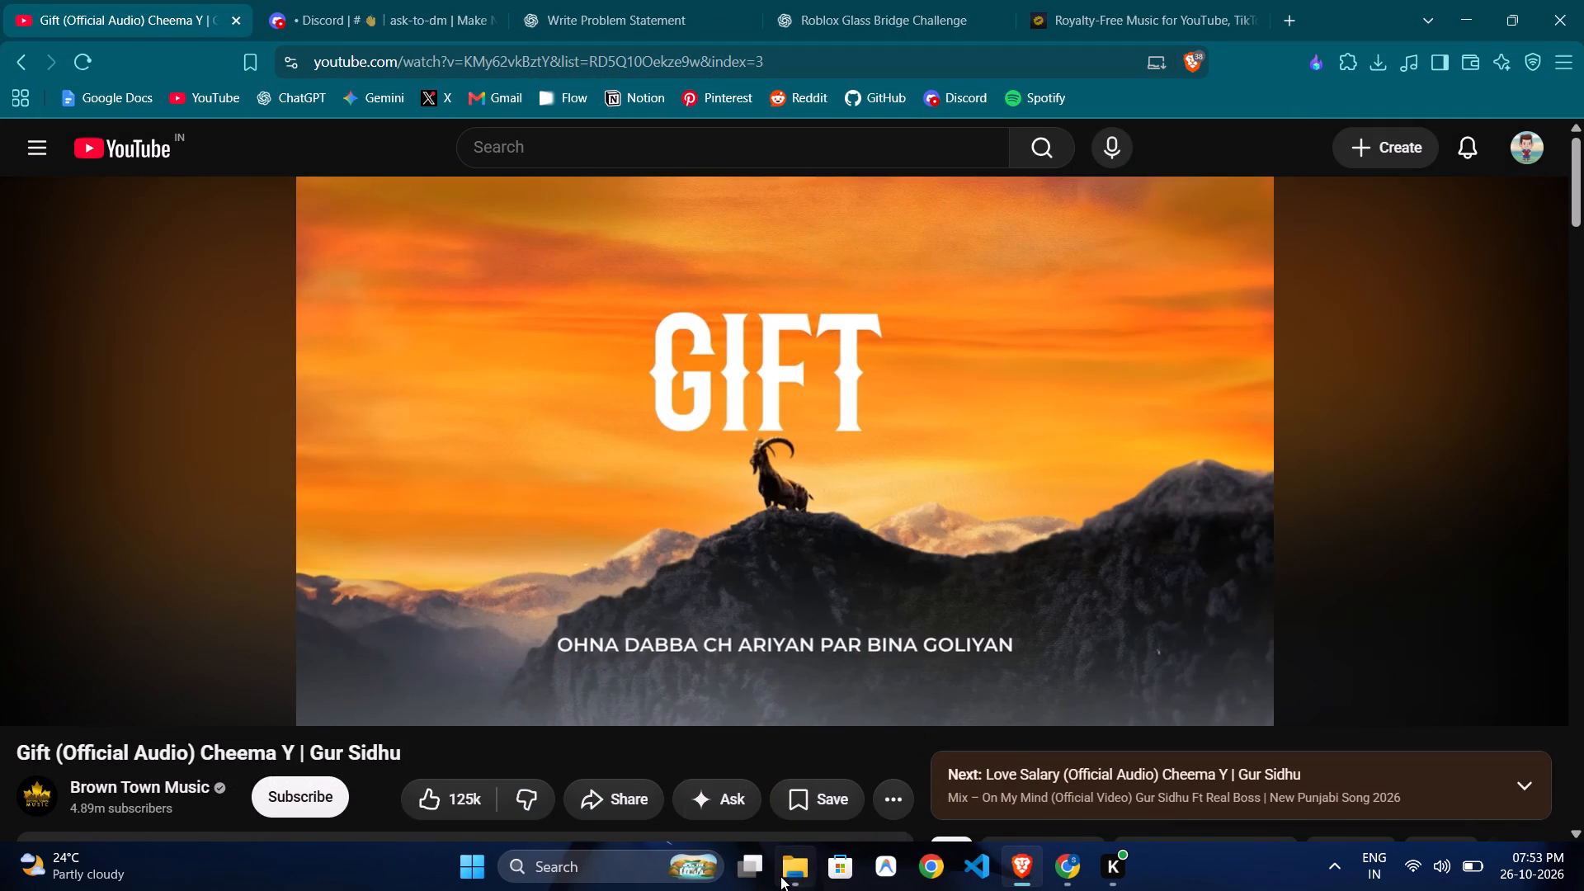
pyautogui.click(780, 876)
pyautogui.rightClick(481, 199)
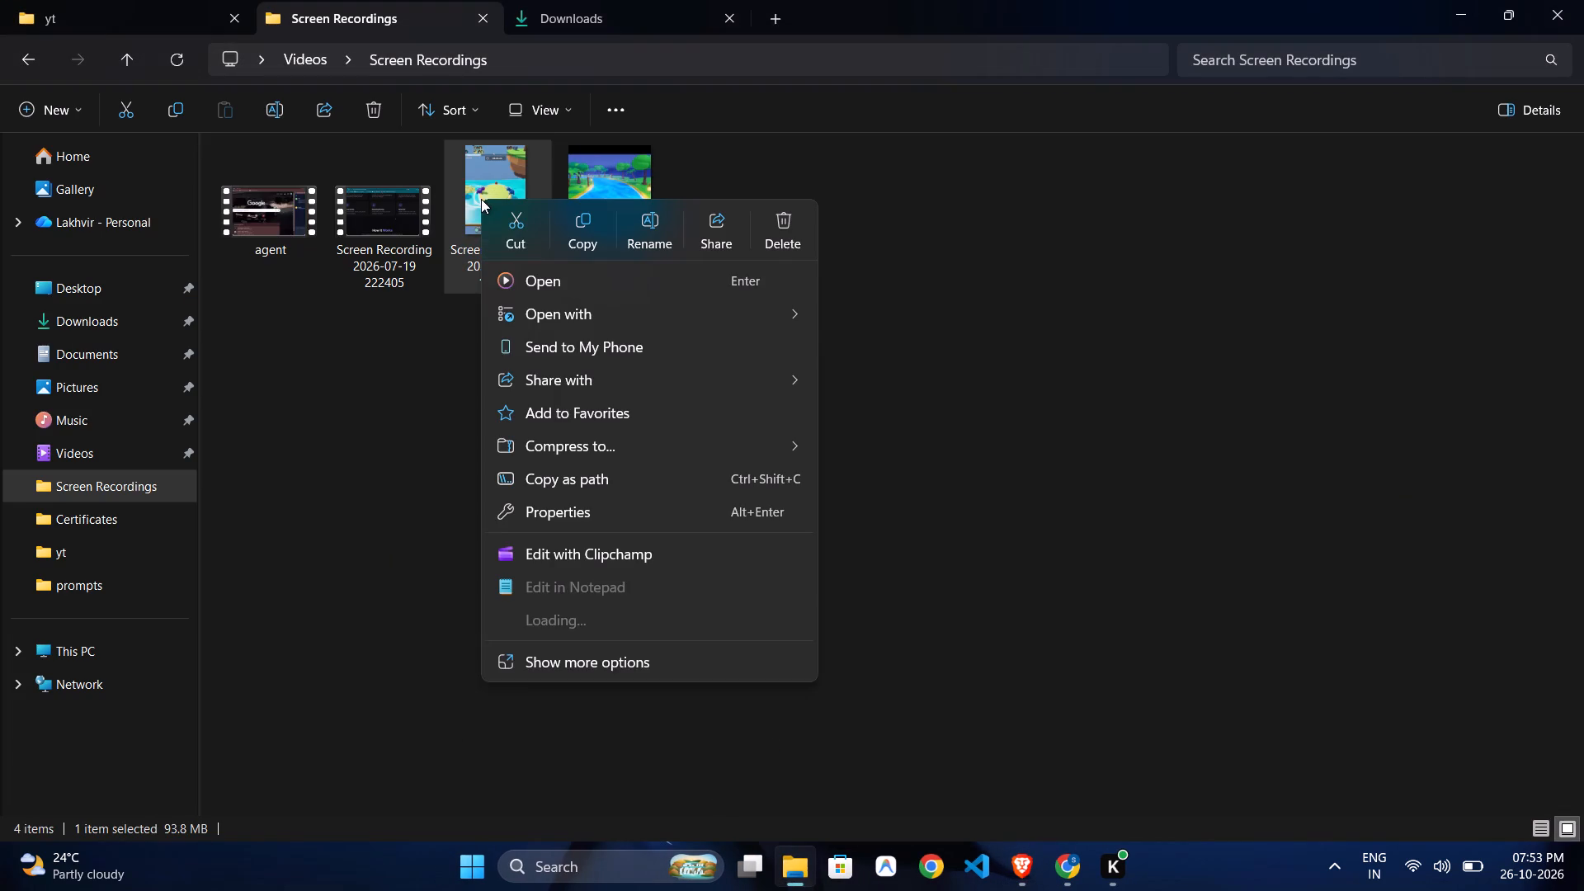
pyautogui.click(563, 553)
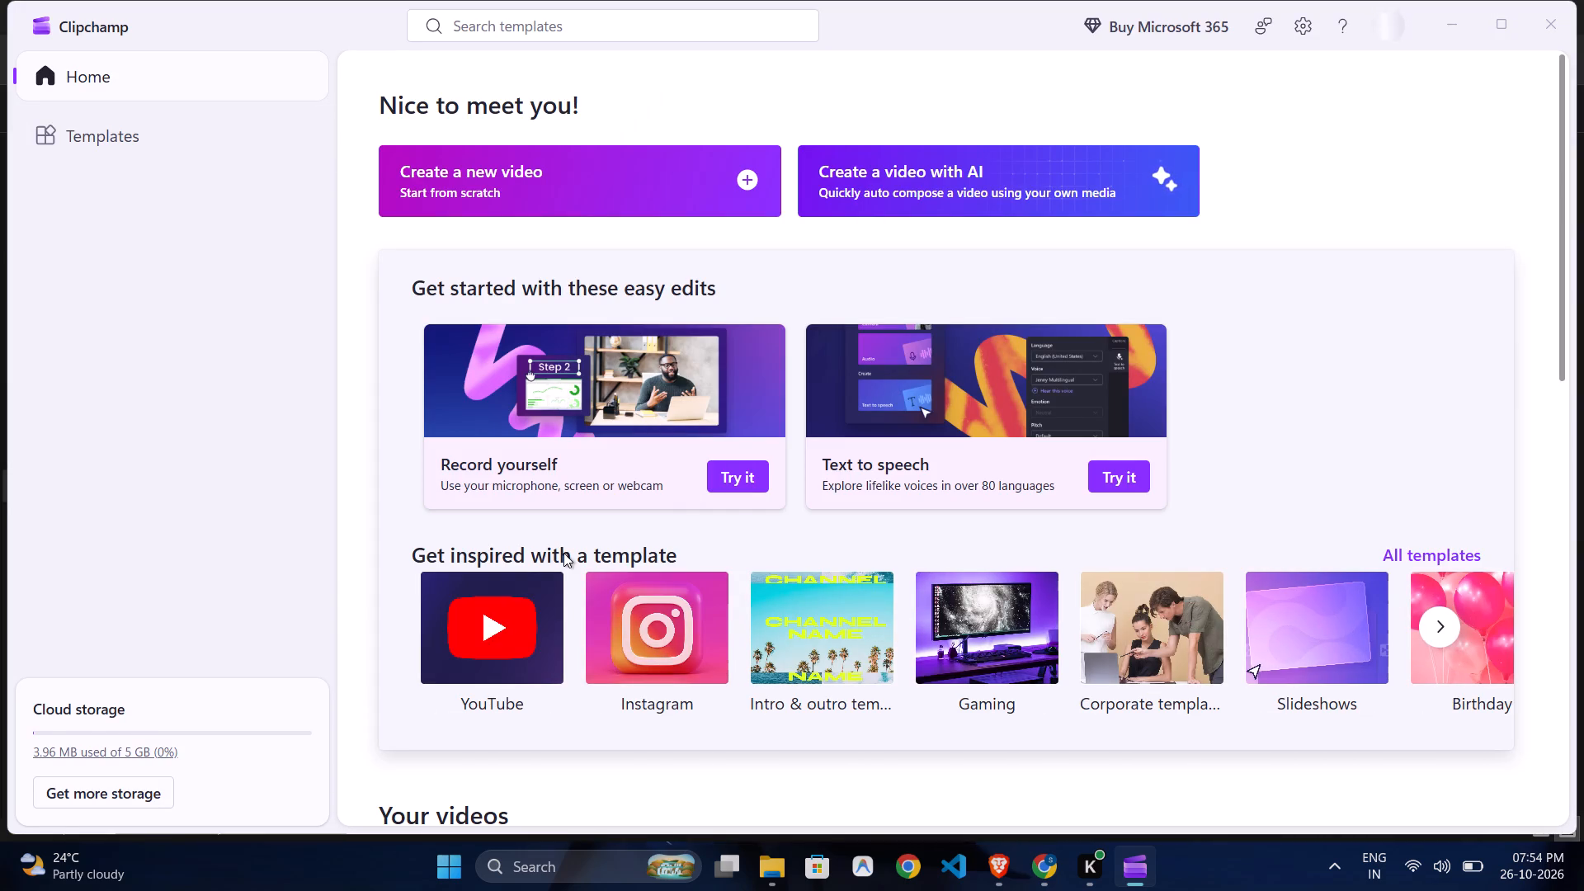
# Trim about 1:06 off the start of the recording clip and move it to the beginning of the timeline.
pyautogui.scroll(-3, 563, 553)
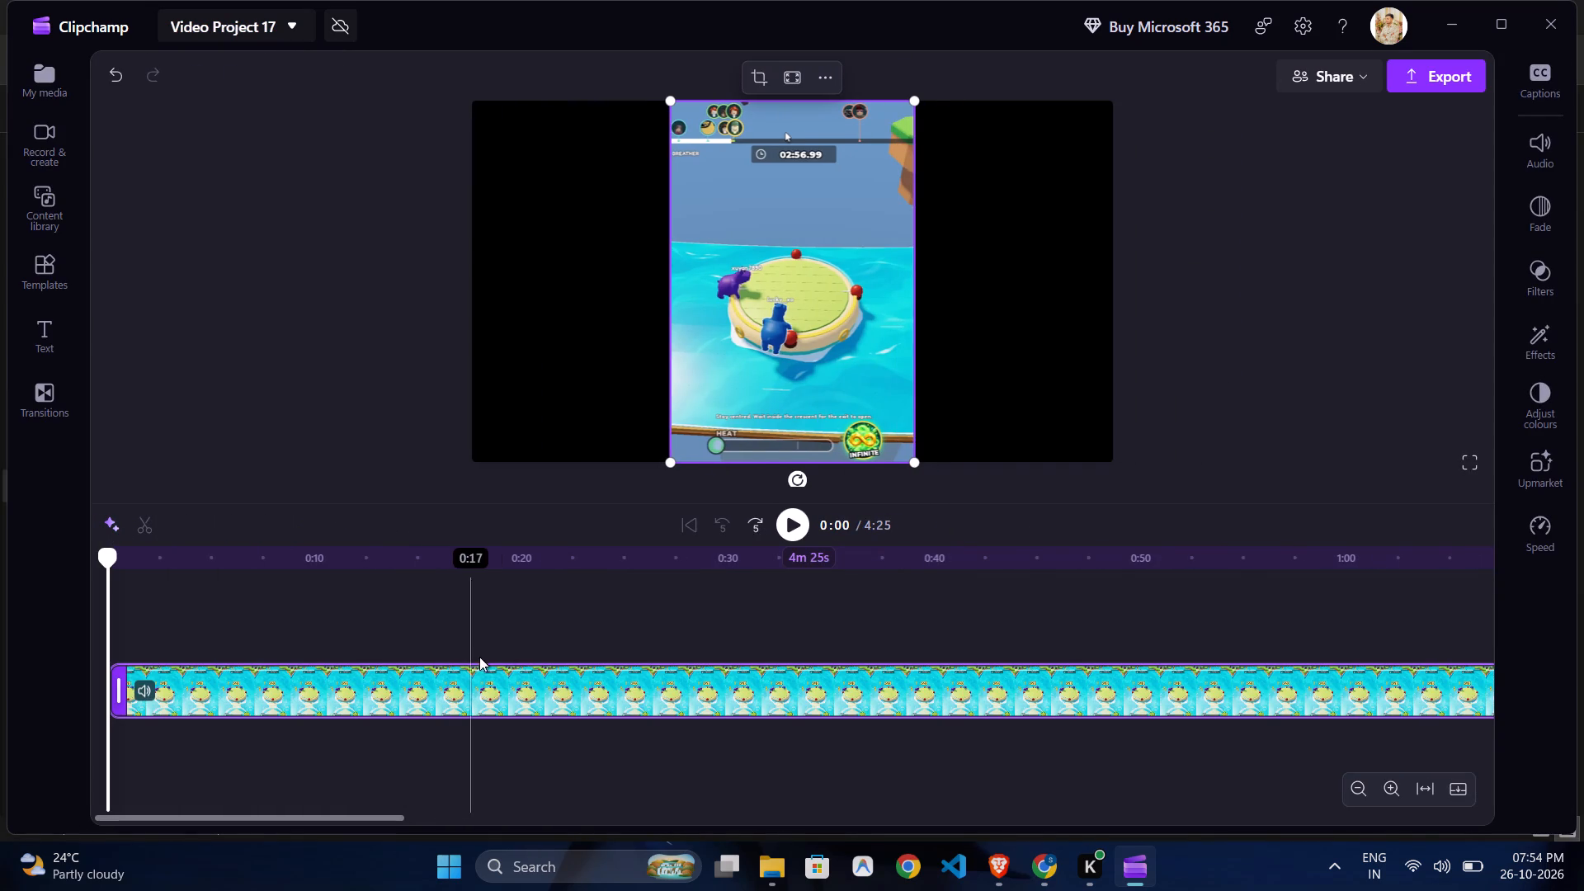
pyautogui.keyDown('ctrl'); pyautogui.scroll(-17, 554, 652); pyautogui.keyUp('ctrl')
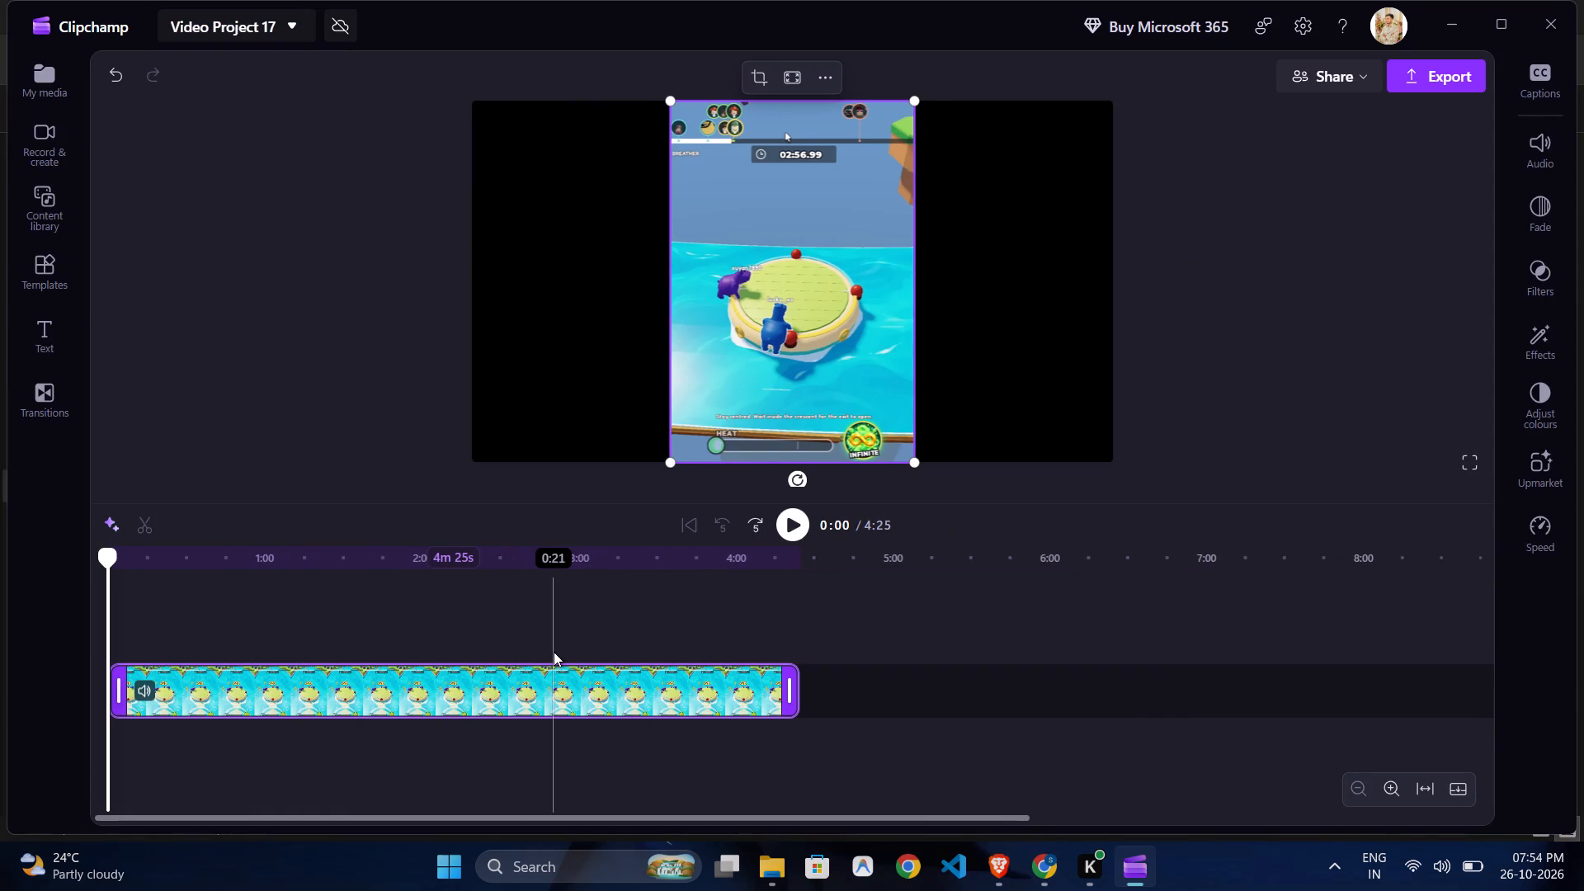
pyautogui.click(46, 85)
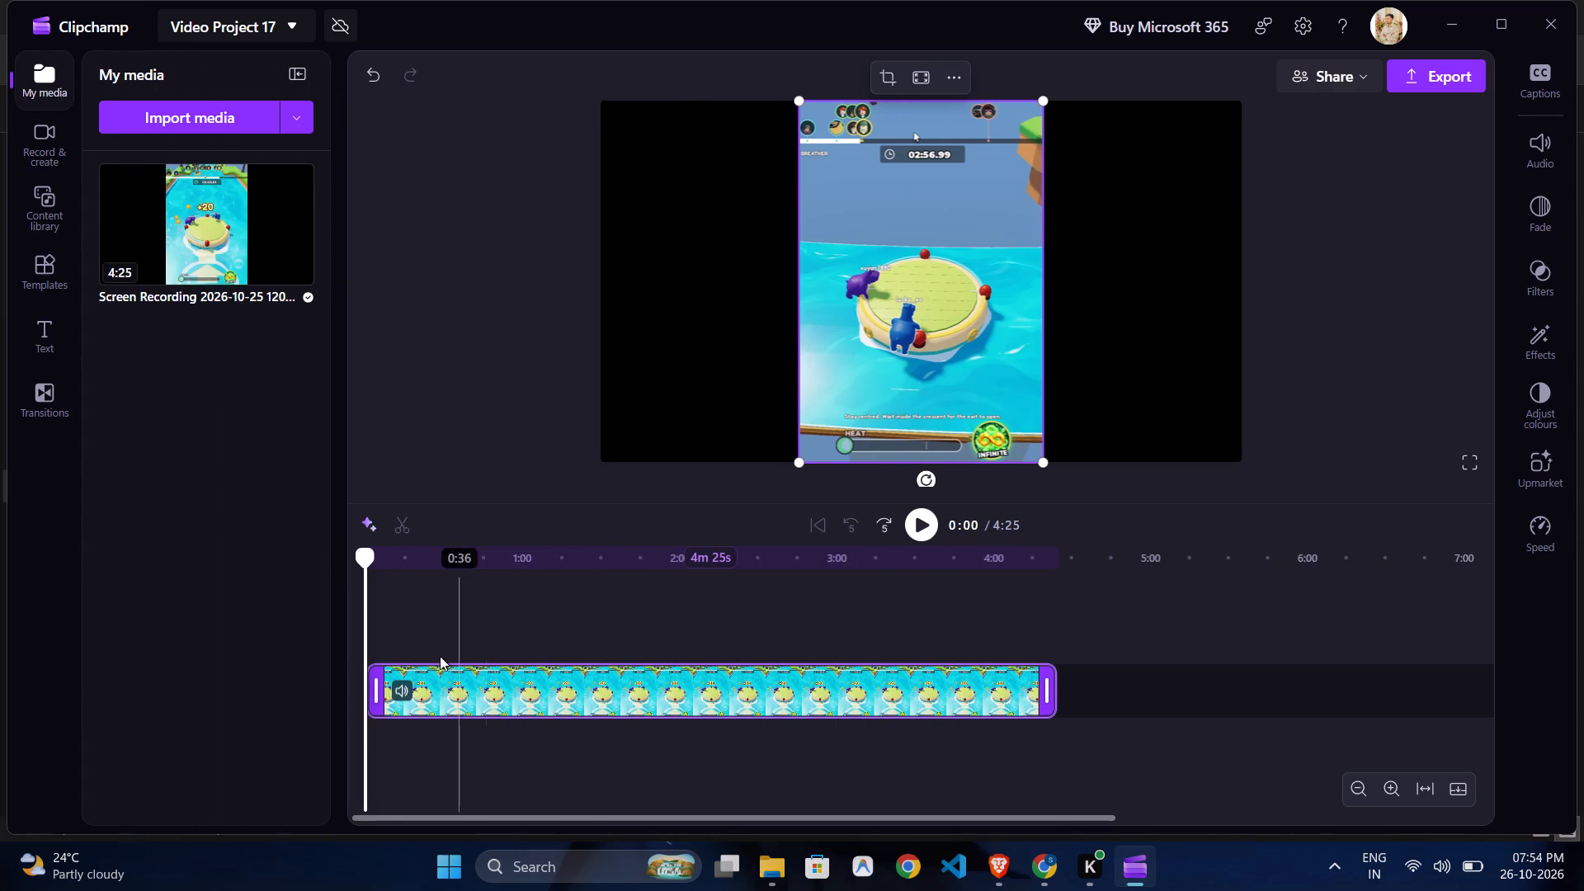
pyautogui.moveTo(370, 693); pyautogui.dragTo(397, 700)
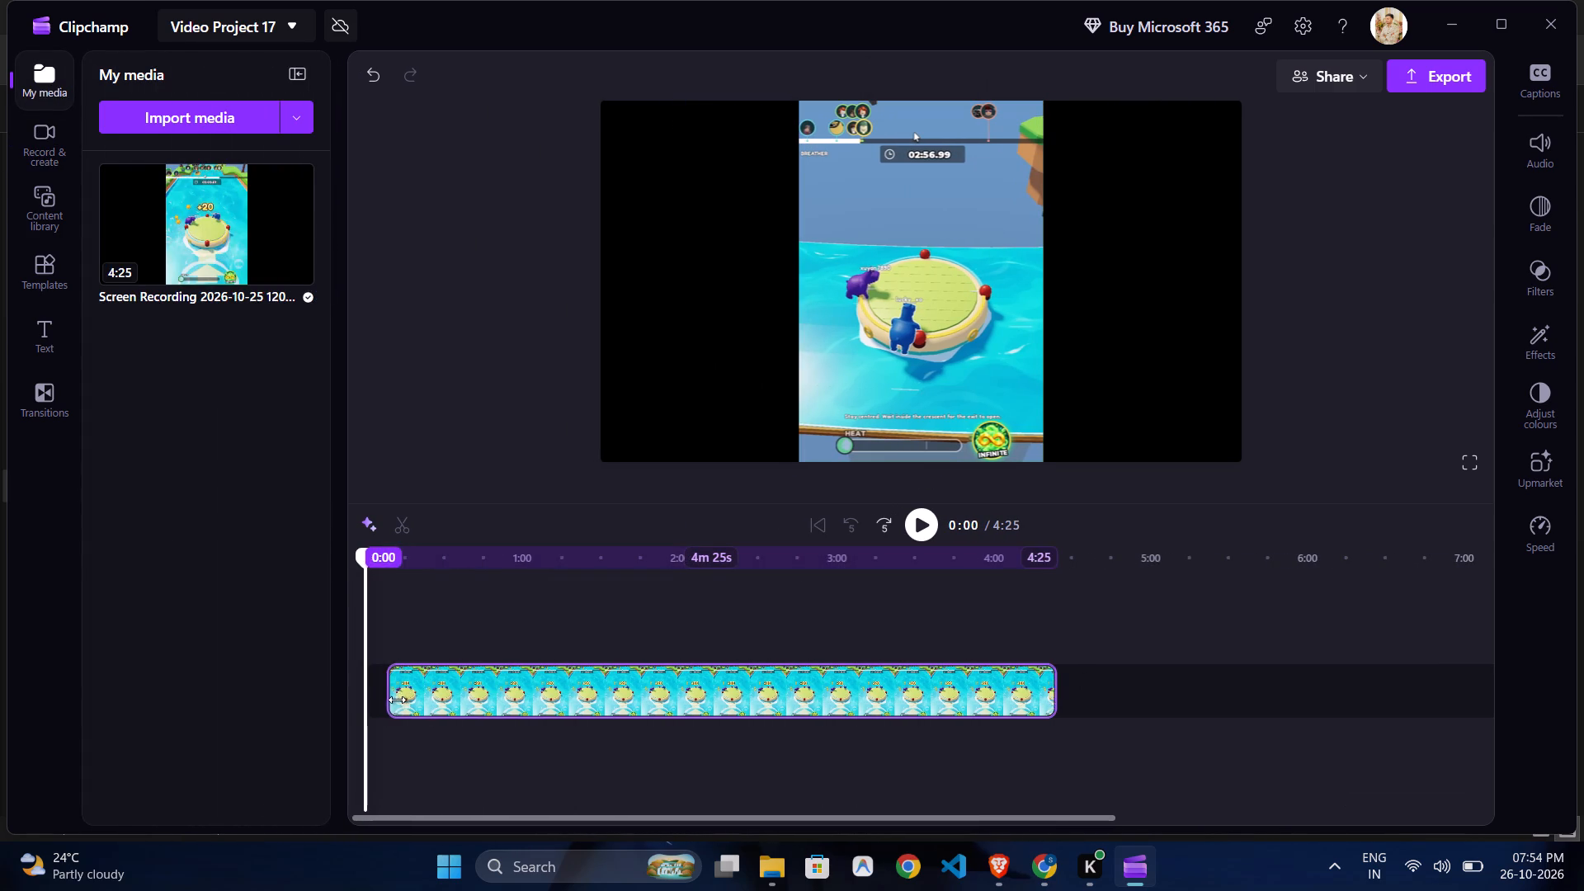
pyautogui.moveTo(397, 700); pyautogui.dragTo(527, 728)
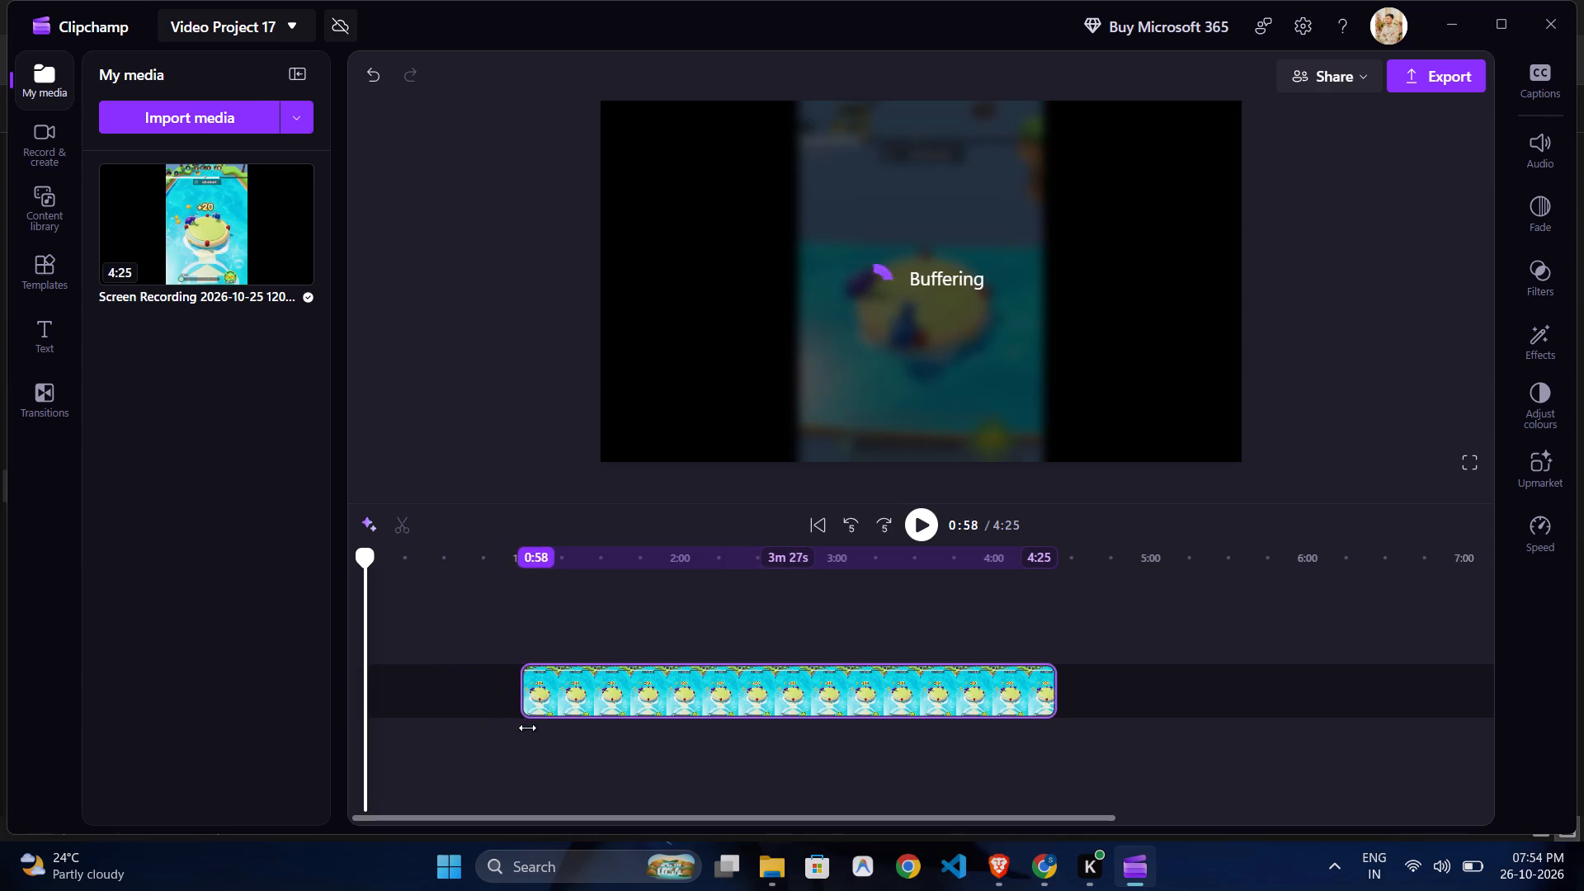
pyautogui.moveTo(527, 728); pyautogui.dragTo(549, 729)
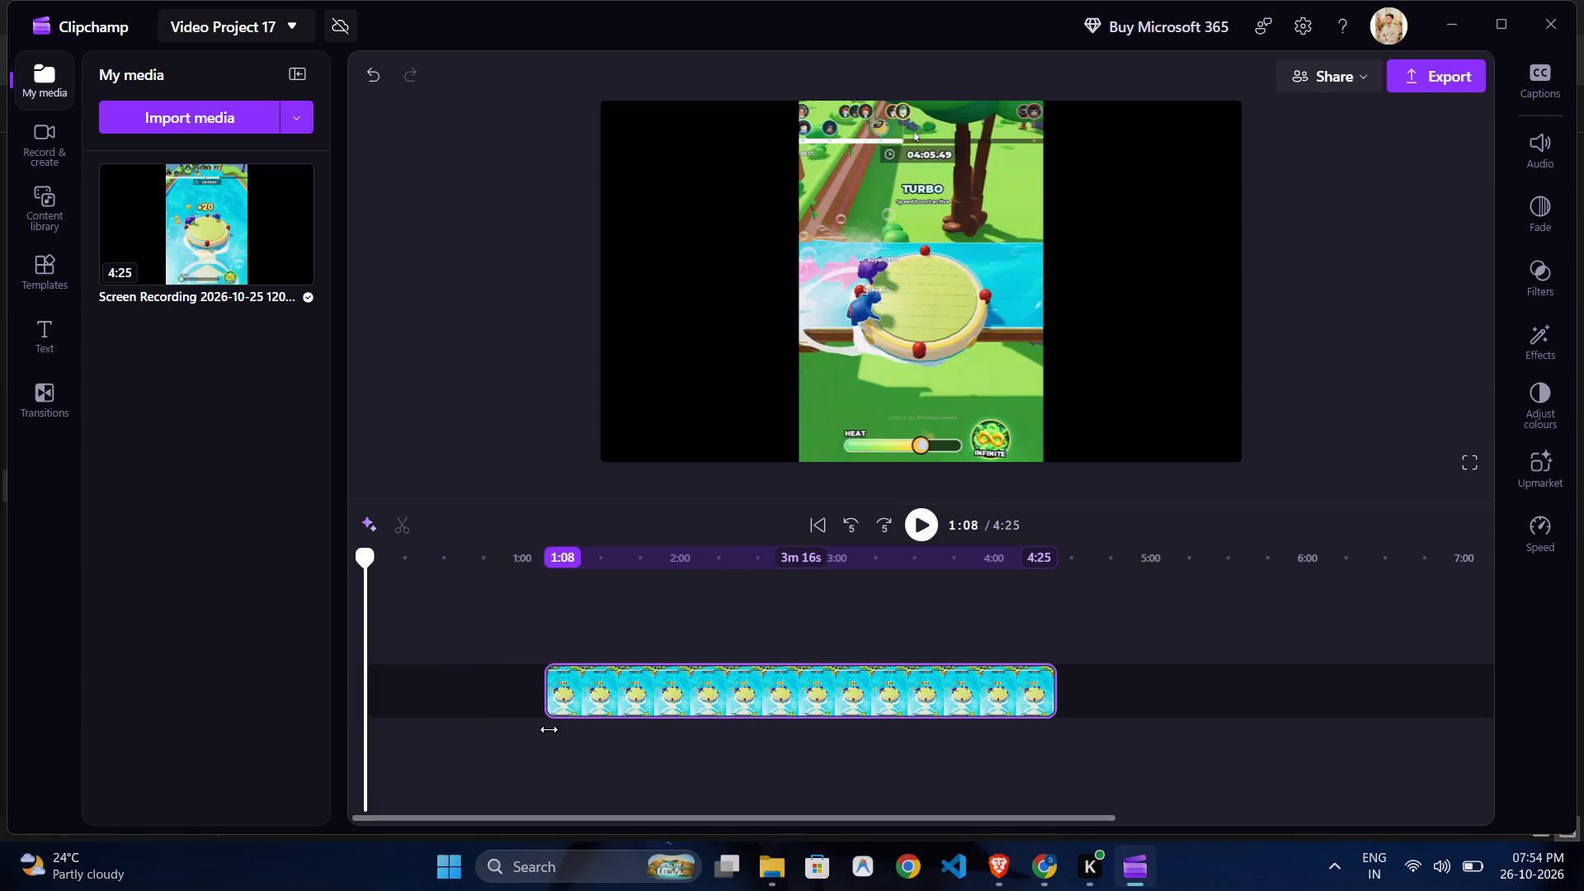
pyautogui.moveTo(549, 729); pyautogui.dragTo(536, 728)
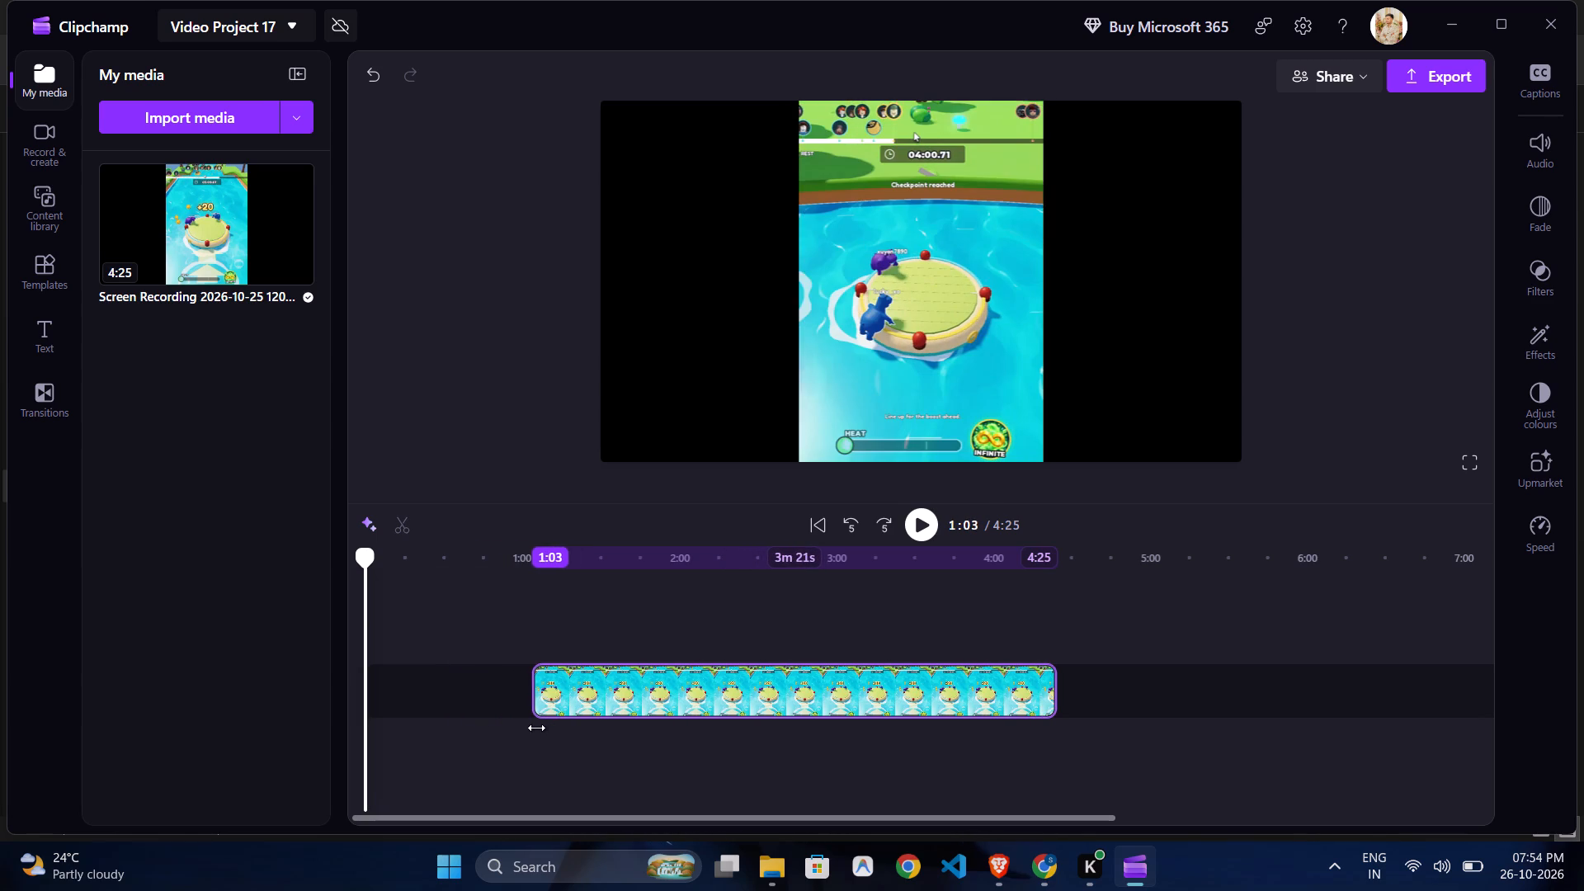
pyautogui.moveTo(536, 728); pyautogui.dragTo(542, 725)
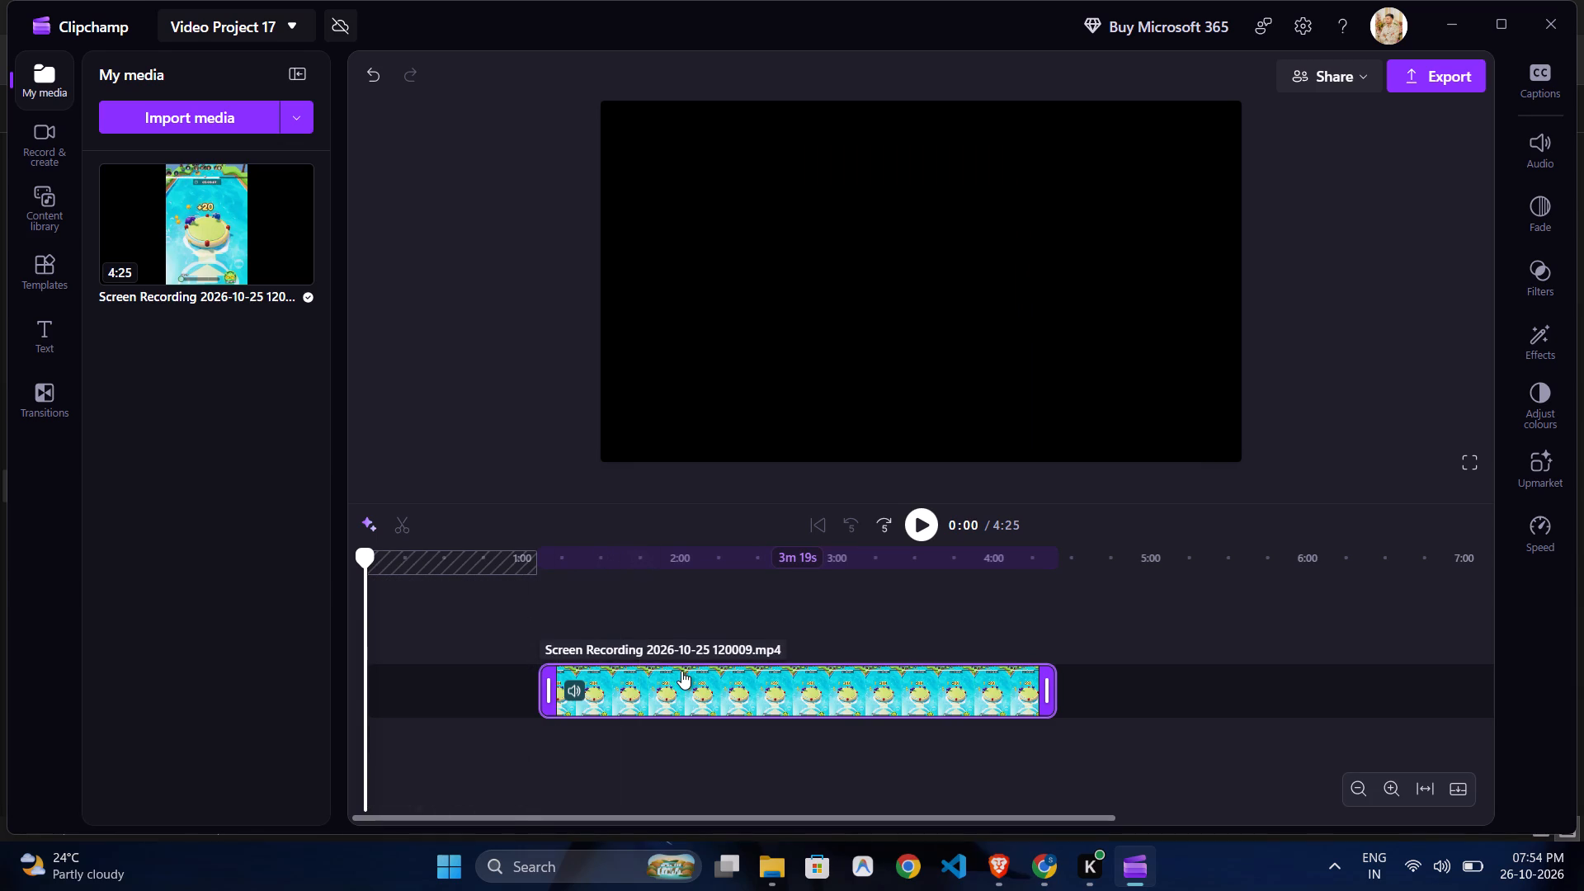
pyautogui.moveTo(681, 671); pyautogui.dragTo(473, 667)
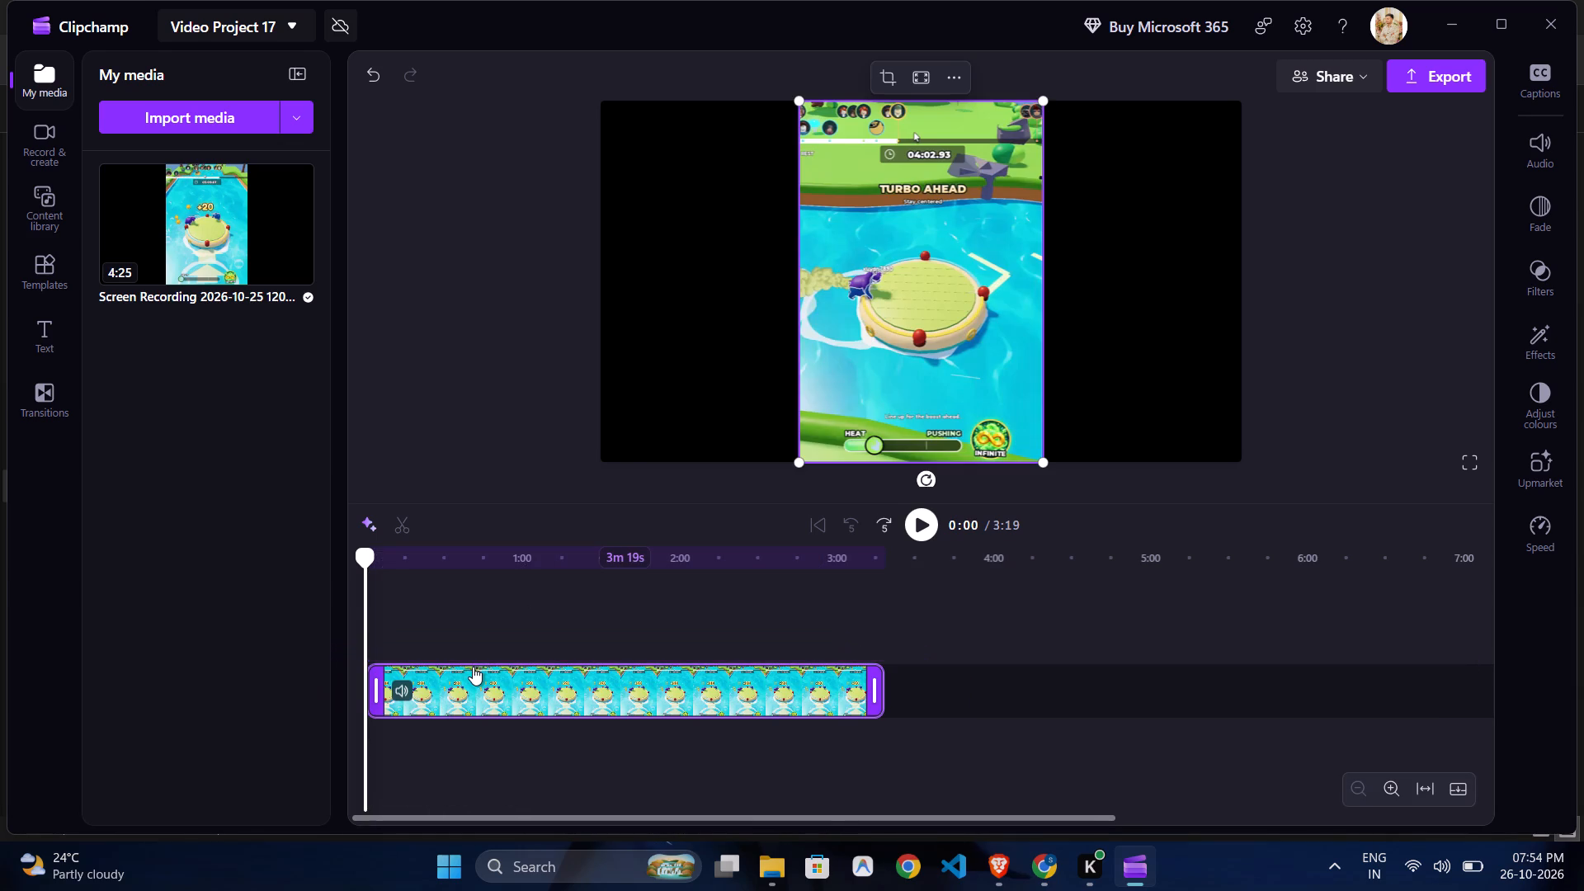
# Play the opening of the clip, and trim its end so that it lasts 1:11.
pyautogui.press('space')
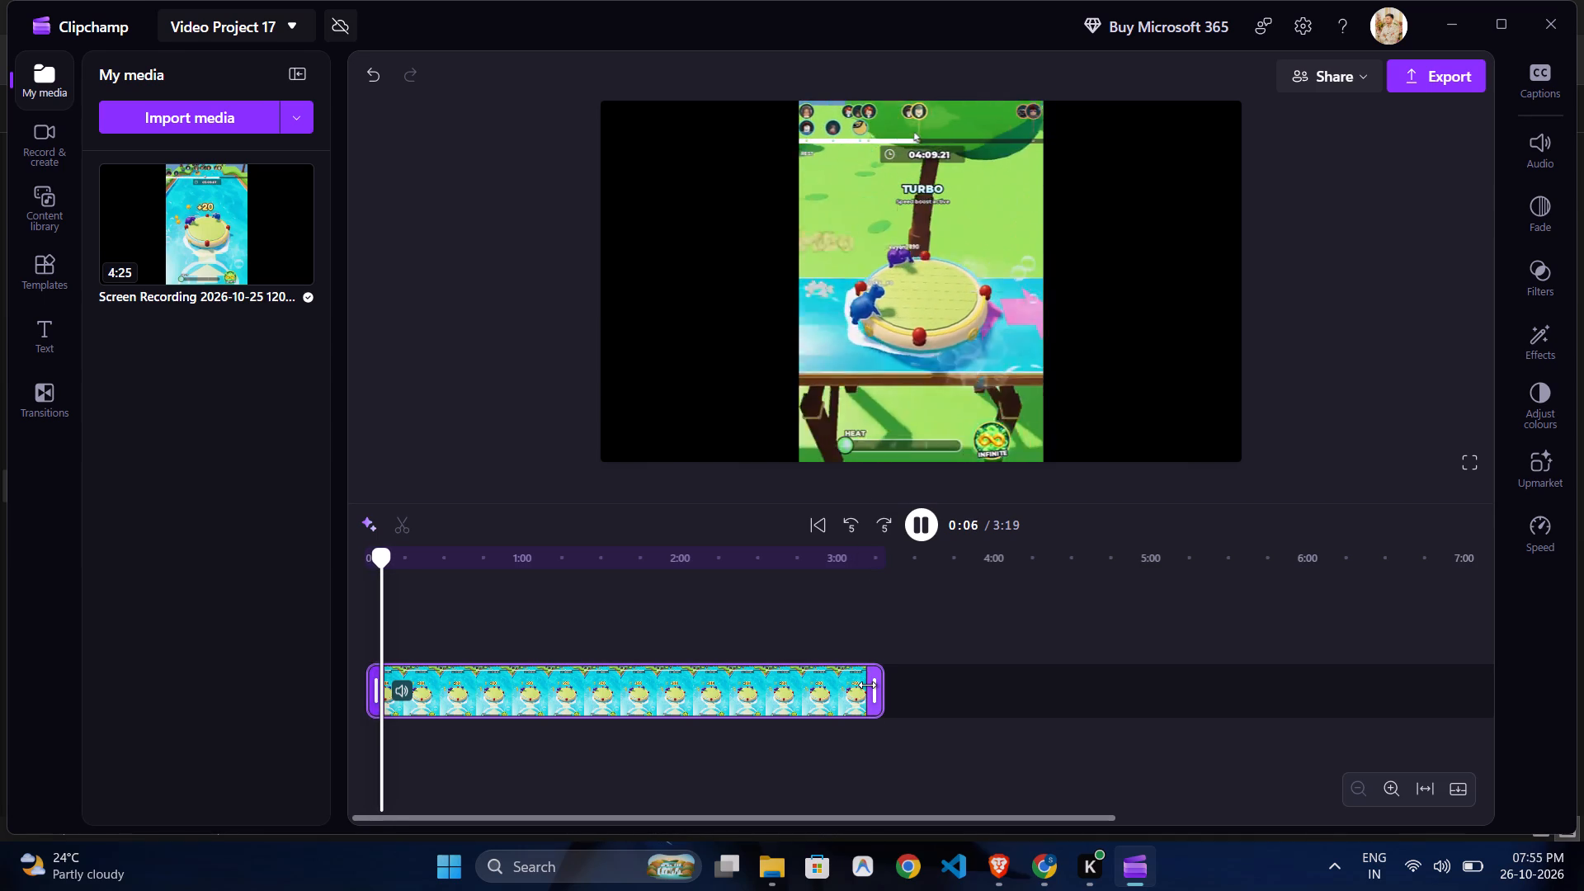
pyautogui.moveTo(874, 683); pyautogui.dragTo(841, 686)
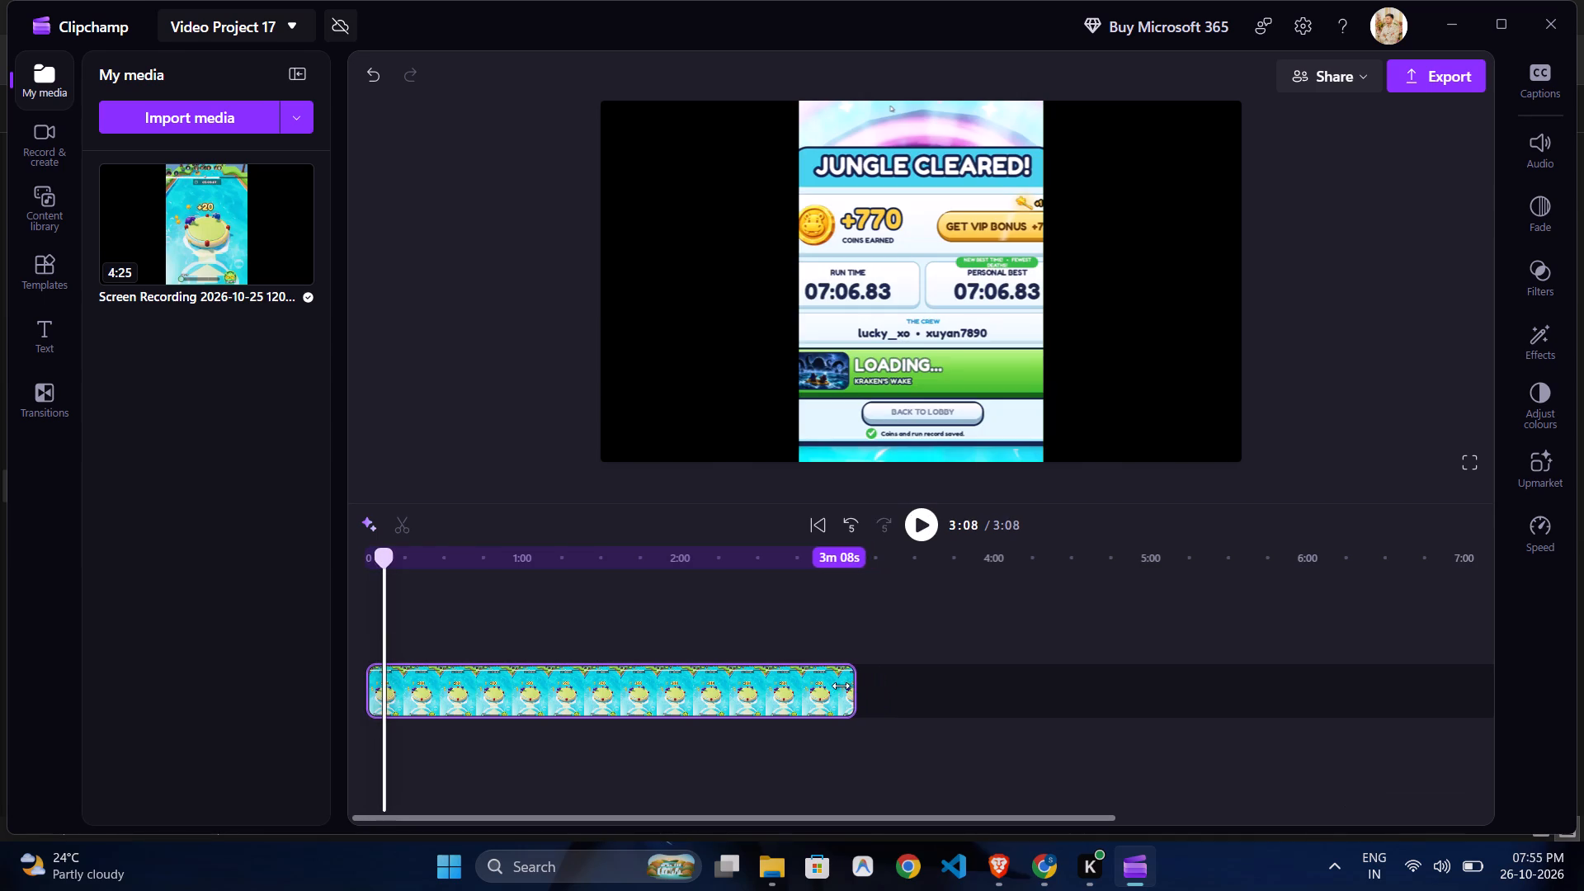
pyautogui.moveTo(841, 686); pyautogui.dragTo(714, 688)
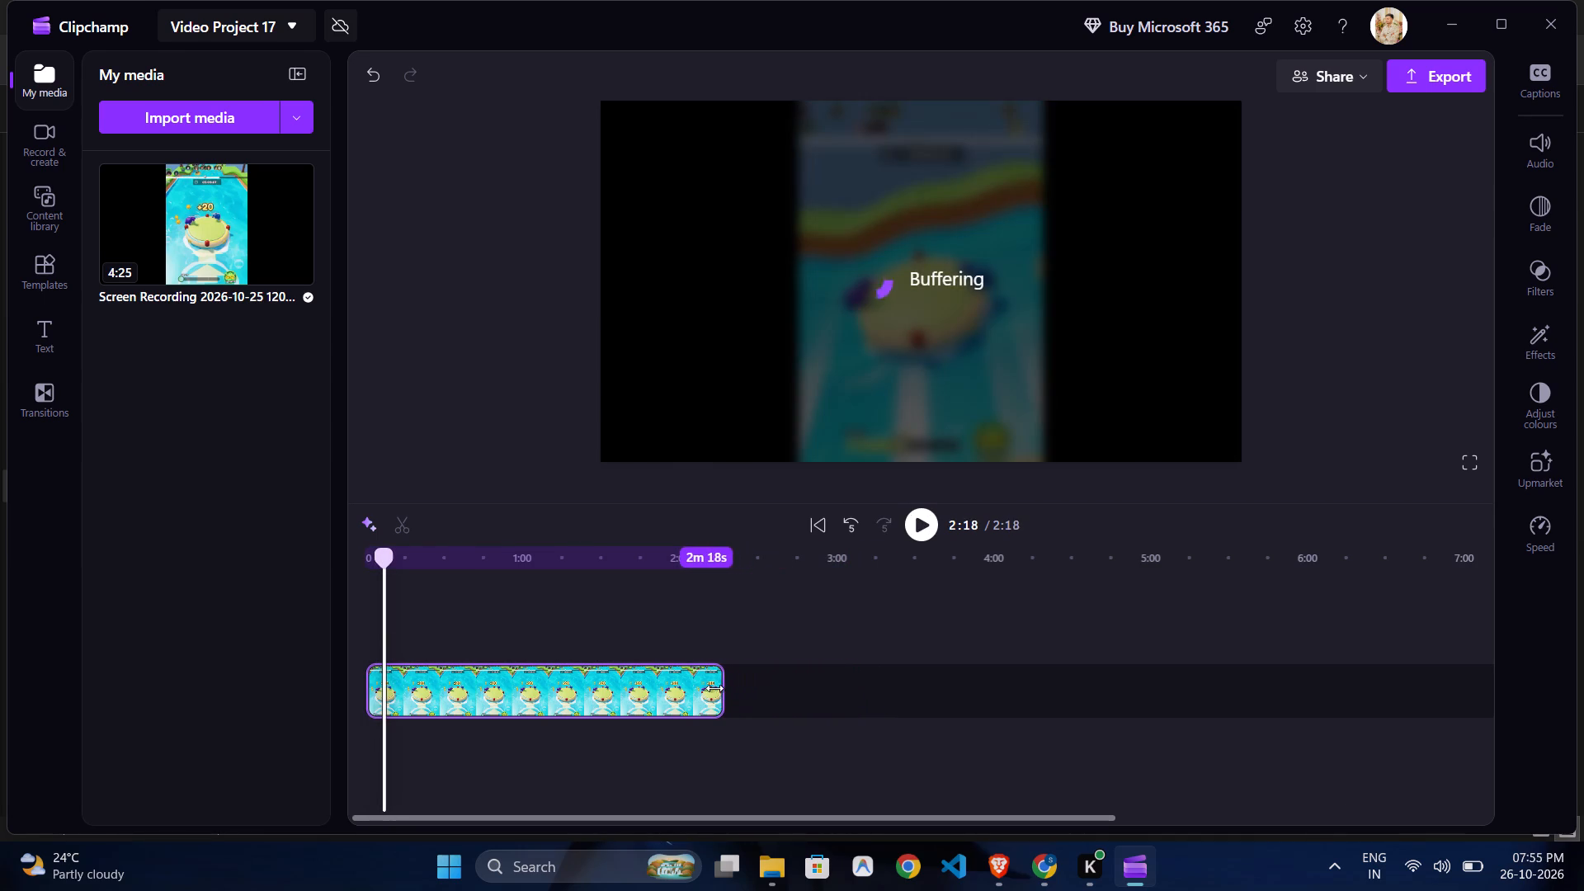
pyautogui.moveTo(714, 688); pyautogui.dragTo(661, 690)
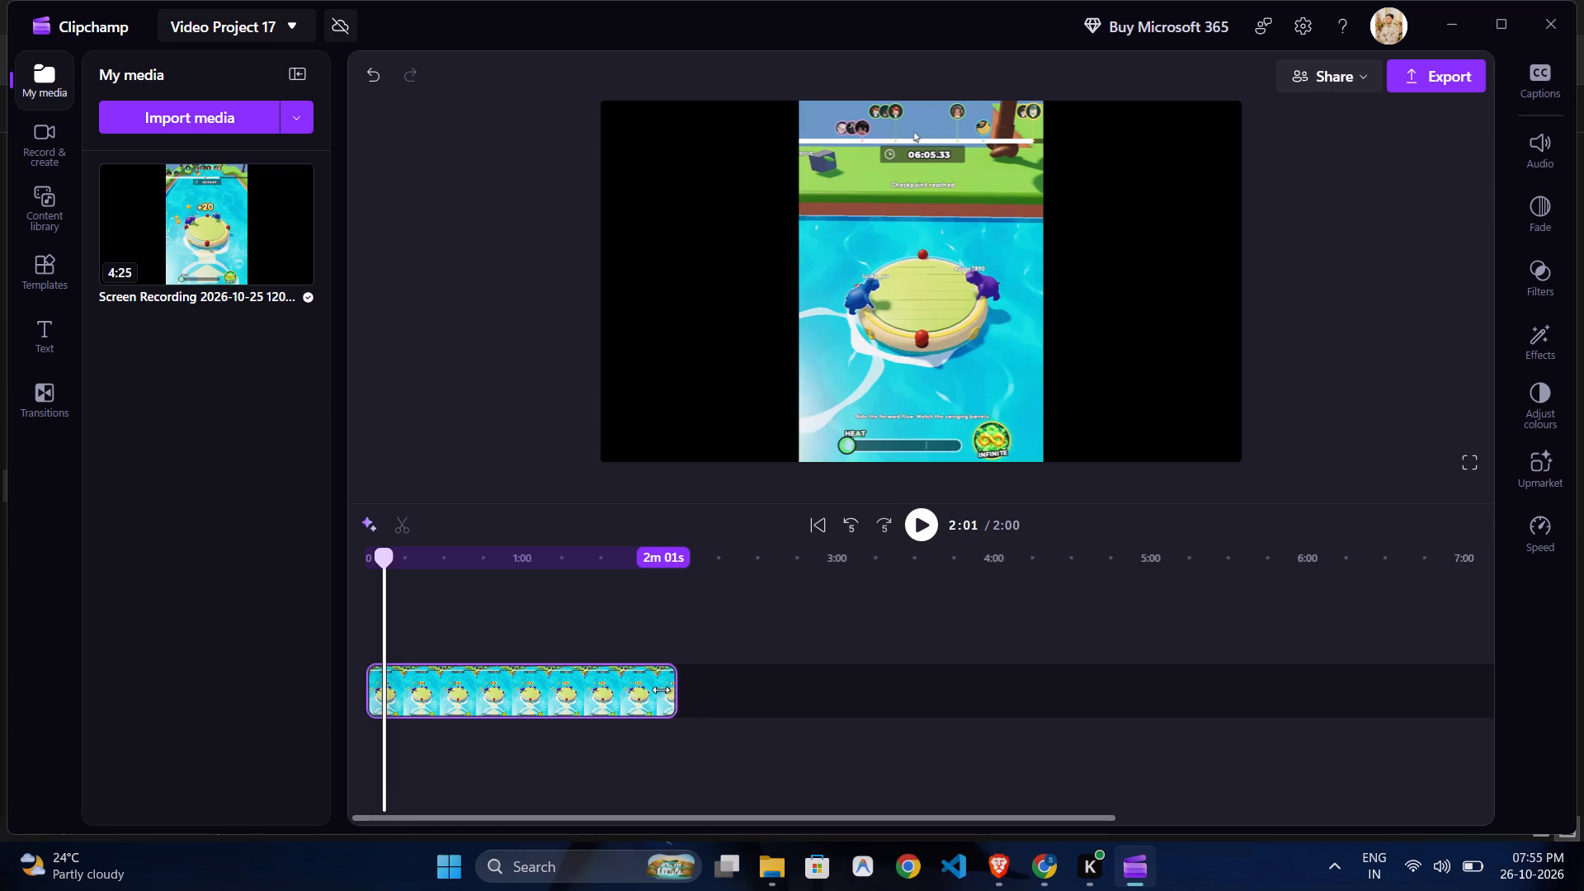
pyautogui.moveTo(661, 690); pyautogui.dragTo(655, 690)
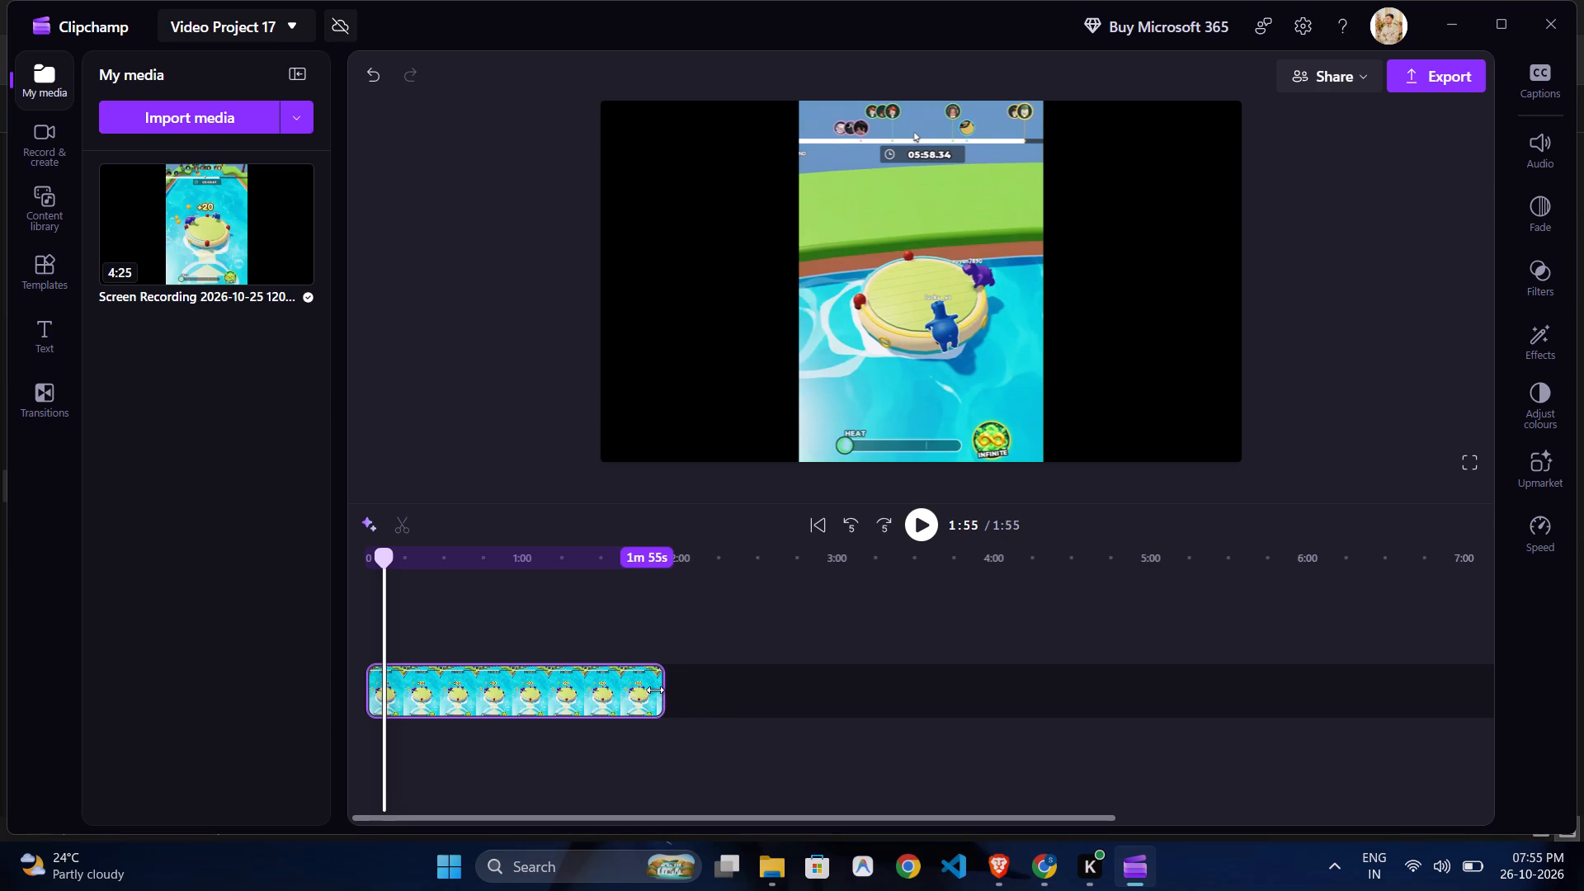
pyautogui.moveTo(655, 690); pyautogui.dragTo(596, 681)
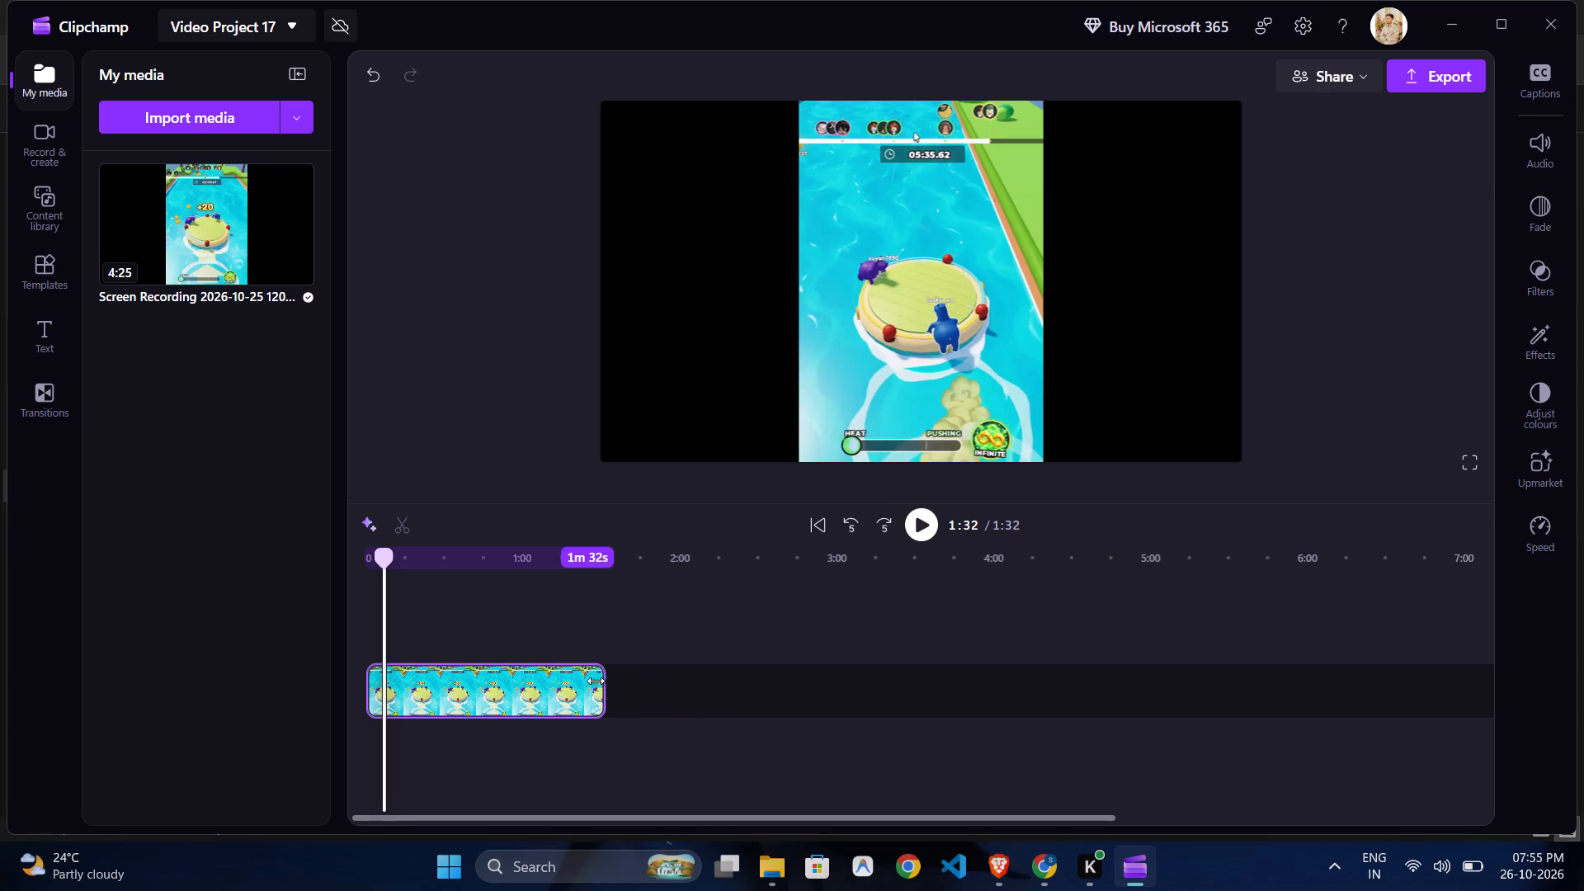
pyautogui.moveTo(596, 681); pyautogui.dragTo(573, 677)
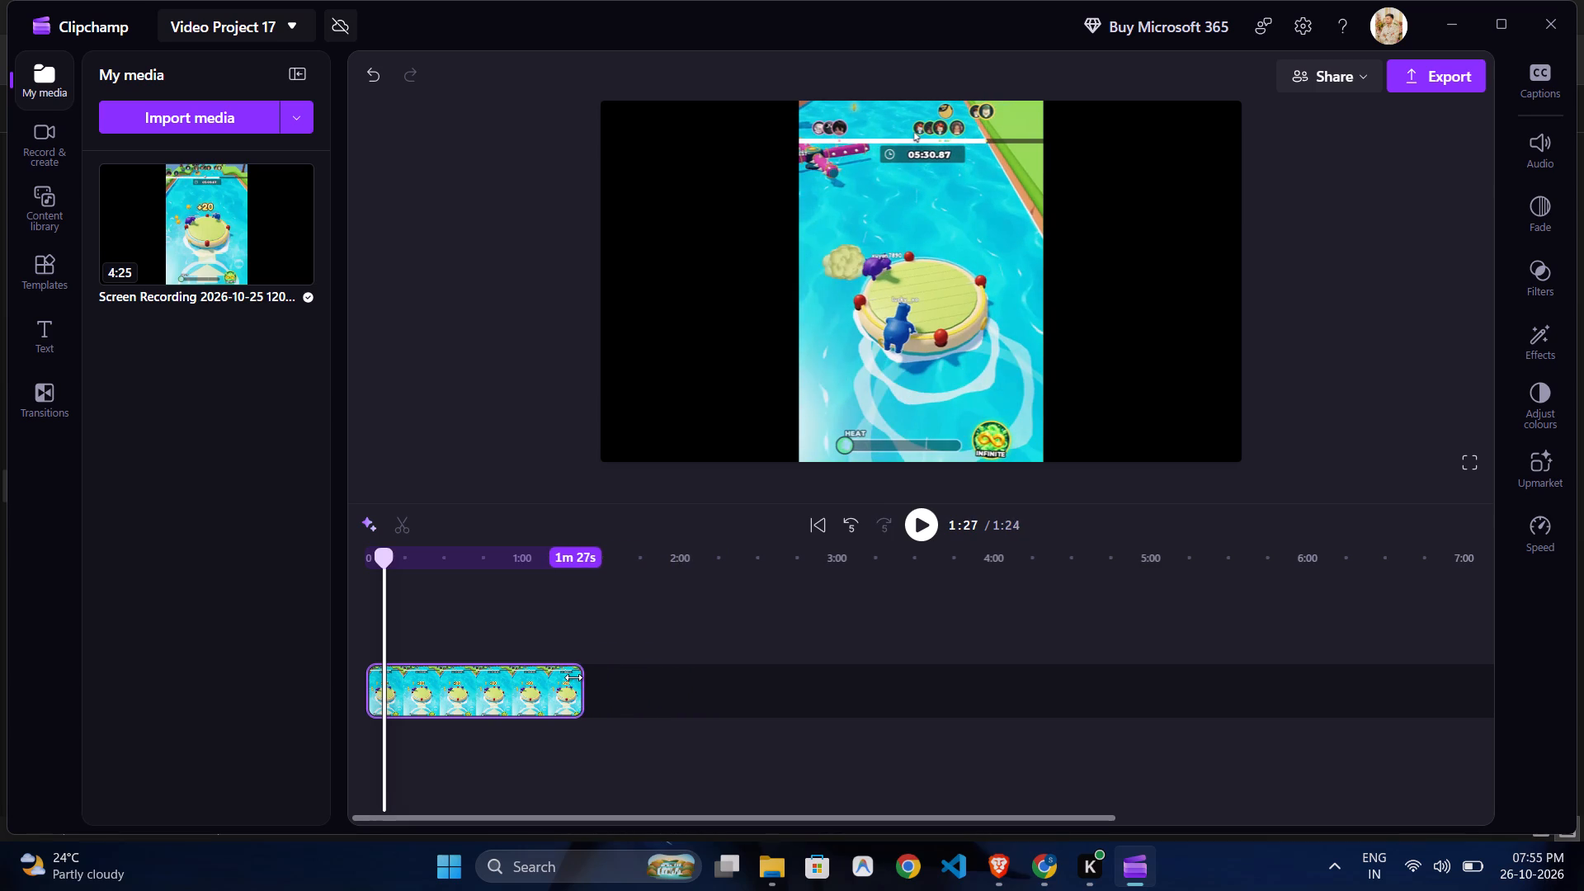
pyautogui.moveTo(573, 677); pyautogui.dragTo(559, 677)
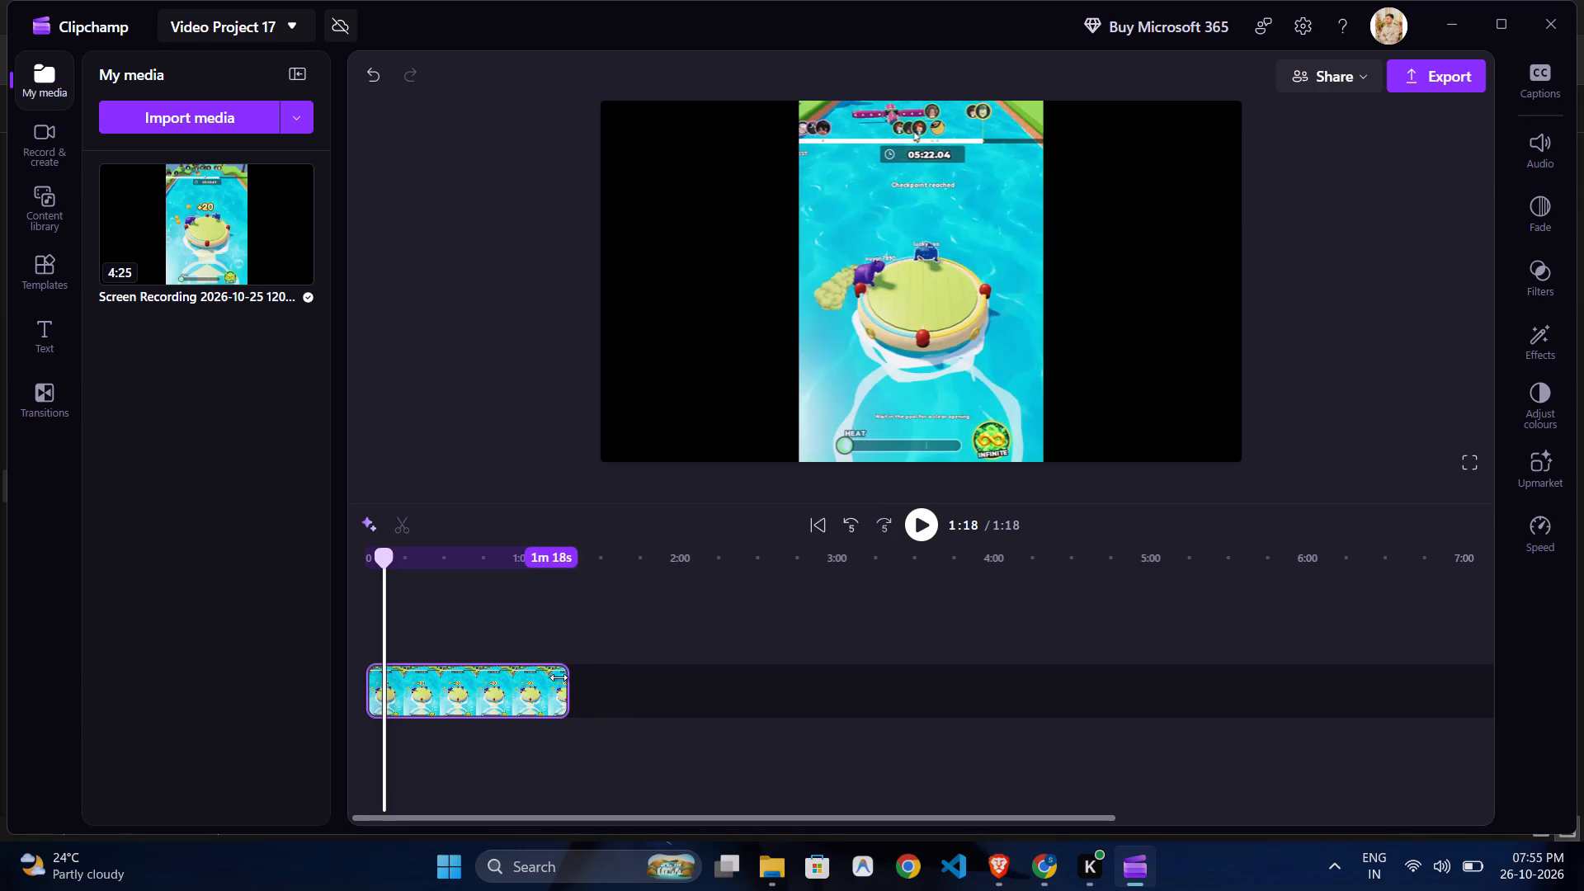
pyautogui.moveTo(559, 677); pyautogui.dragTo(546, 675)
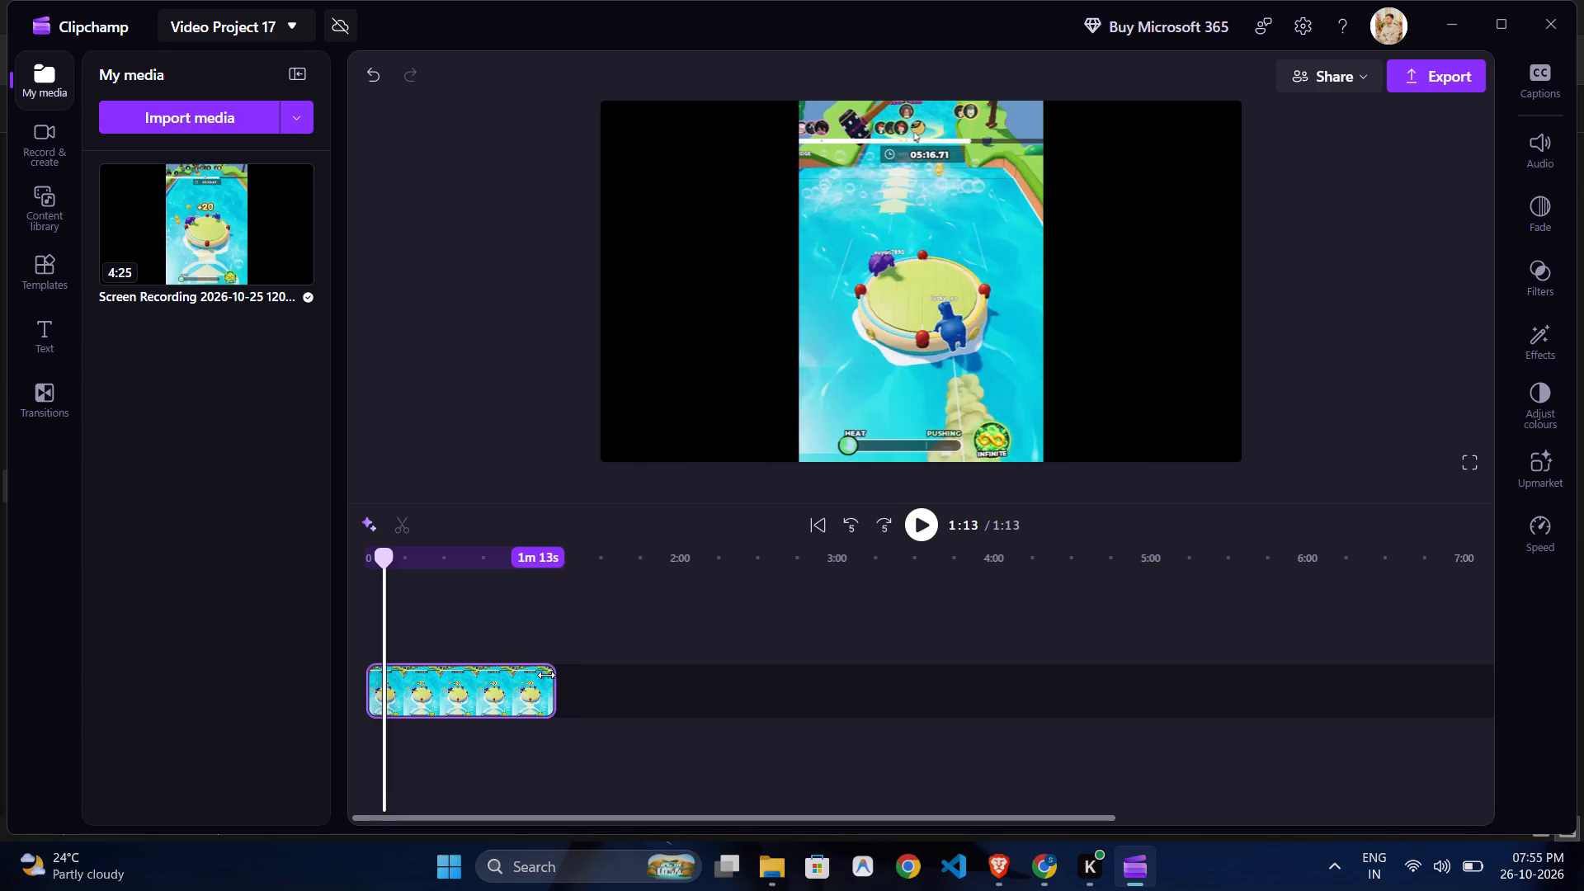
pyautogui.moveTo(546, 675); pyautogui.dragTo(540, 672)
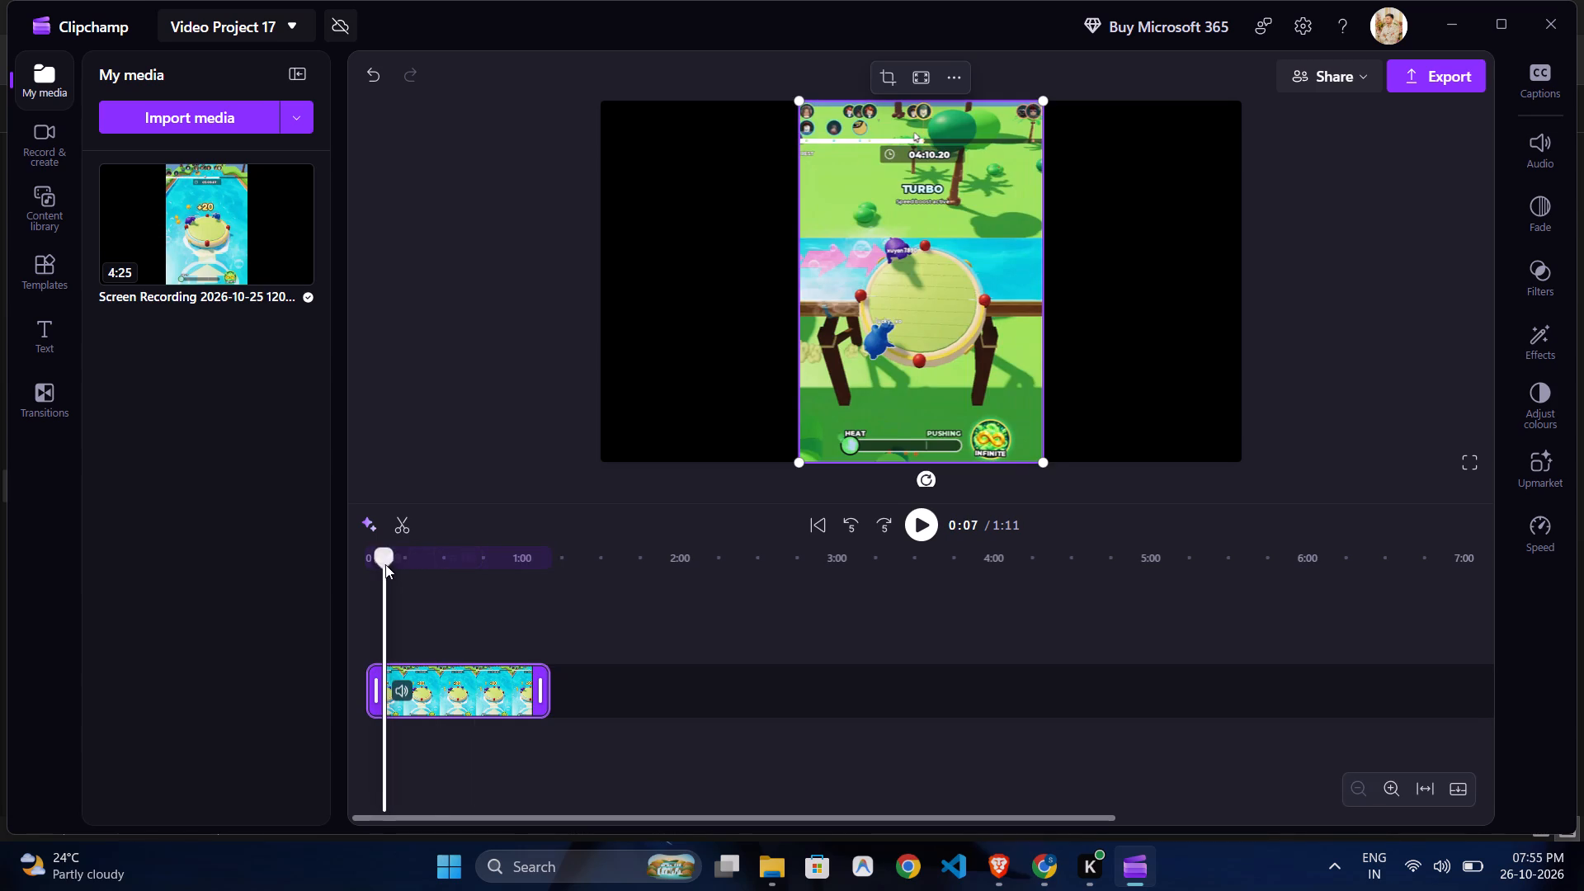
# Play the latter part of the clip through to its end and shorten the ending to 1:03.
pyautogui.moveTo(383, 558); pyautogui.dragTo(483, 579)
pyautogui.press('space')
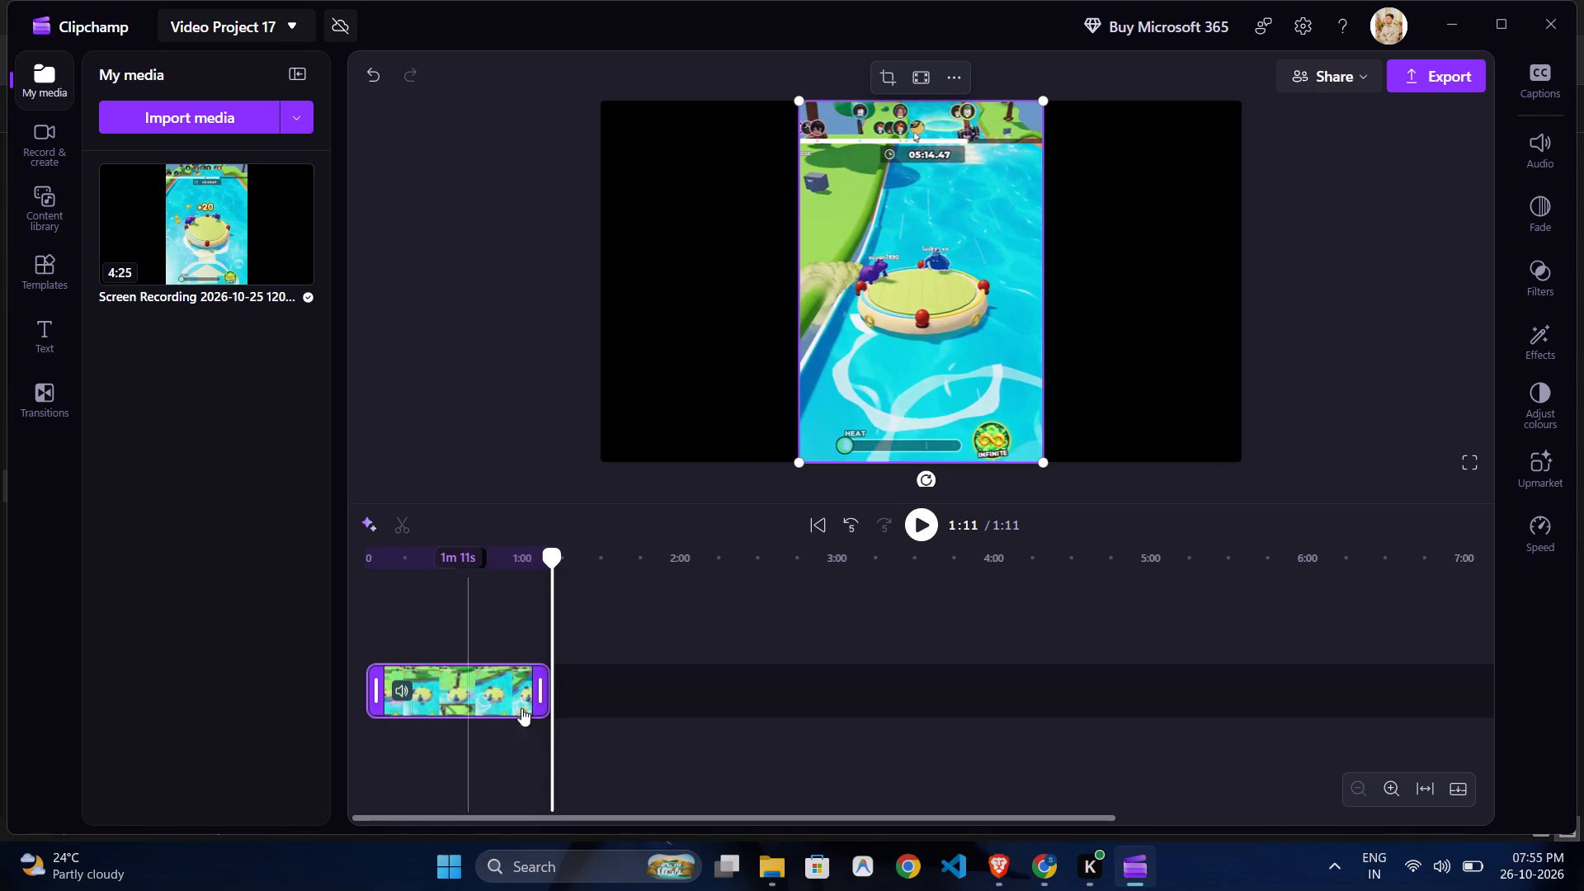
pyautogui.moveTo(542, 708); pyautogui.dragTo(536, 709)
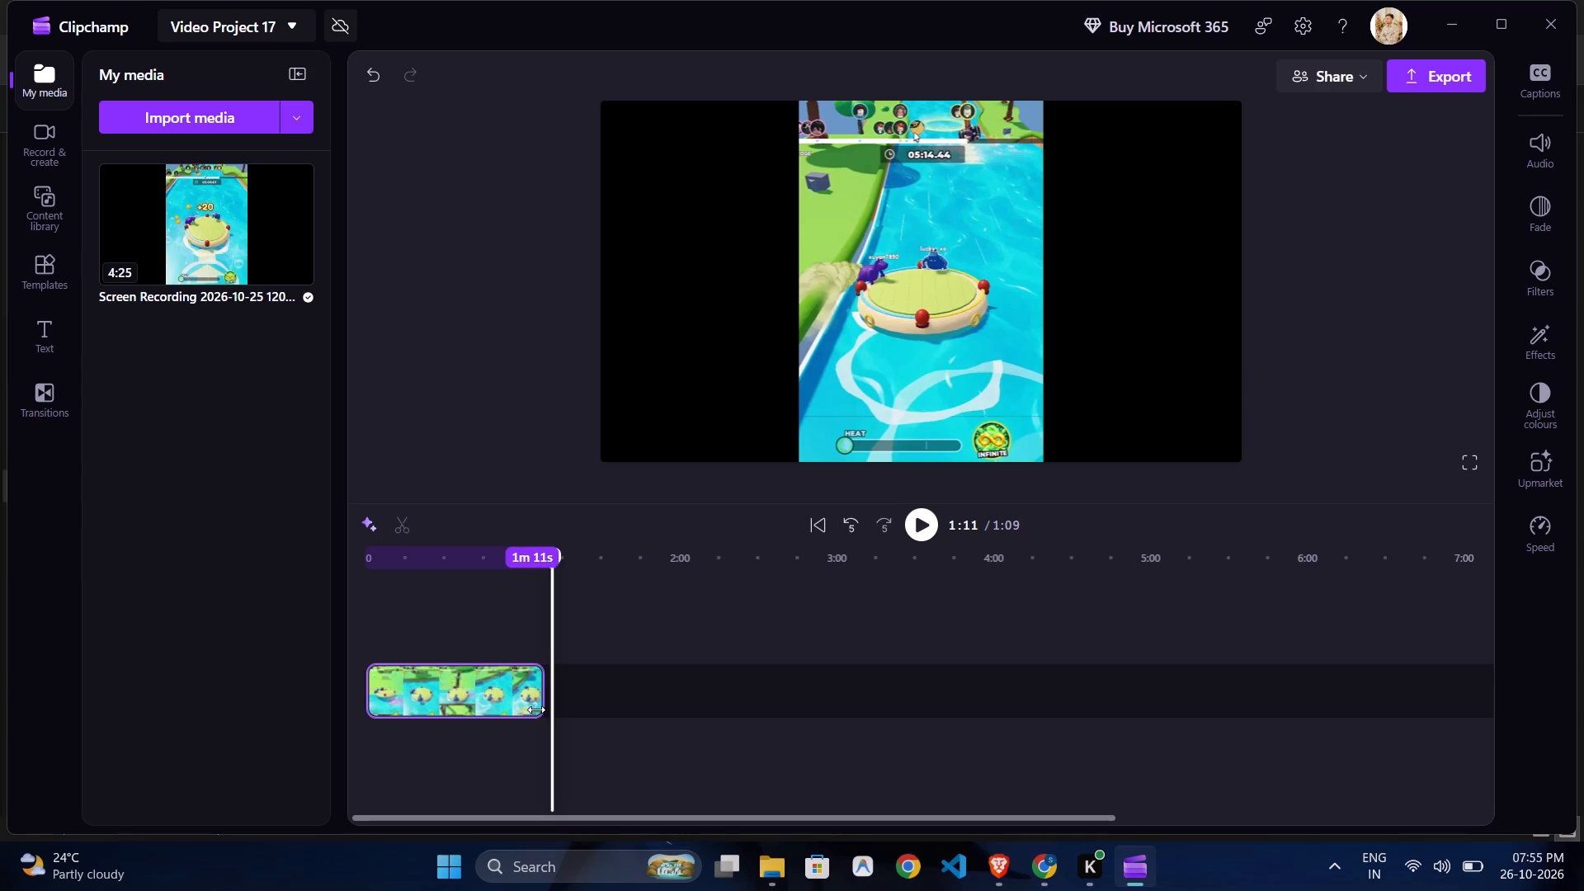
pyautogui.moveTo(536, 709); pyautogui.dragTo(522, 709)
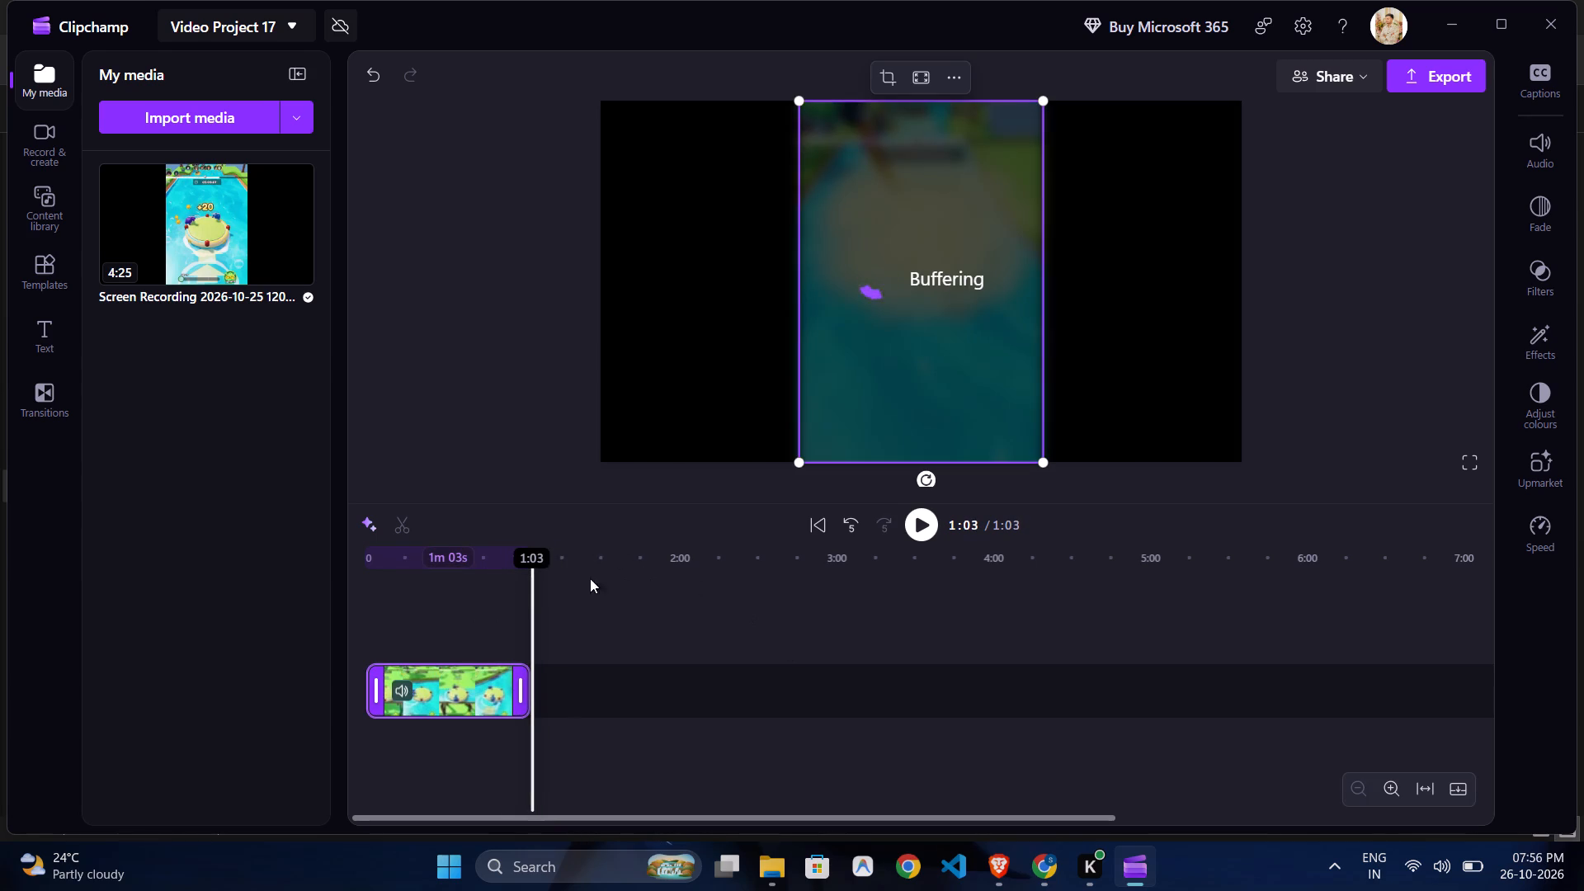
# Review the trimmed ending from 0:48 onward and return the playhead to the start of the timeline.
pyautogui.moveTo(530, 555); pyautogui.dragTo(492, 555)
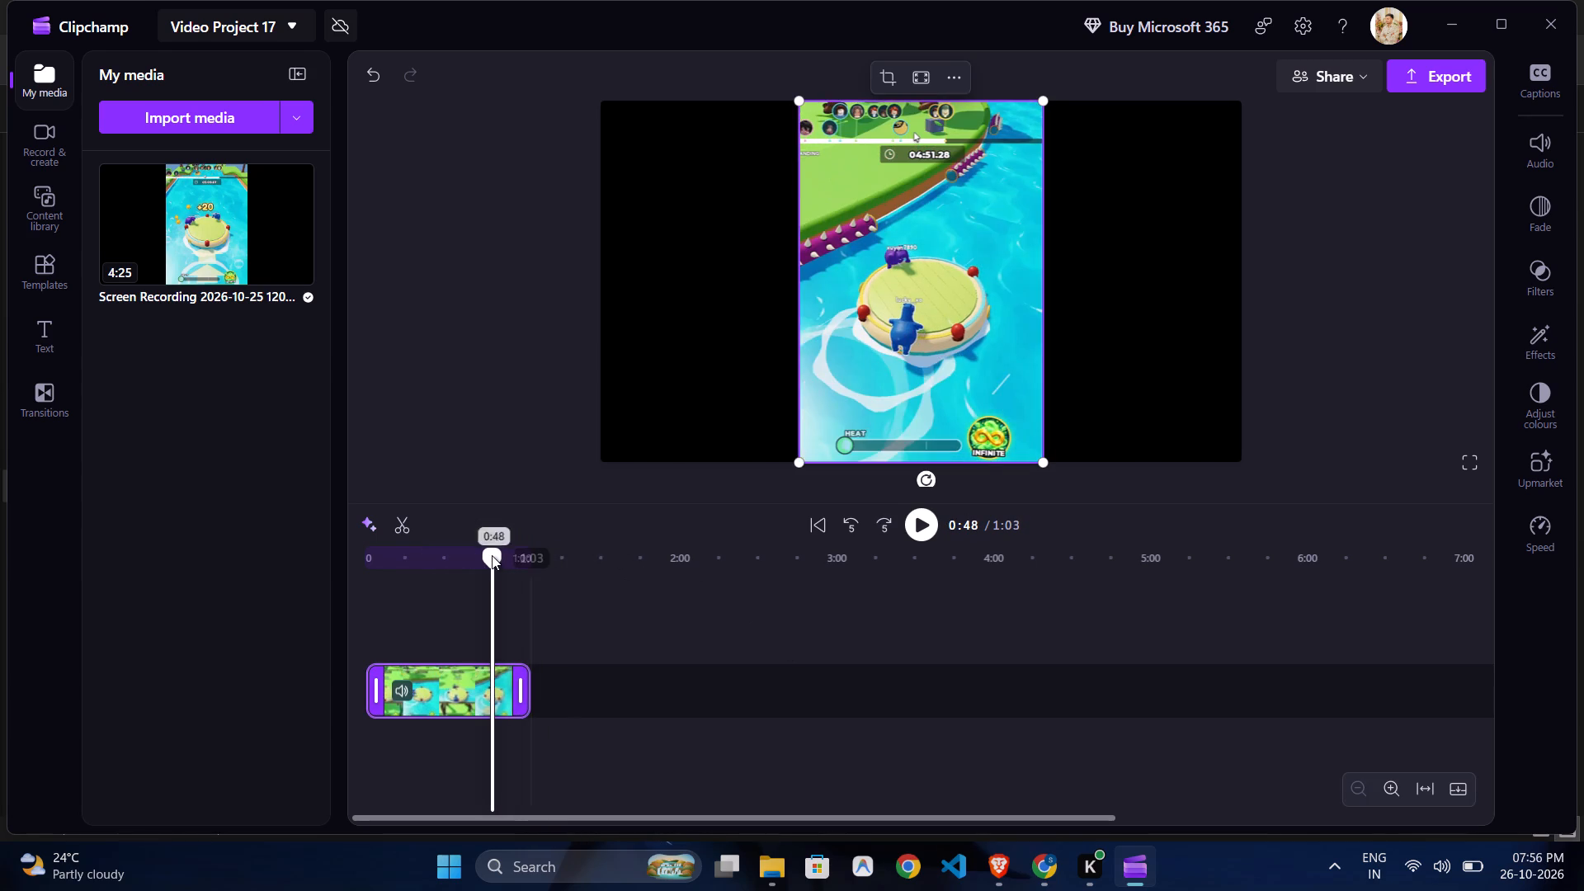
pyautogui.press('space')
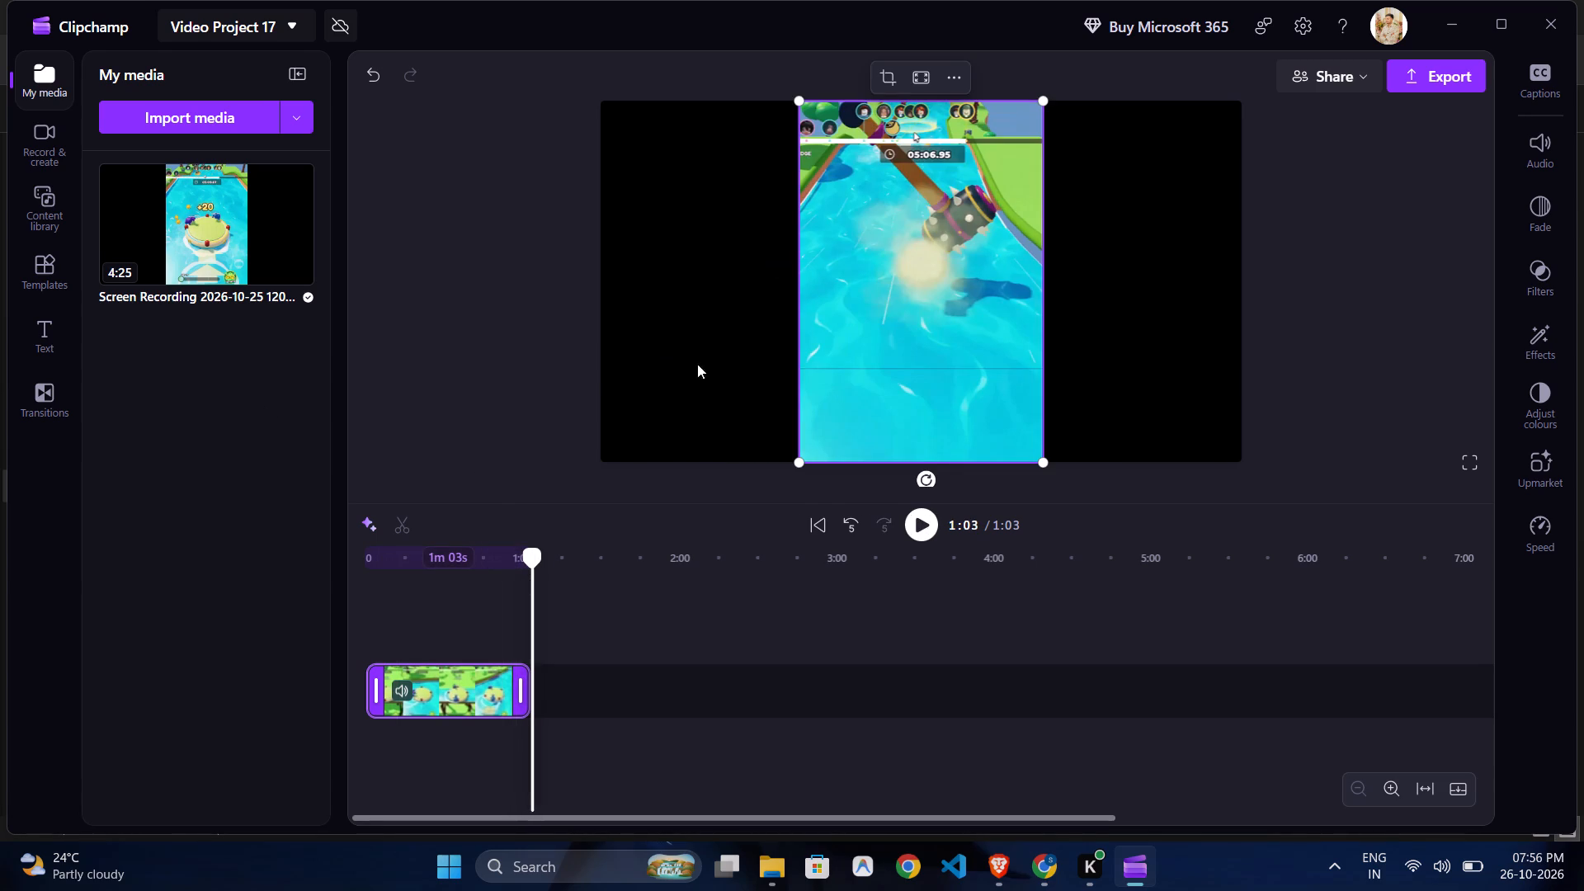
pyautogui.moveTo(535, 561); pyautogui.dragTo(422, 543)
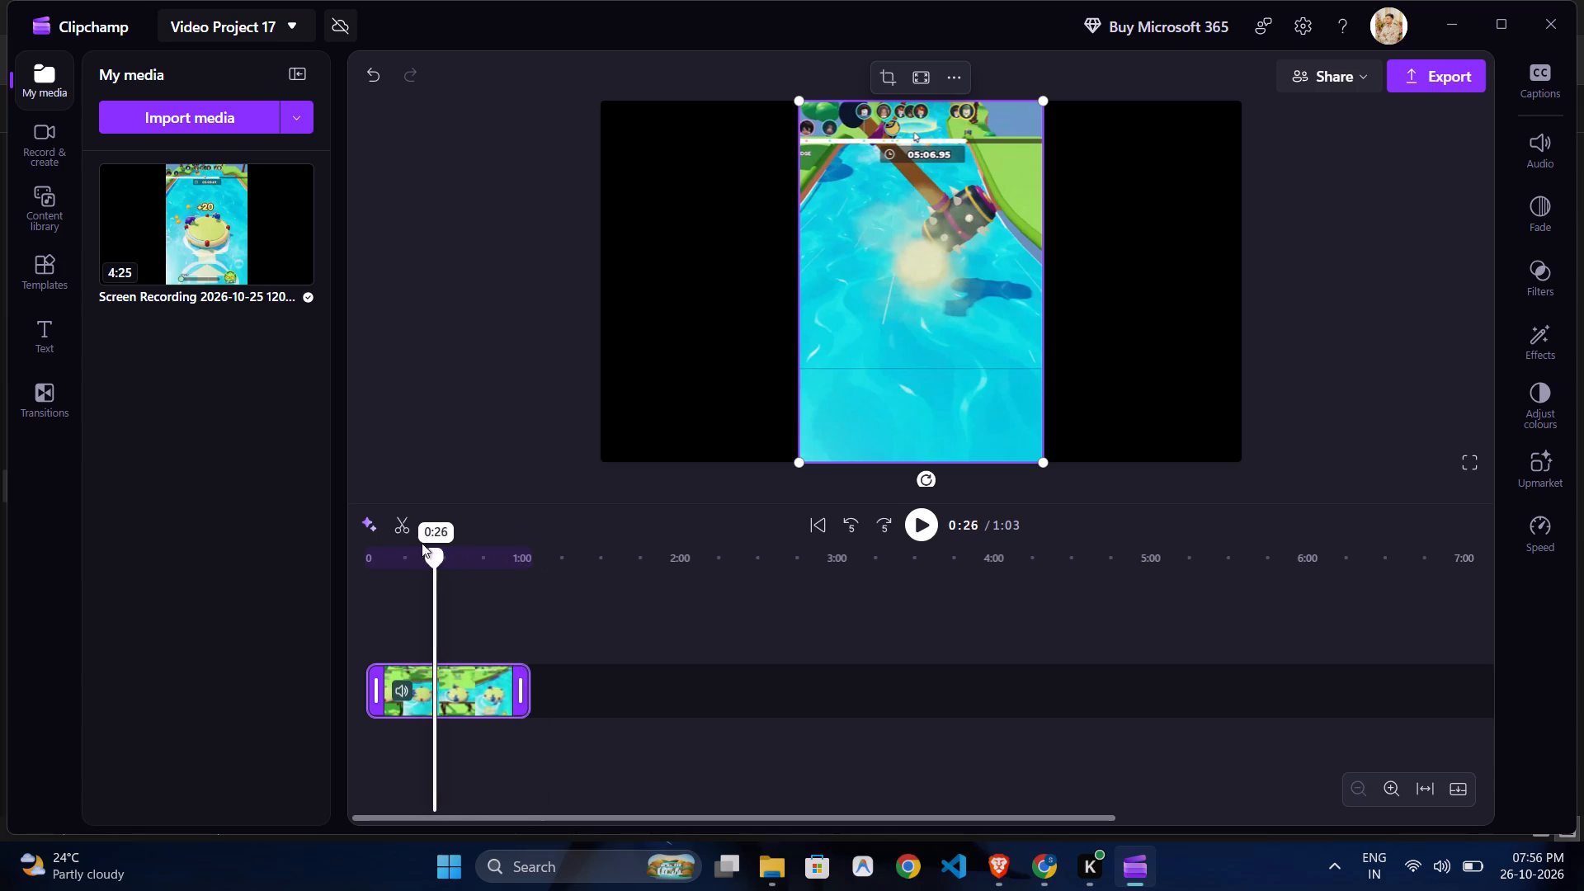
pyautogui.moveTo(422, 543); pyautogui.dragTo(343, 520)
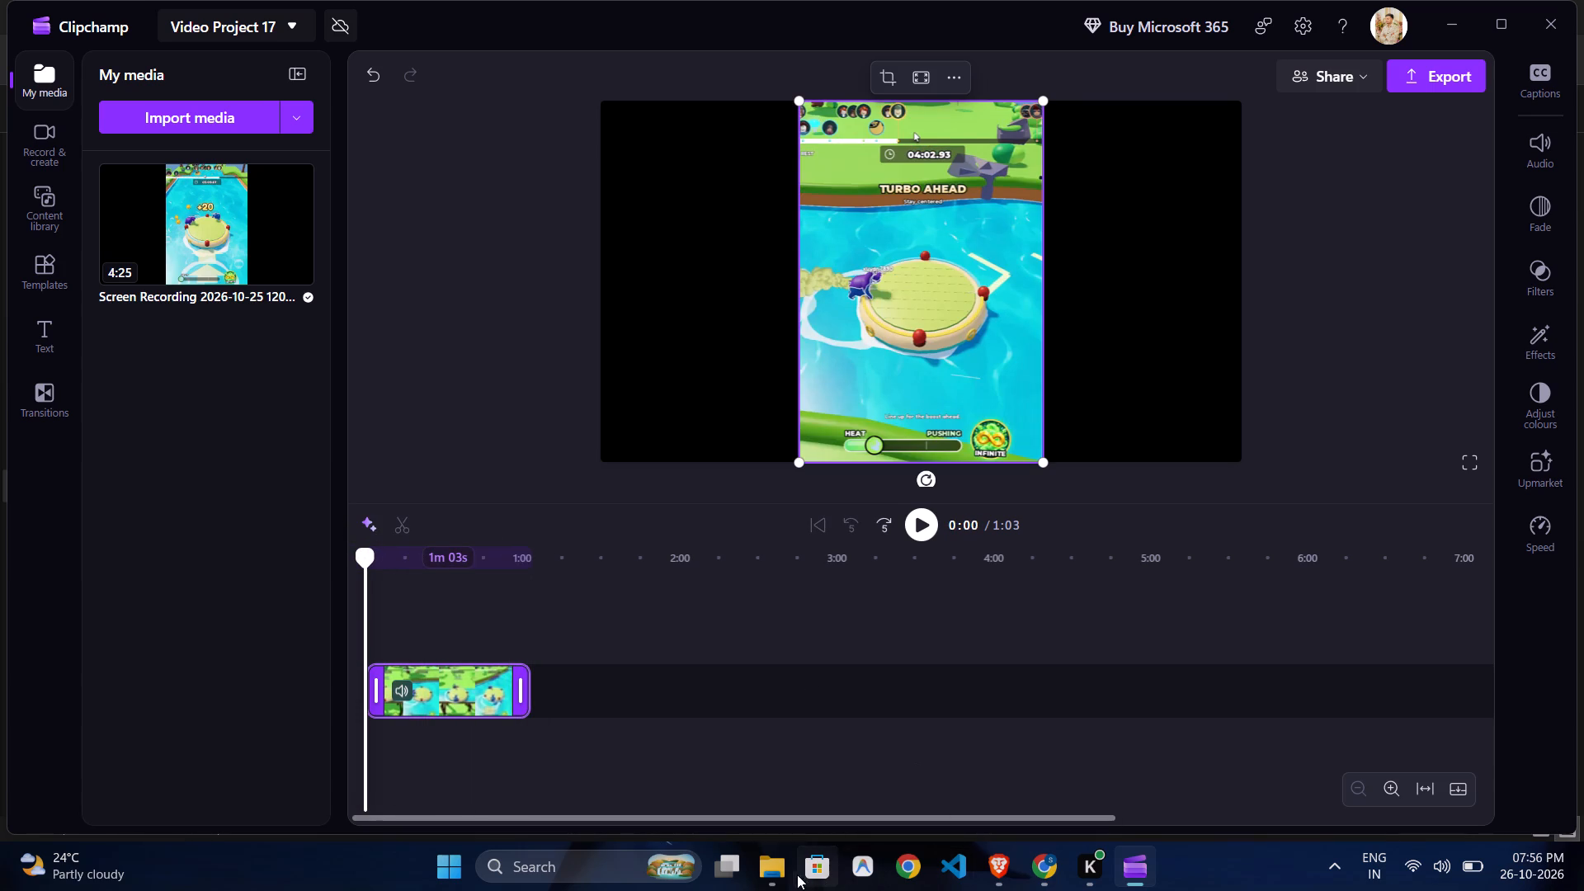
# Import the m2 audio file from the Downloads folder into the Clipchamp project's media.
pyautogui.click(780, 880)
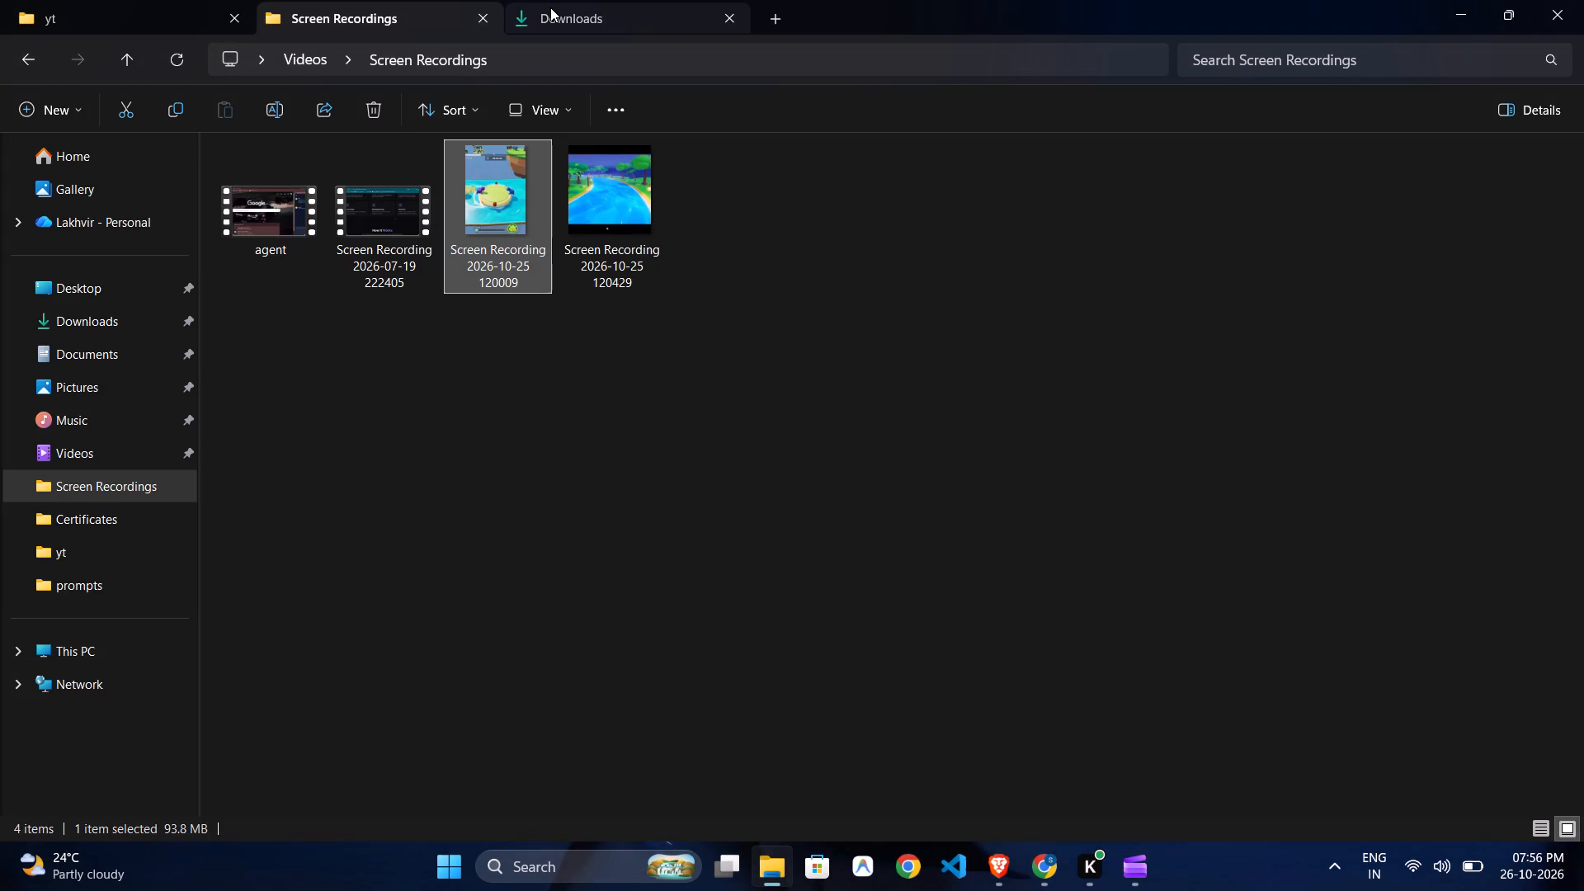
pyautogui.click(550, 7)
pyautogui.moveTo(474, 239); pyautogui.dragTo(1118, 804)
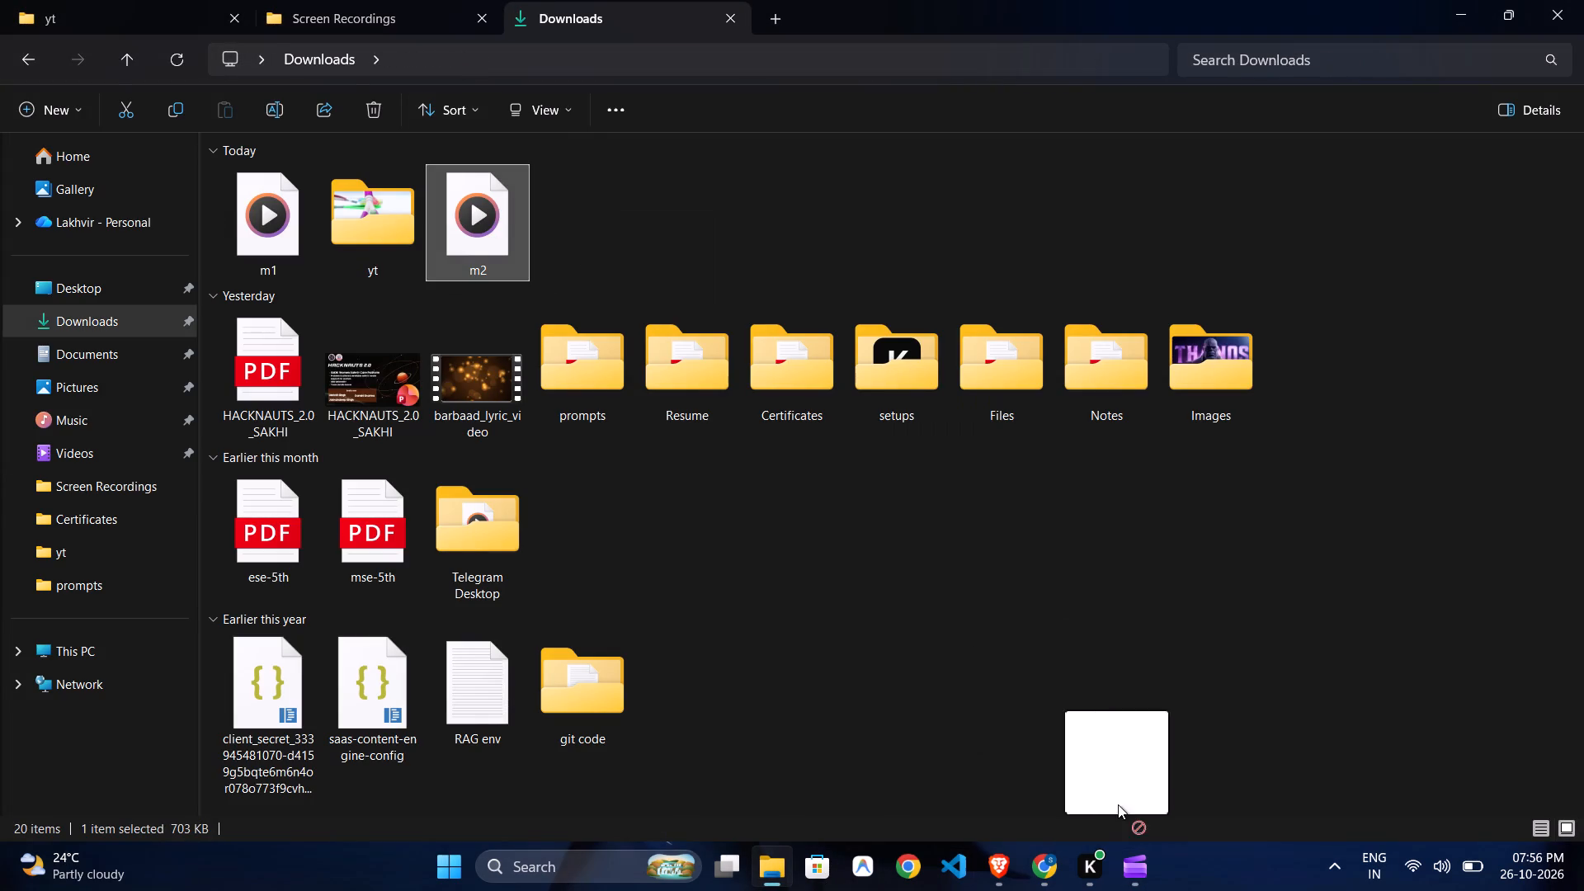
pyautogui.moveTo(1118, 804); pyautogui.dragTo(205, 304)
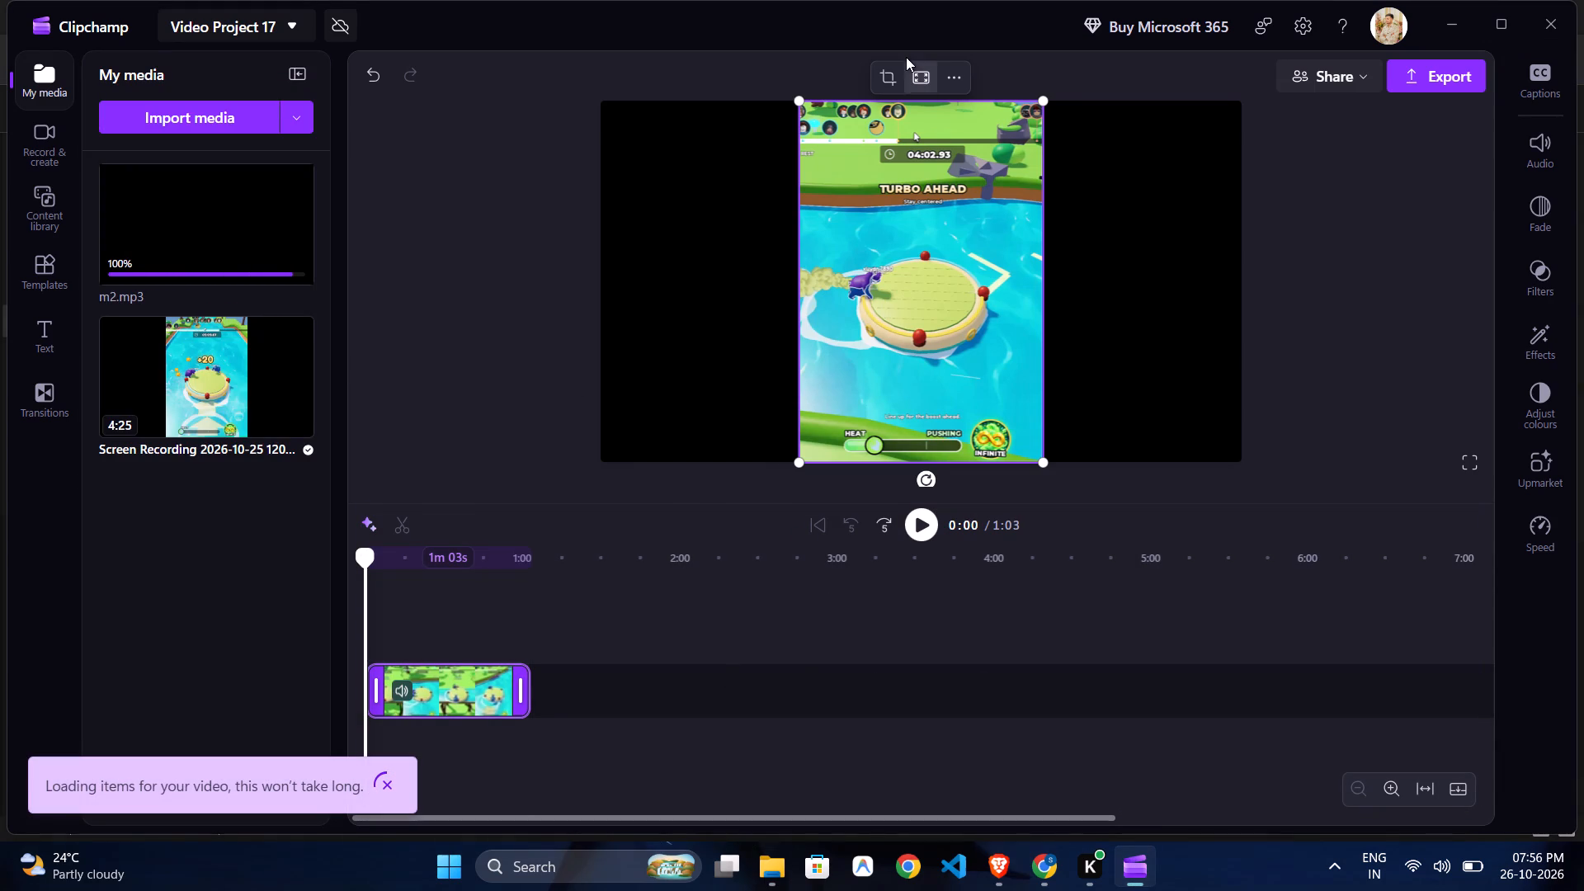
# Set the video's aspect ratio to Social 4:5.
pyautogui.click(1090, 251)
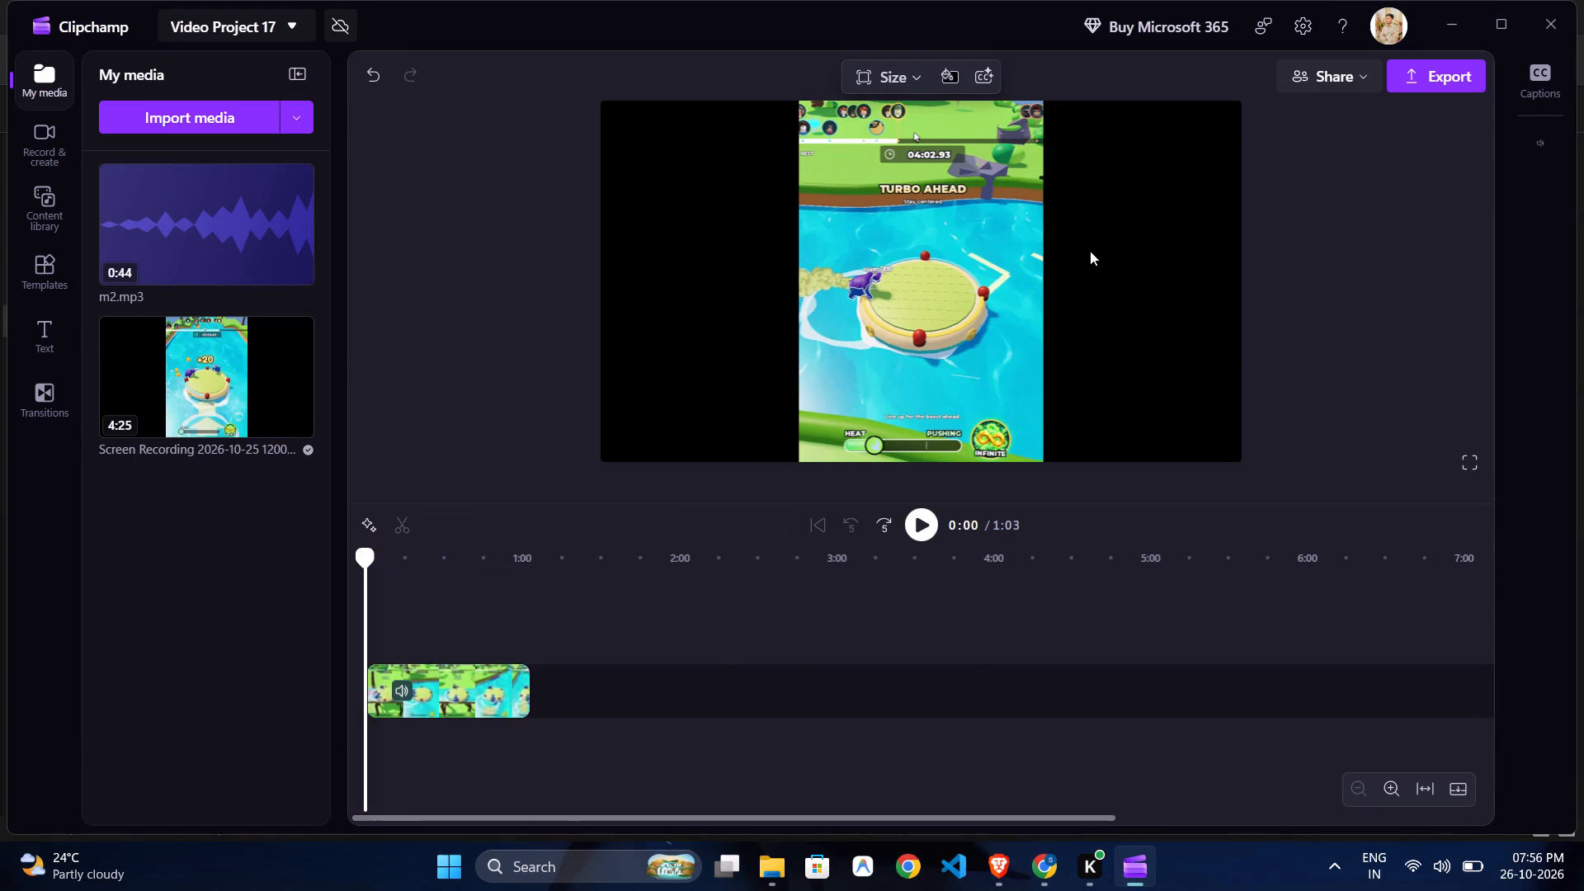
pyautogui.click(912, 78)
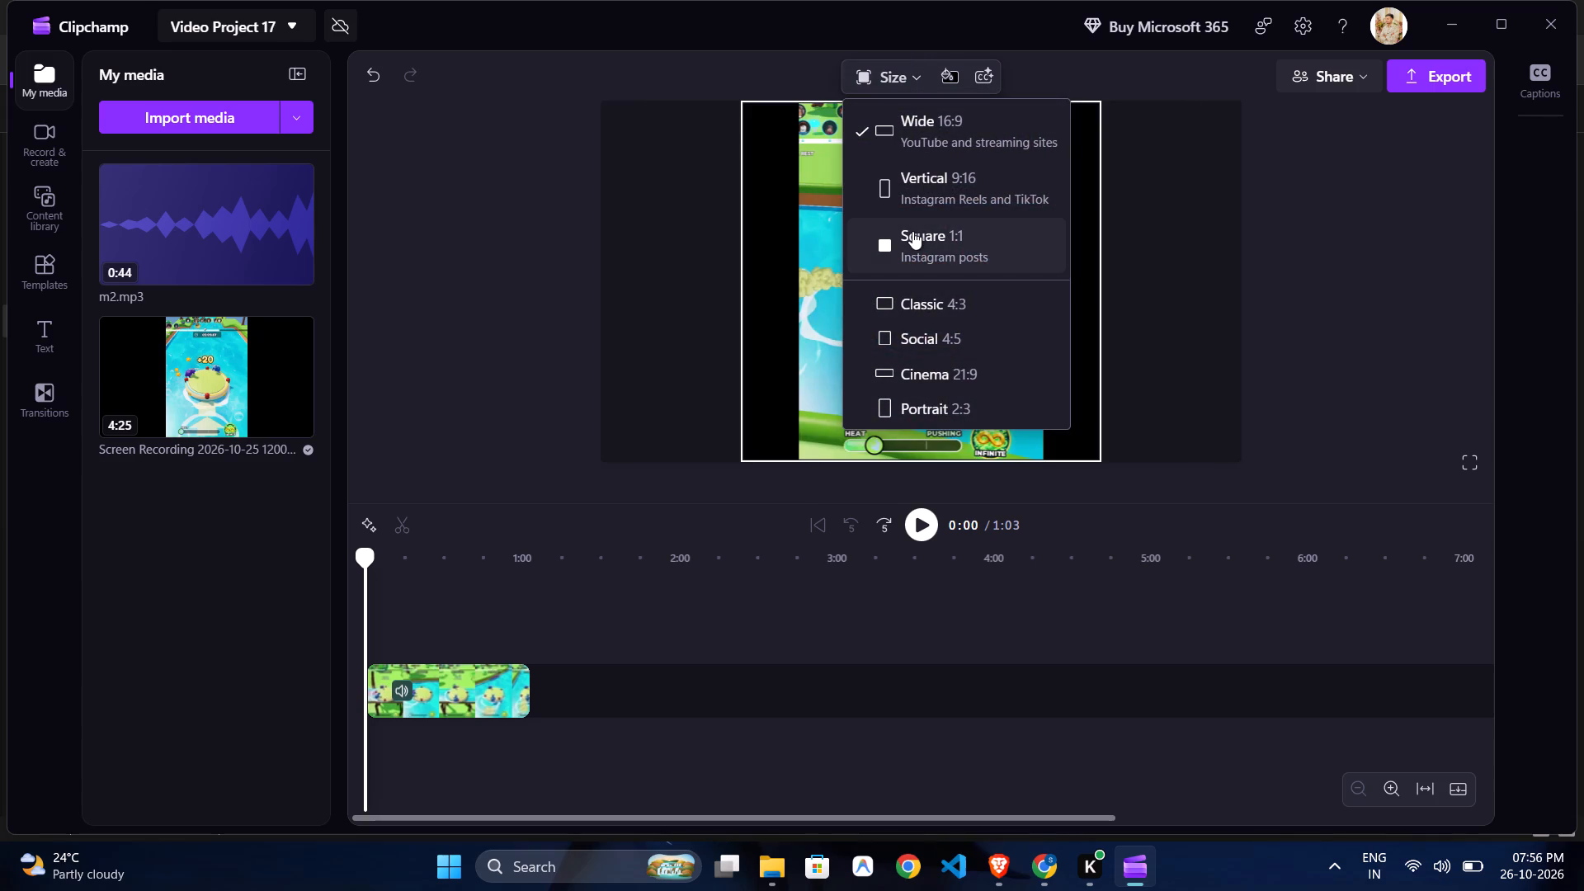
pyautogui.click(910, 323)
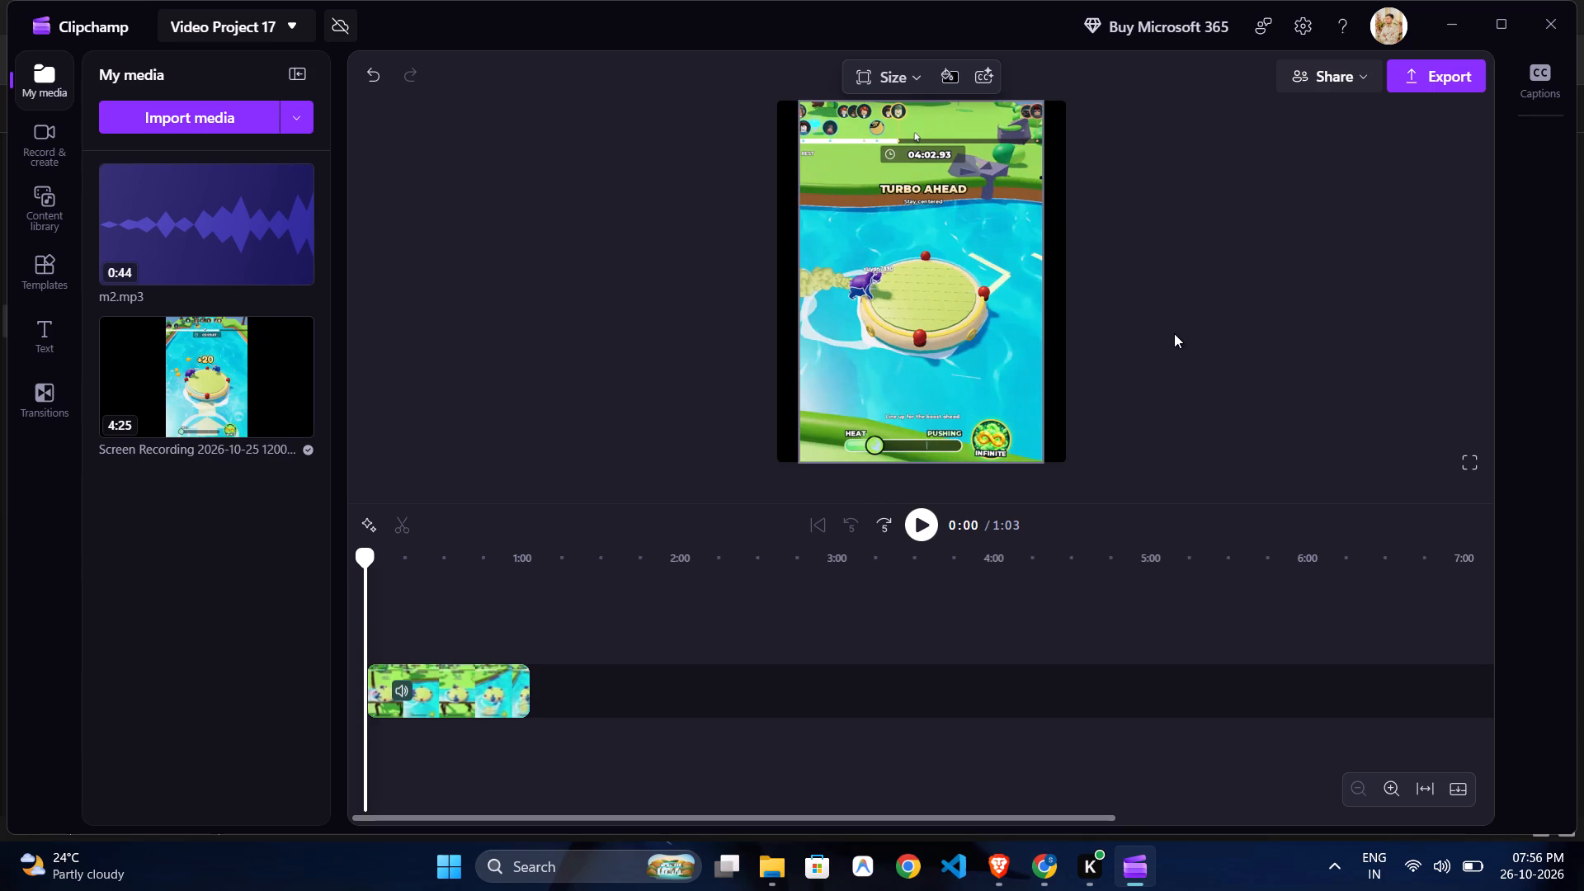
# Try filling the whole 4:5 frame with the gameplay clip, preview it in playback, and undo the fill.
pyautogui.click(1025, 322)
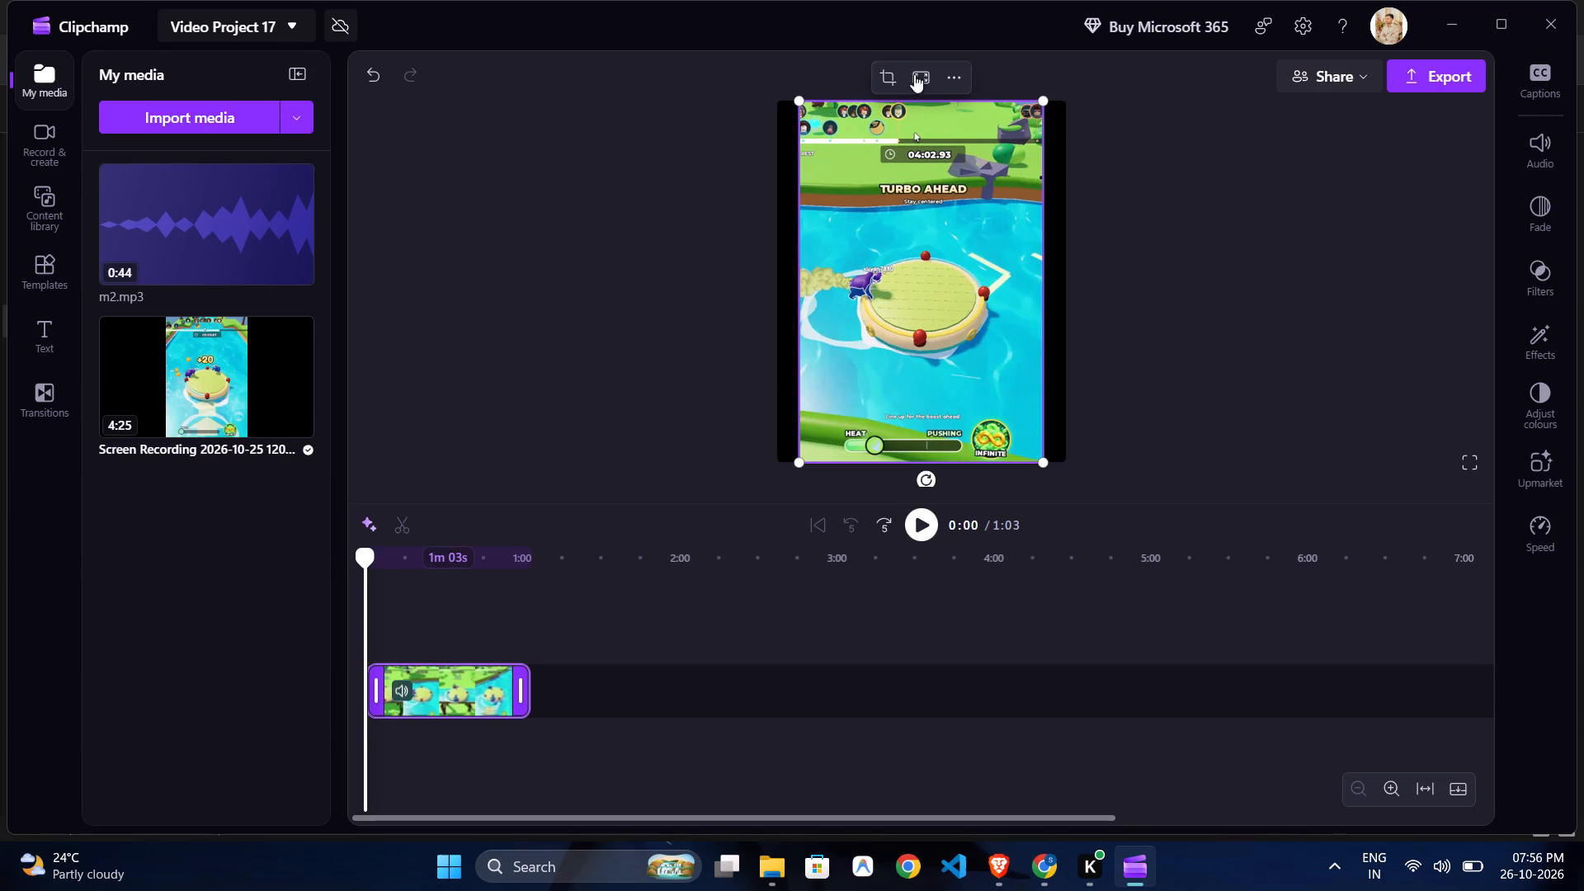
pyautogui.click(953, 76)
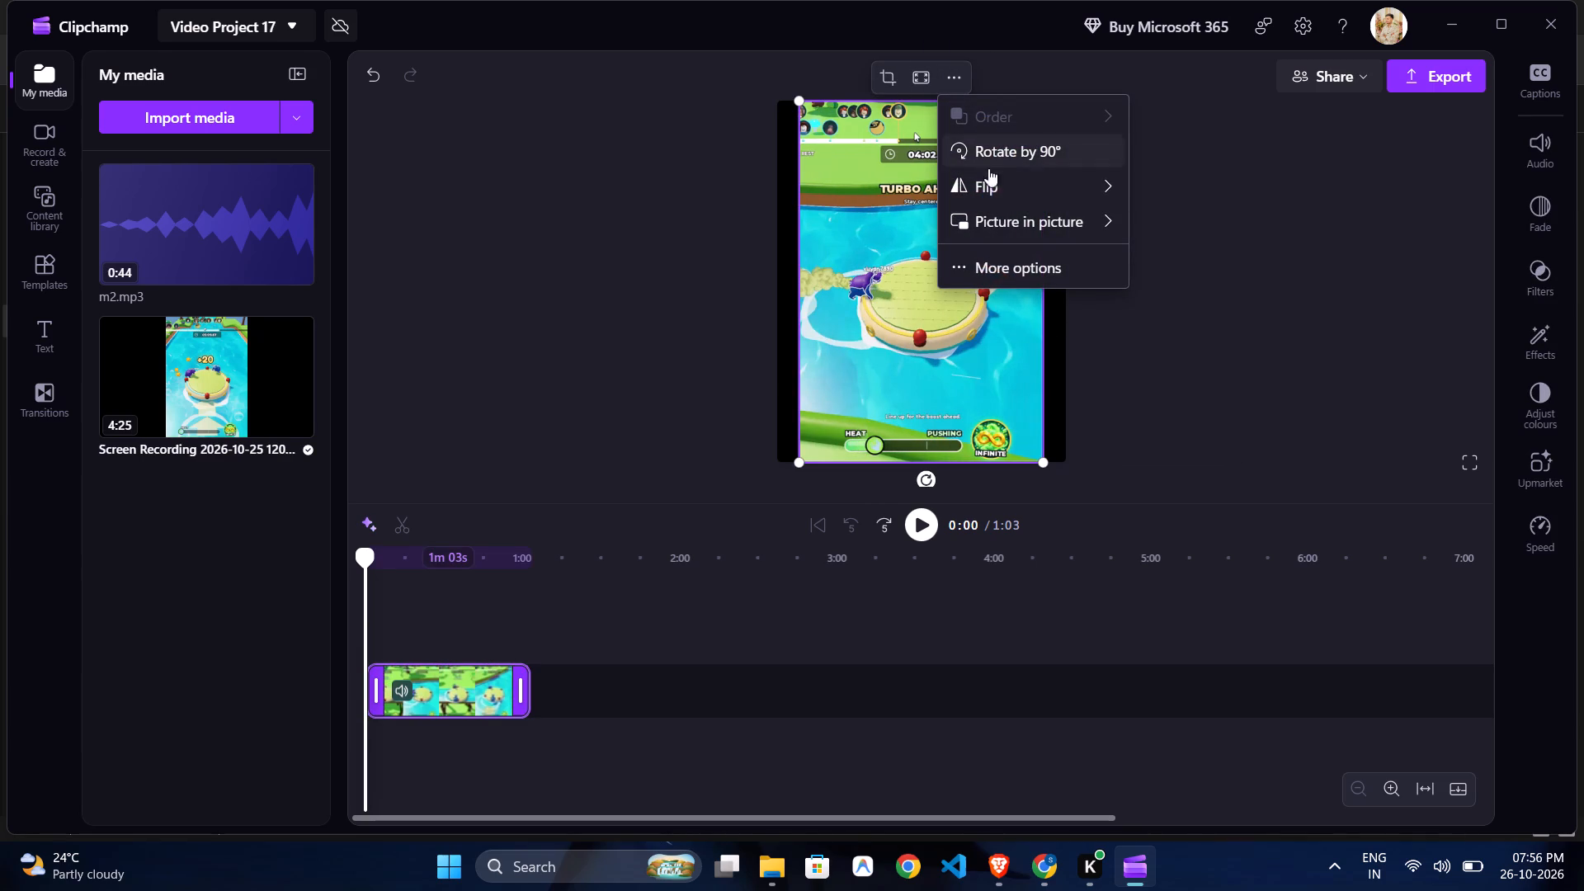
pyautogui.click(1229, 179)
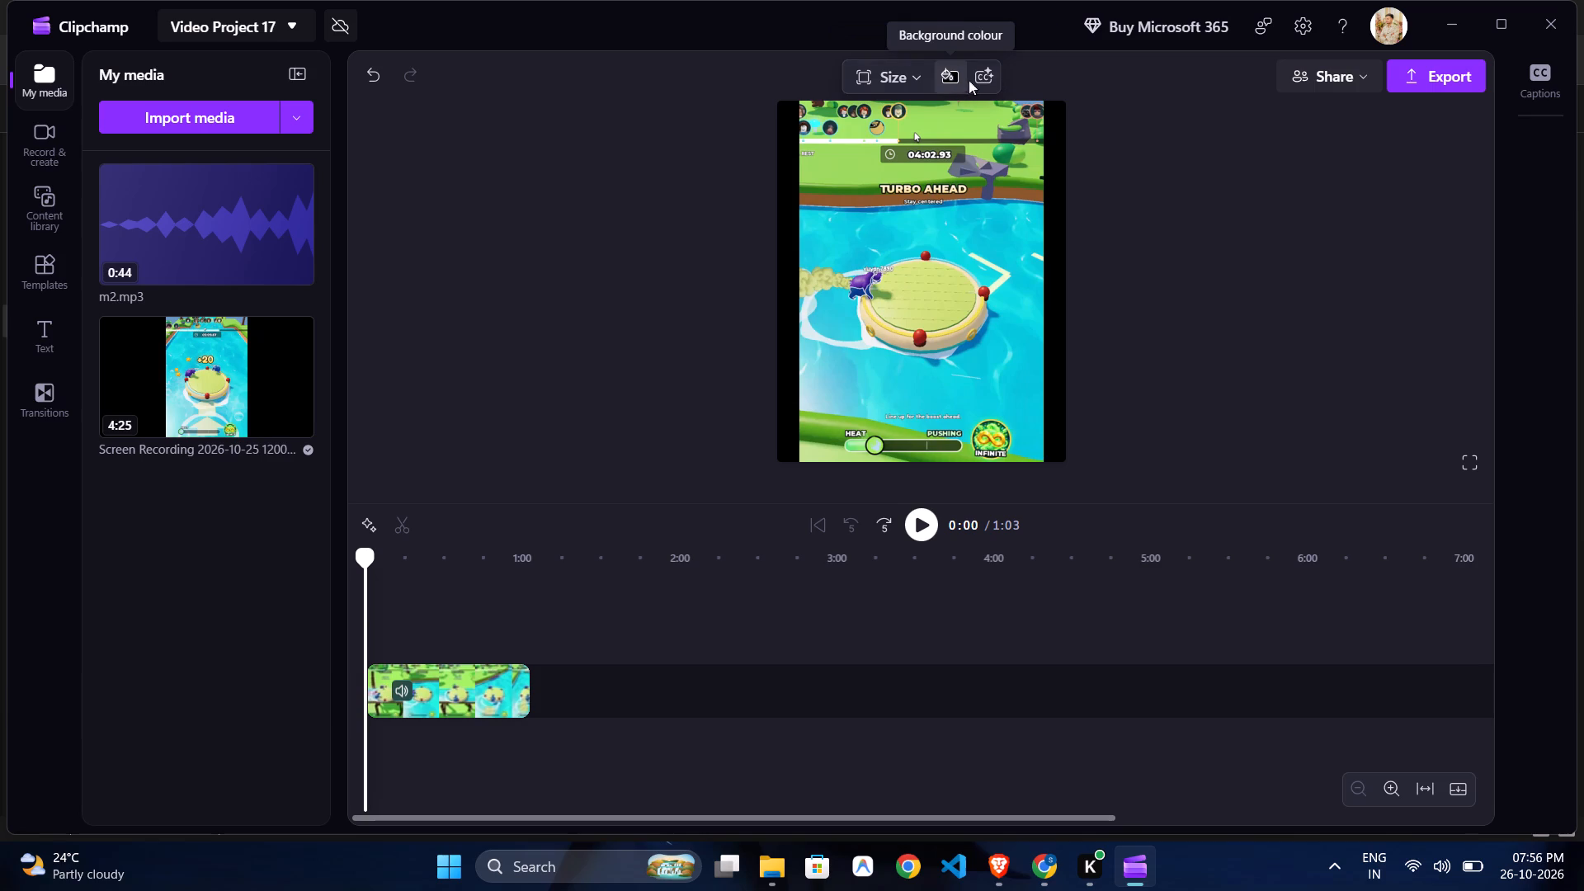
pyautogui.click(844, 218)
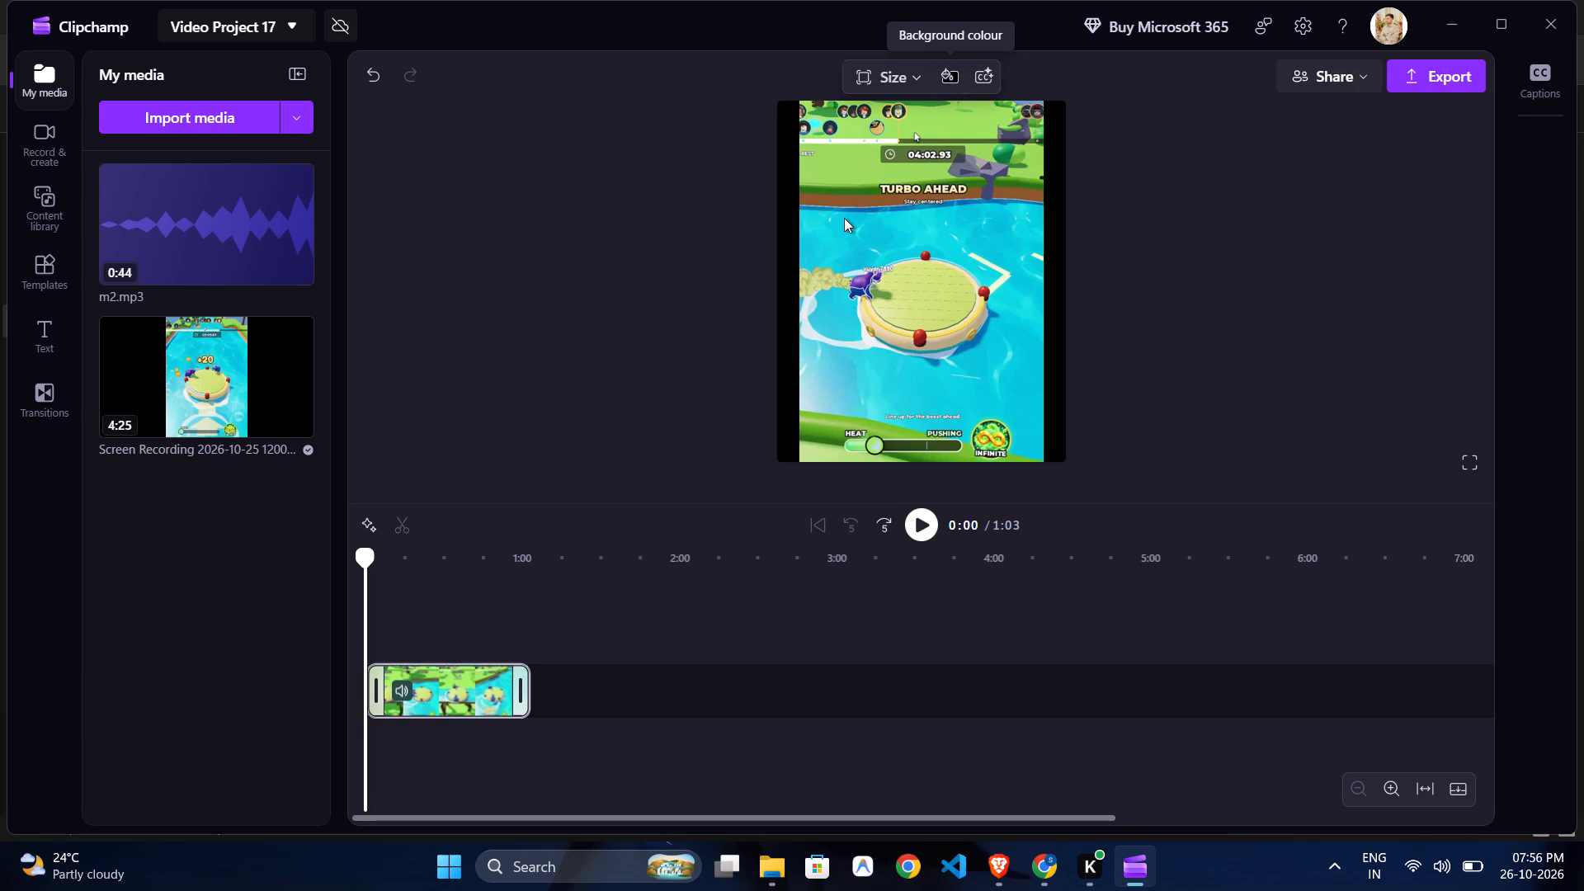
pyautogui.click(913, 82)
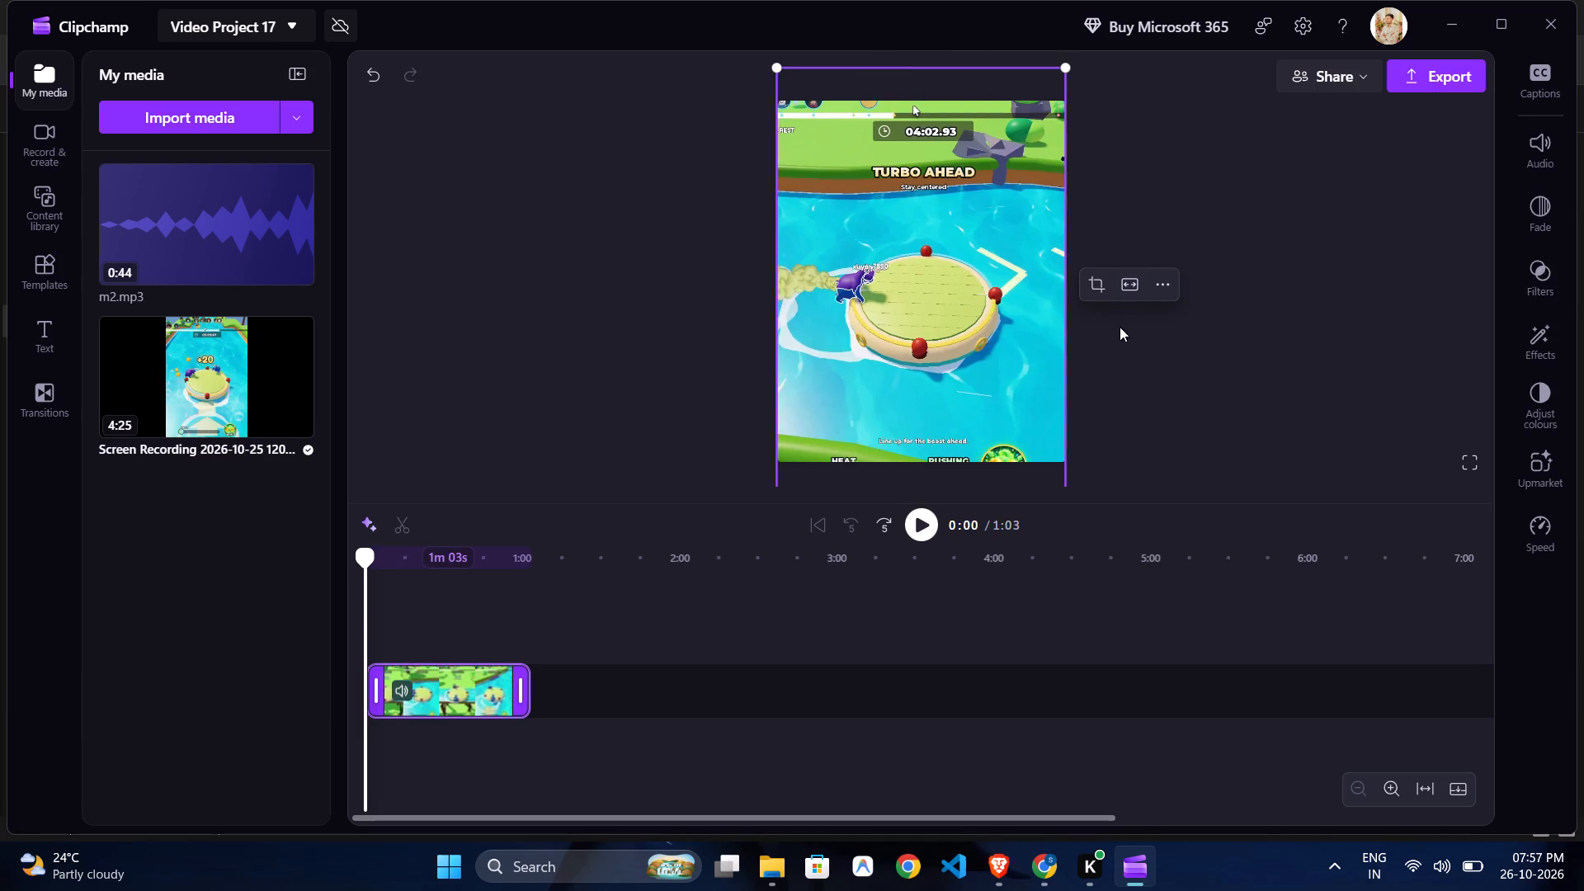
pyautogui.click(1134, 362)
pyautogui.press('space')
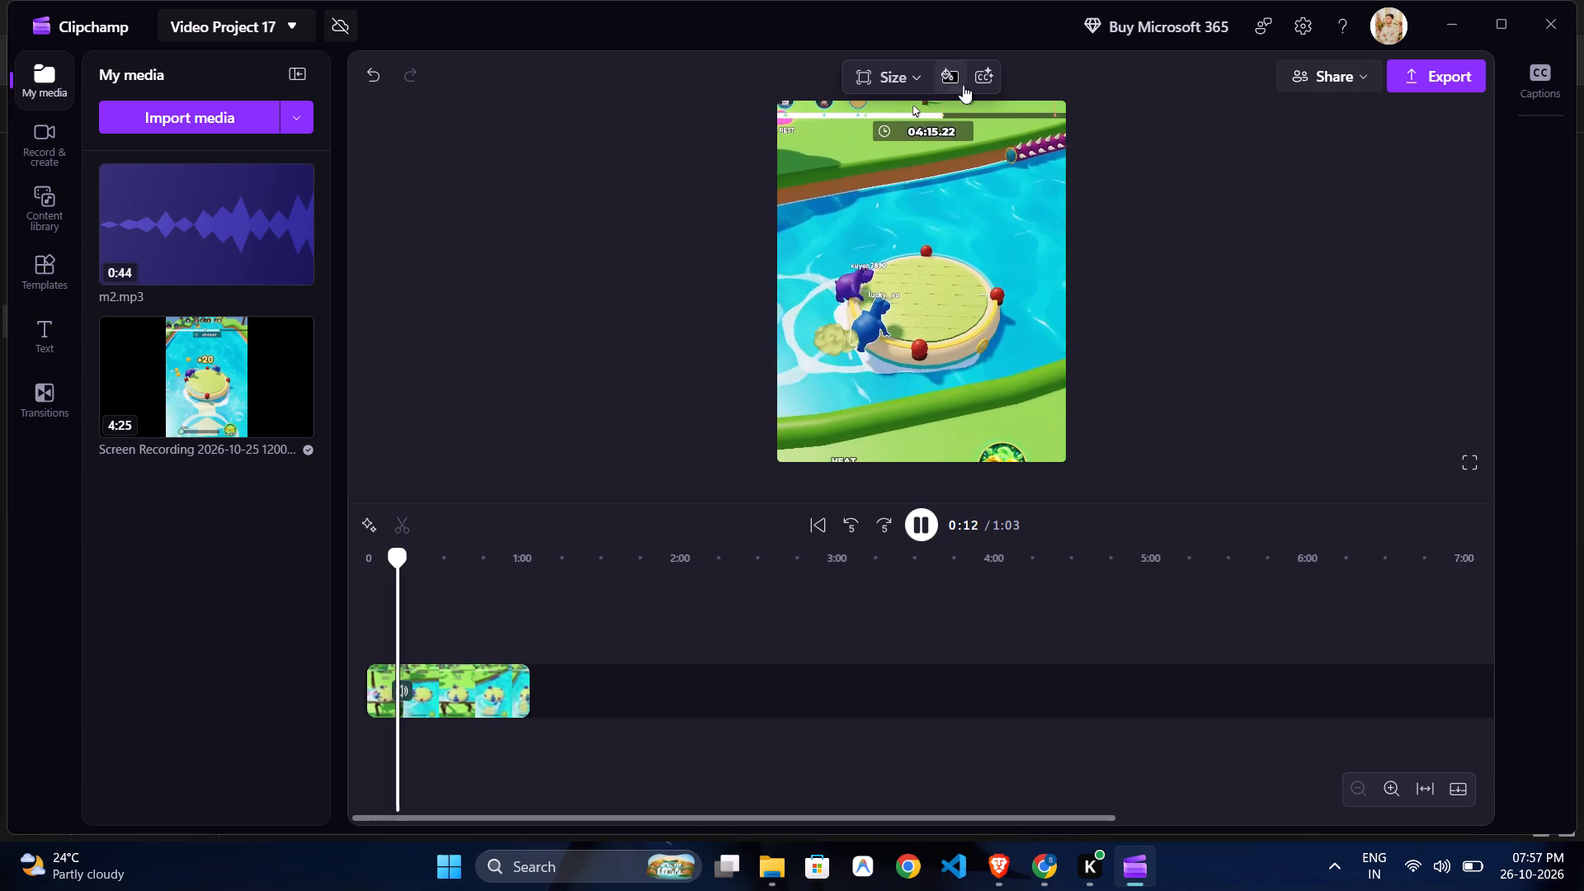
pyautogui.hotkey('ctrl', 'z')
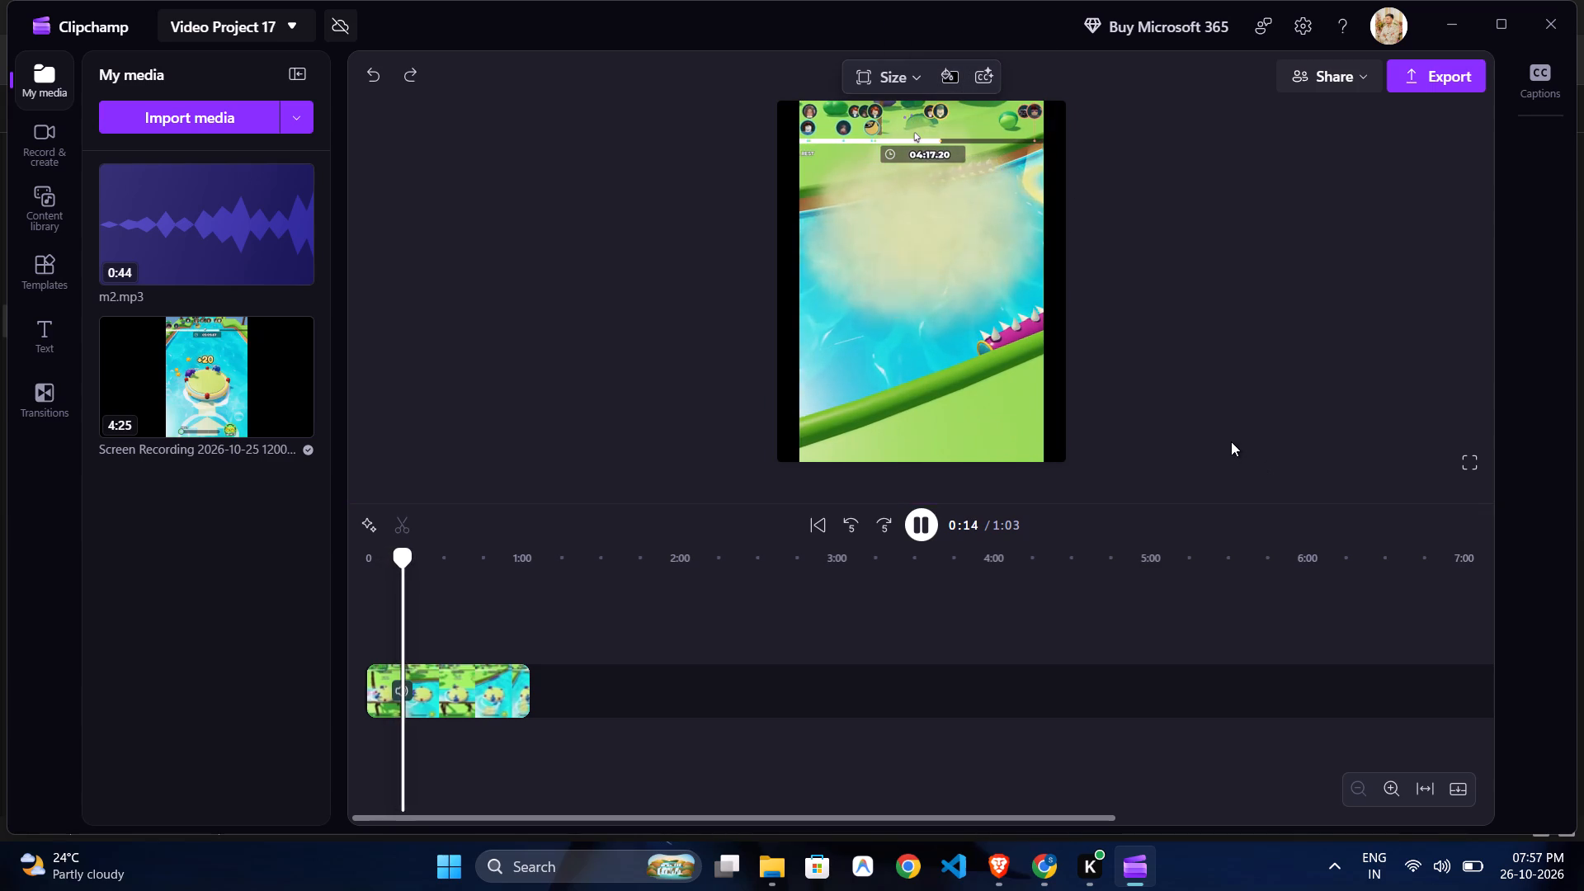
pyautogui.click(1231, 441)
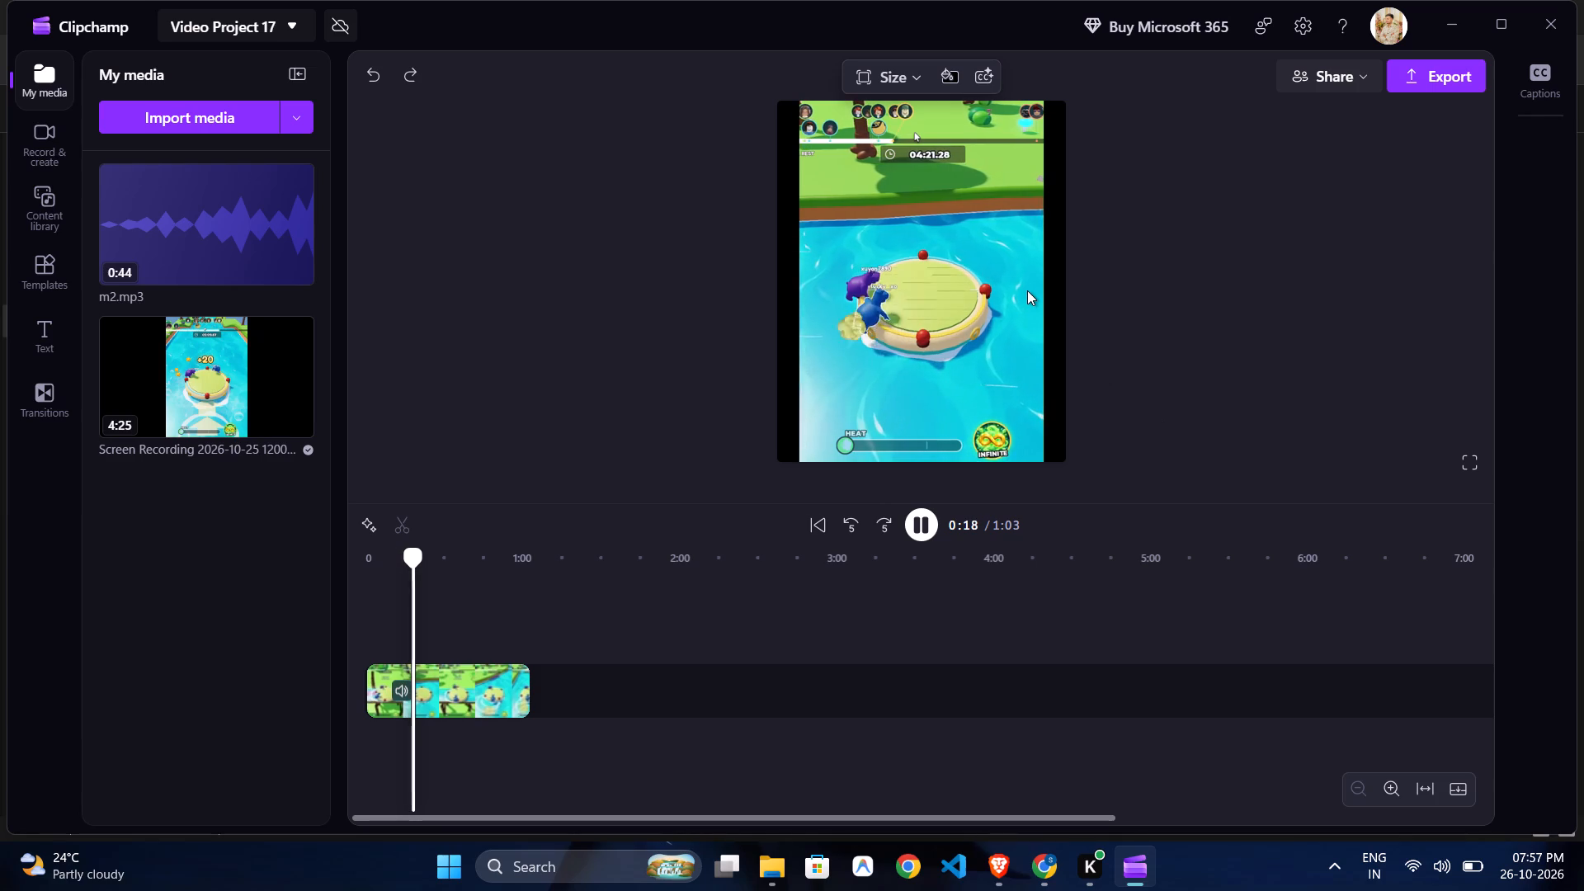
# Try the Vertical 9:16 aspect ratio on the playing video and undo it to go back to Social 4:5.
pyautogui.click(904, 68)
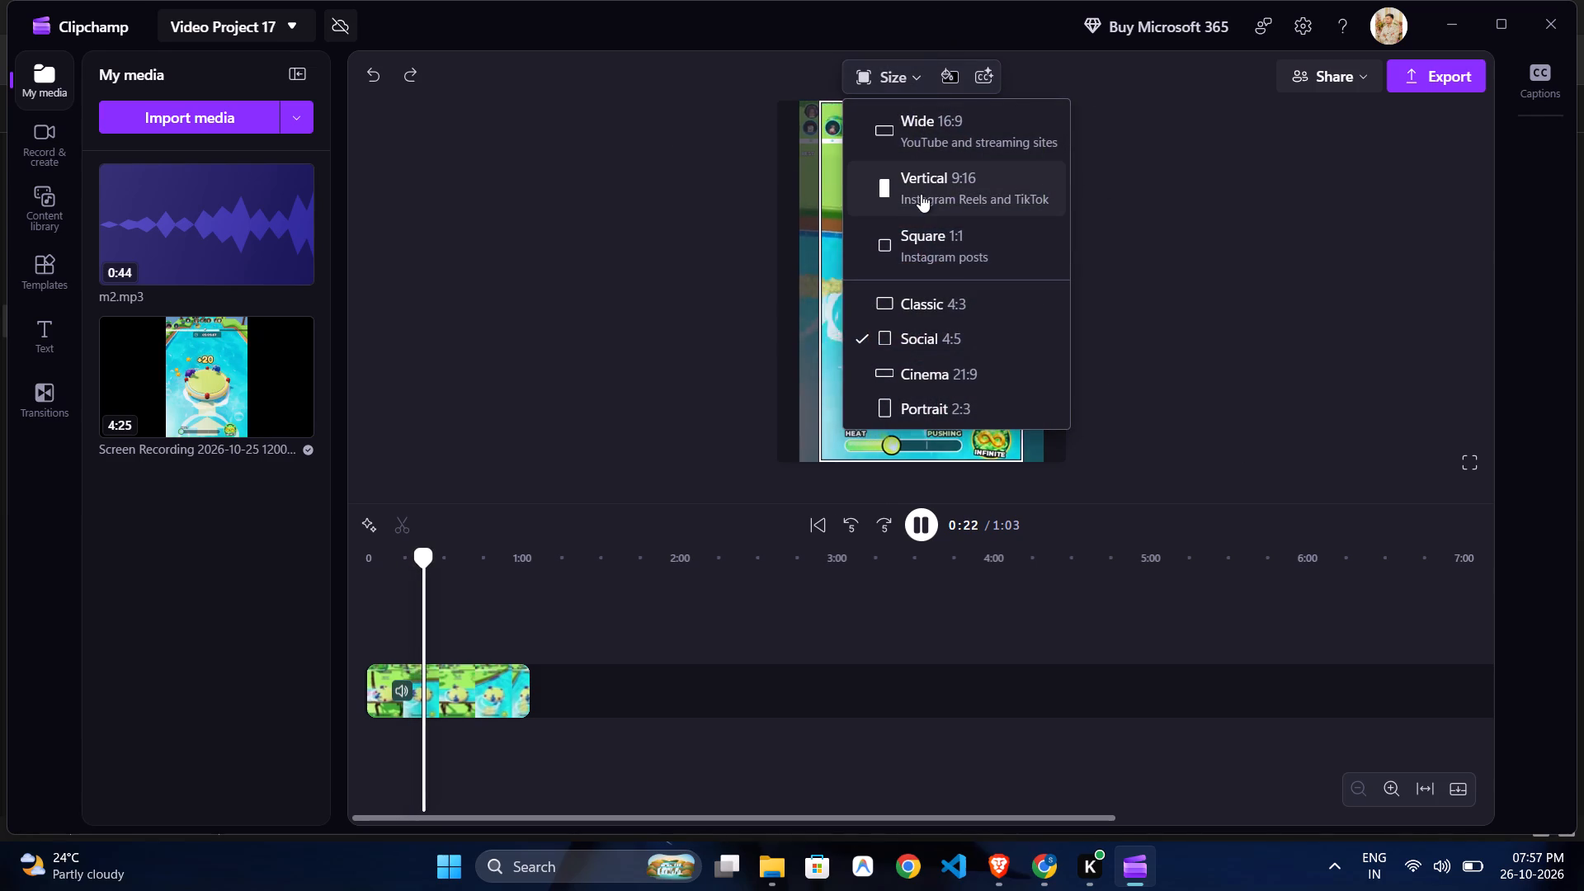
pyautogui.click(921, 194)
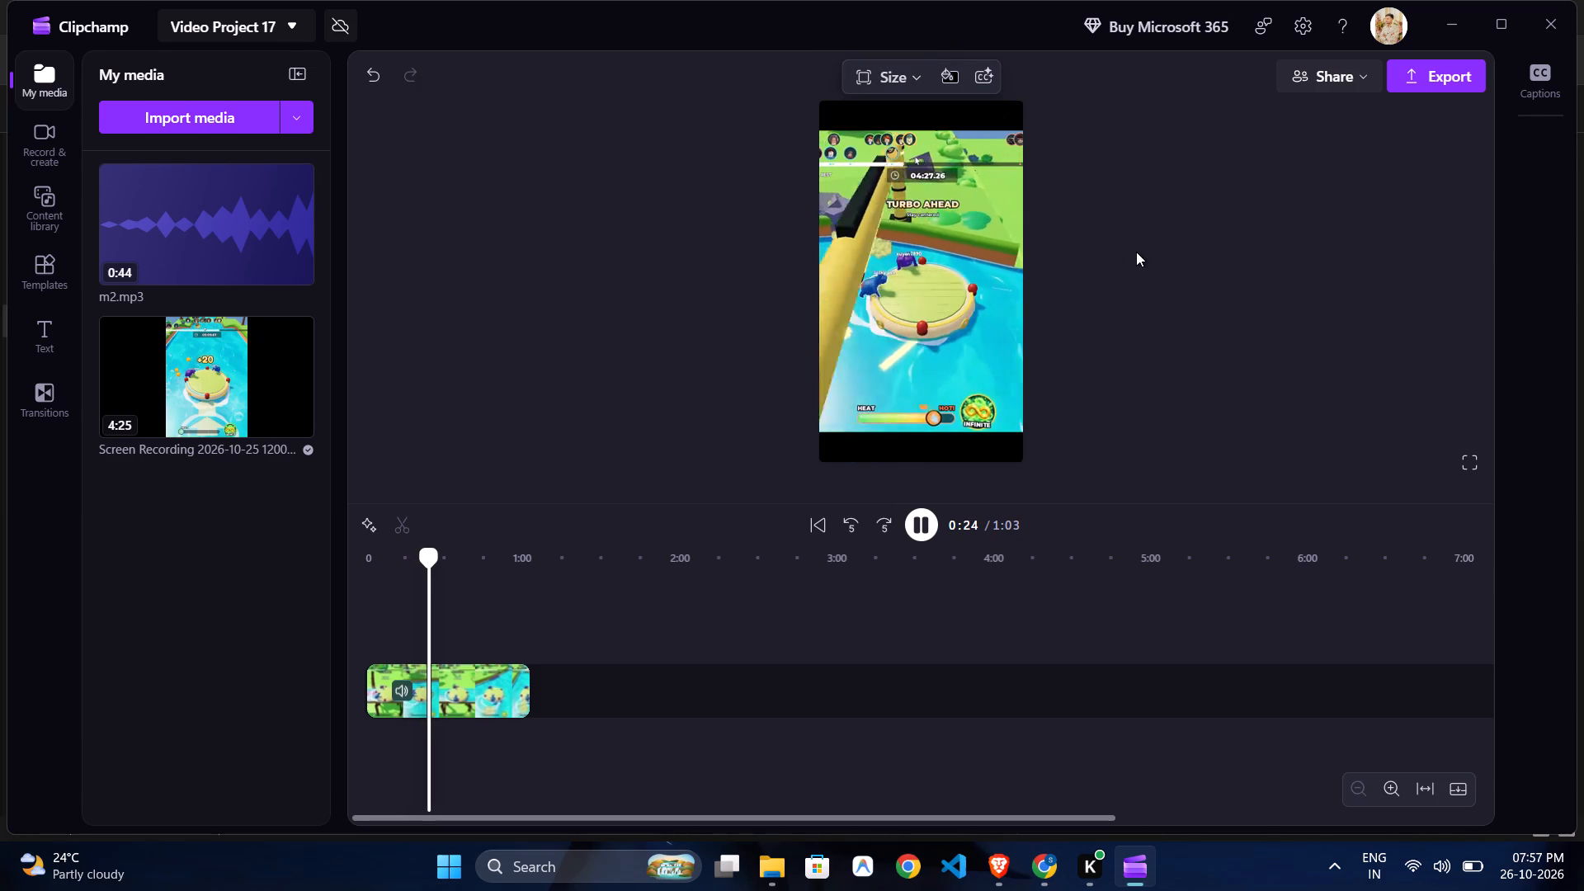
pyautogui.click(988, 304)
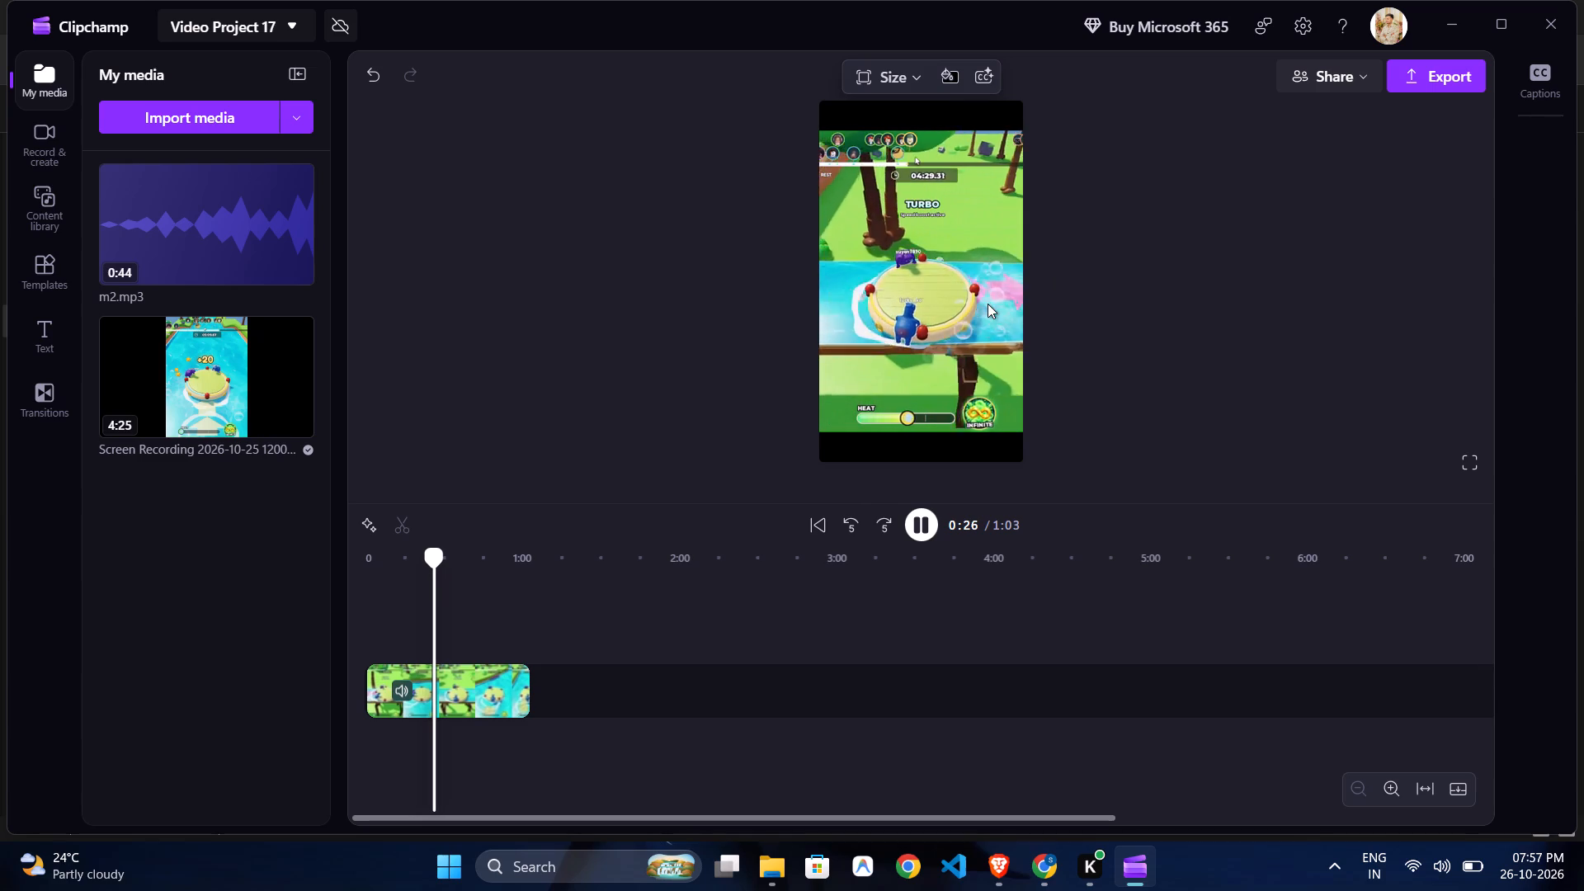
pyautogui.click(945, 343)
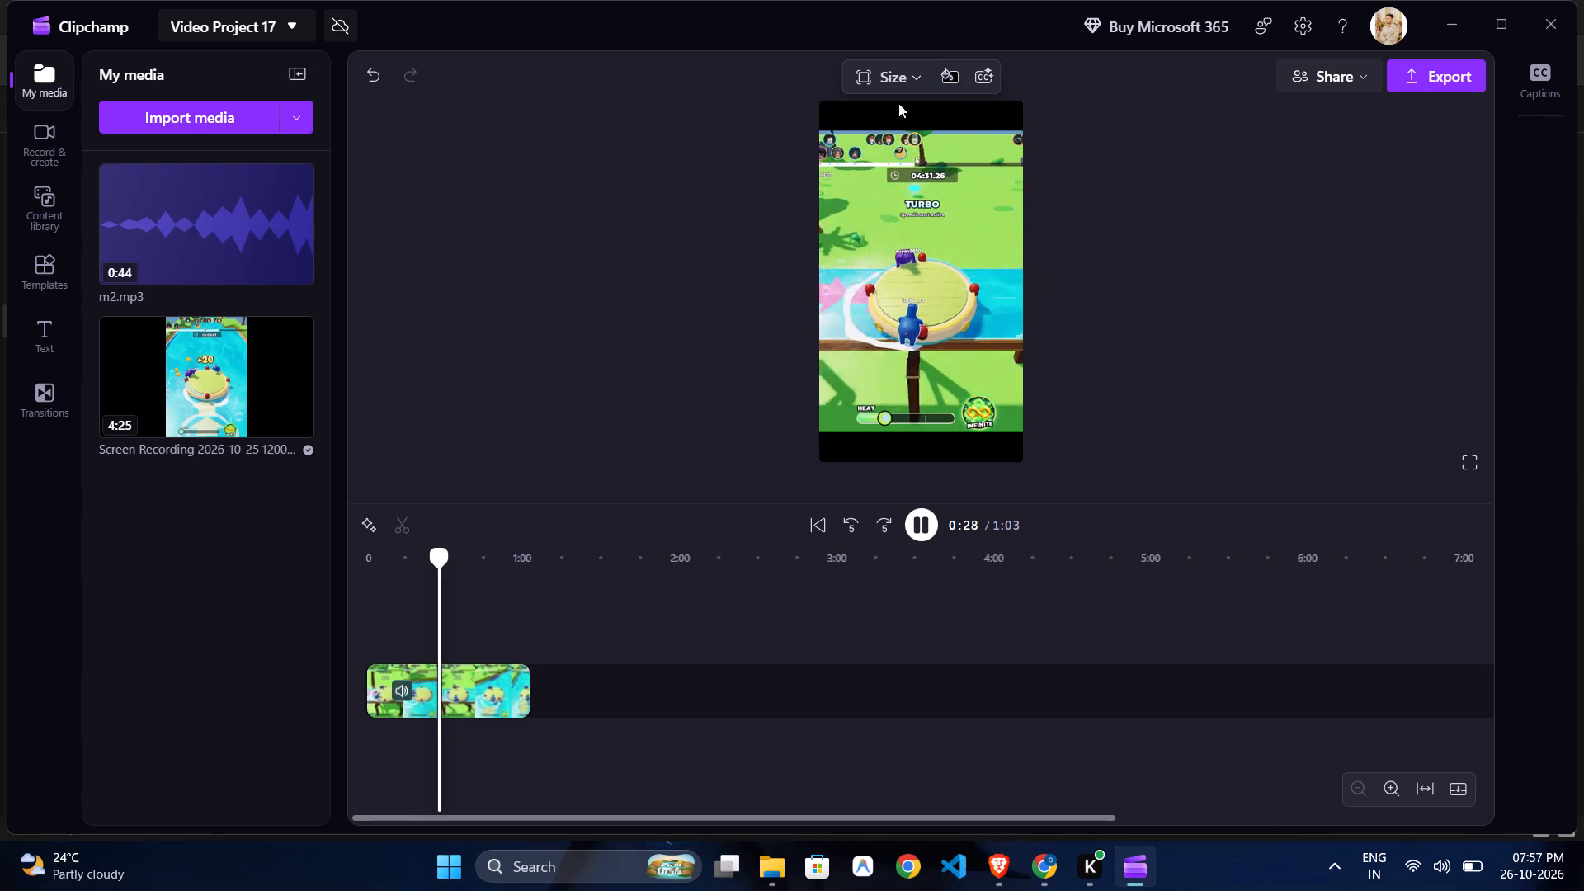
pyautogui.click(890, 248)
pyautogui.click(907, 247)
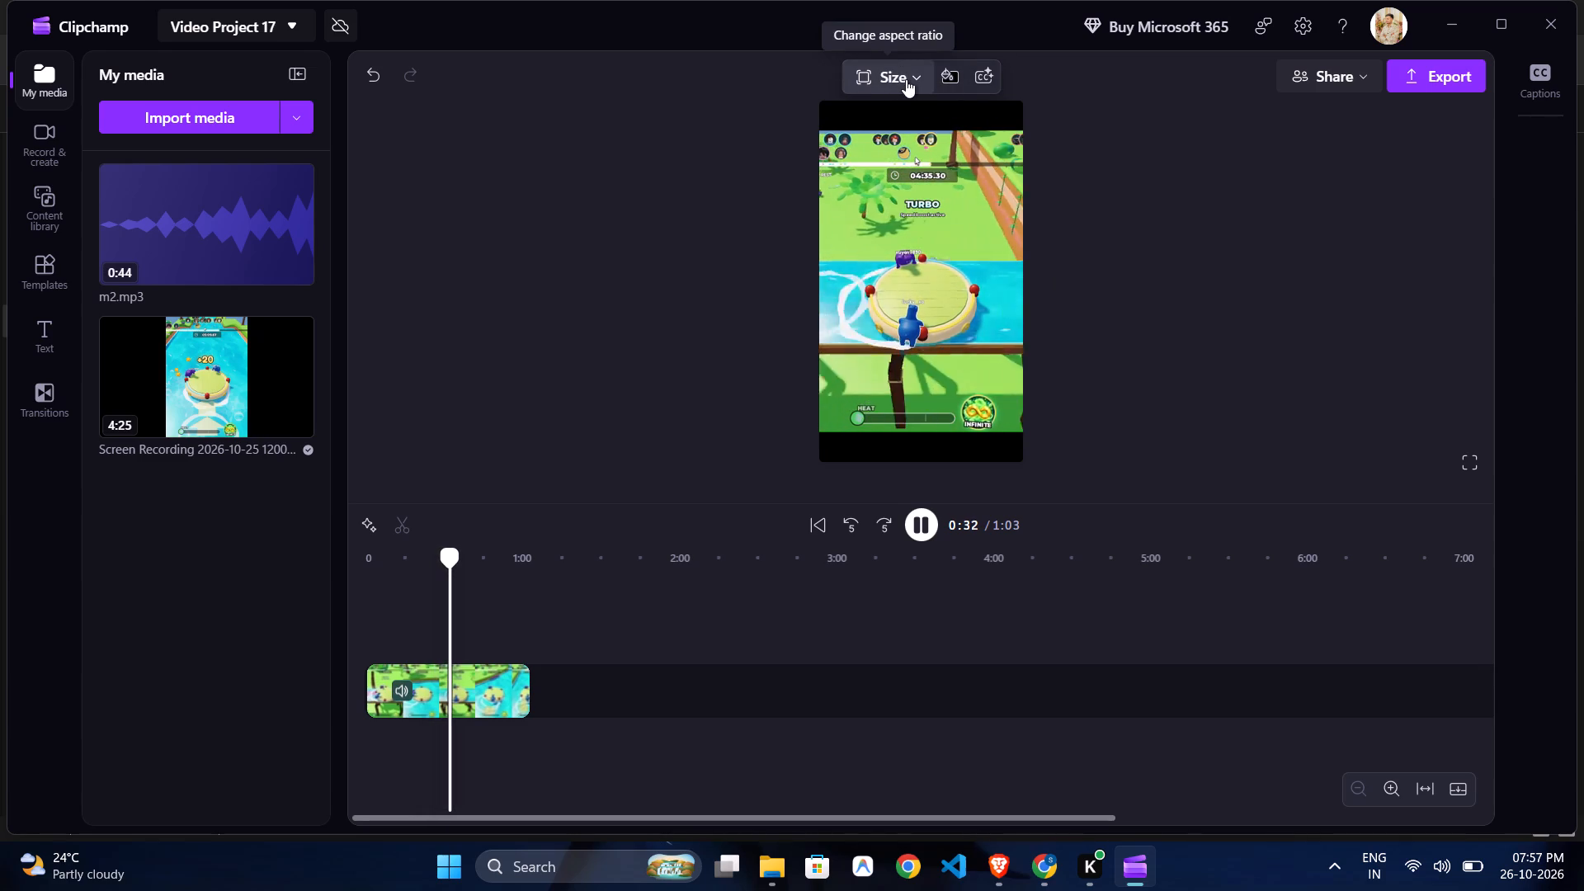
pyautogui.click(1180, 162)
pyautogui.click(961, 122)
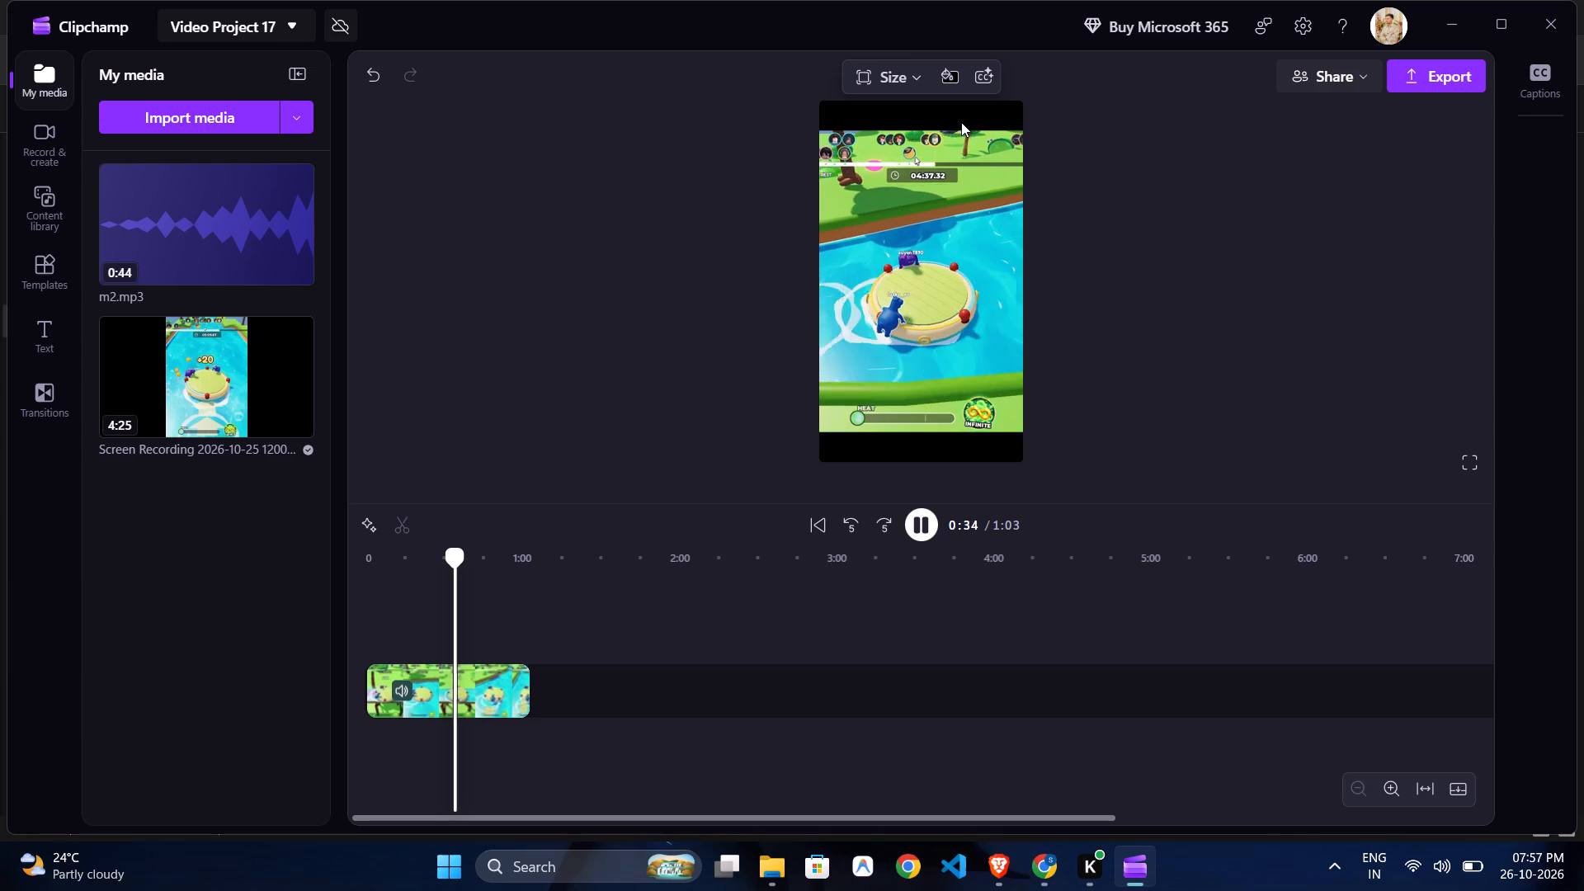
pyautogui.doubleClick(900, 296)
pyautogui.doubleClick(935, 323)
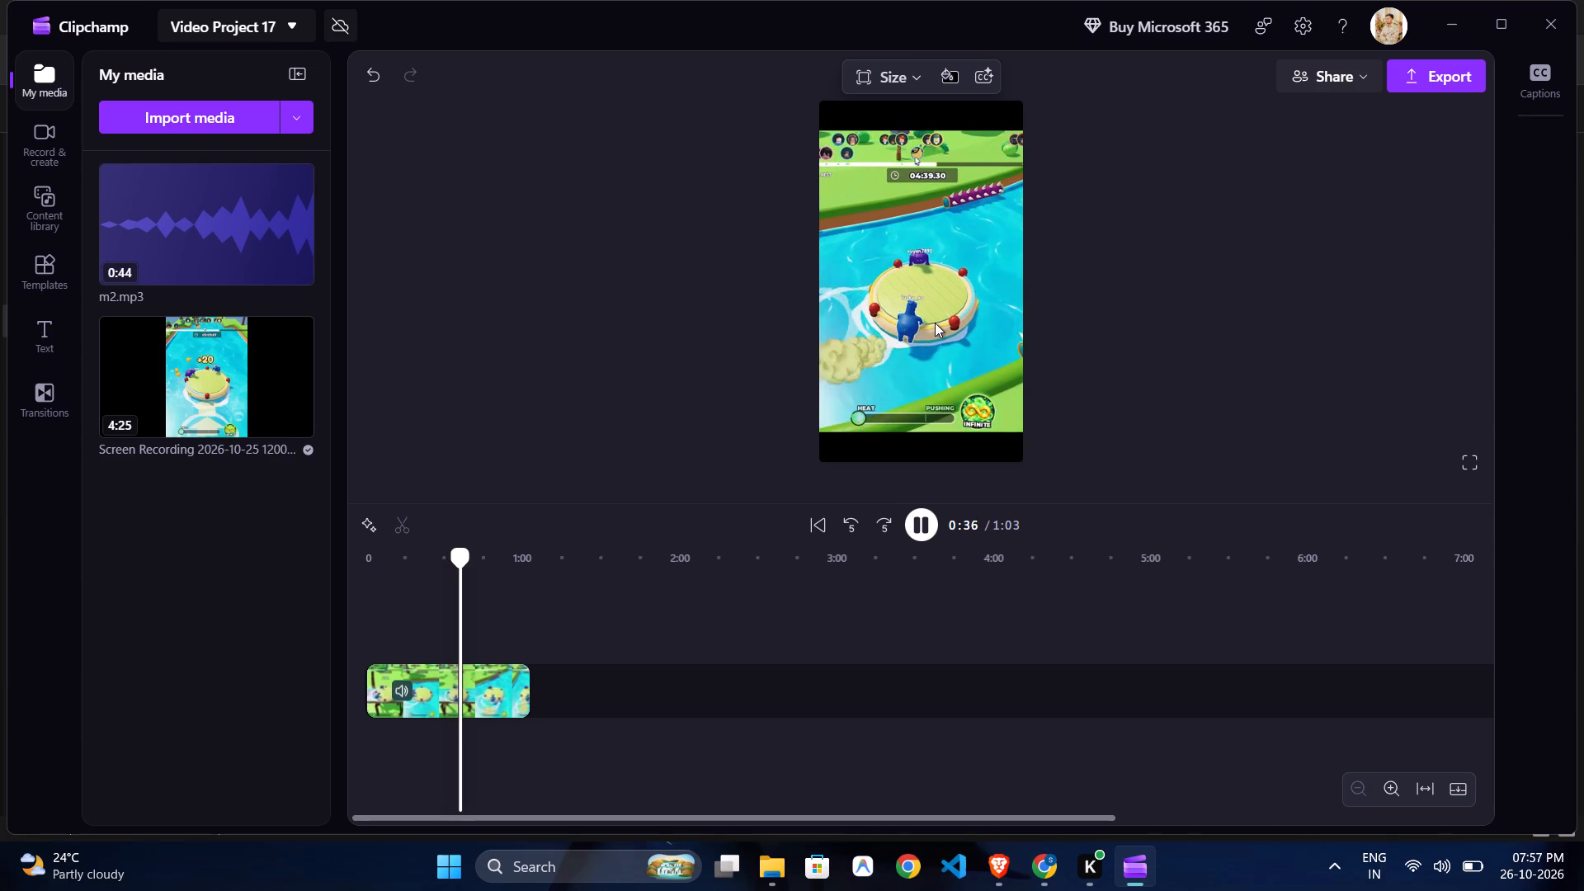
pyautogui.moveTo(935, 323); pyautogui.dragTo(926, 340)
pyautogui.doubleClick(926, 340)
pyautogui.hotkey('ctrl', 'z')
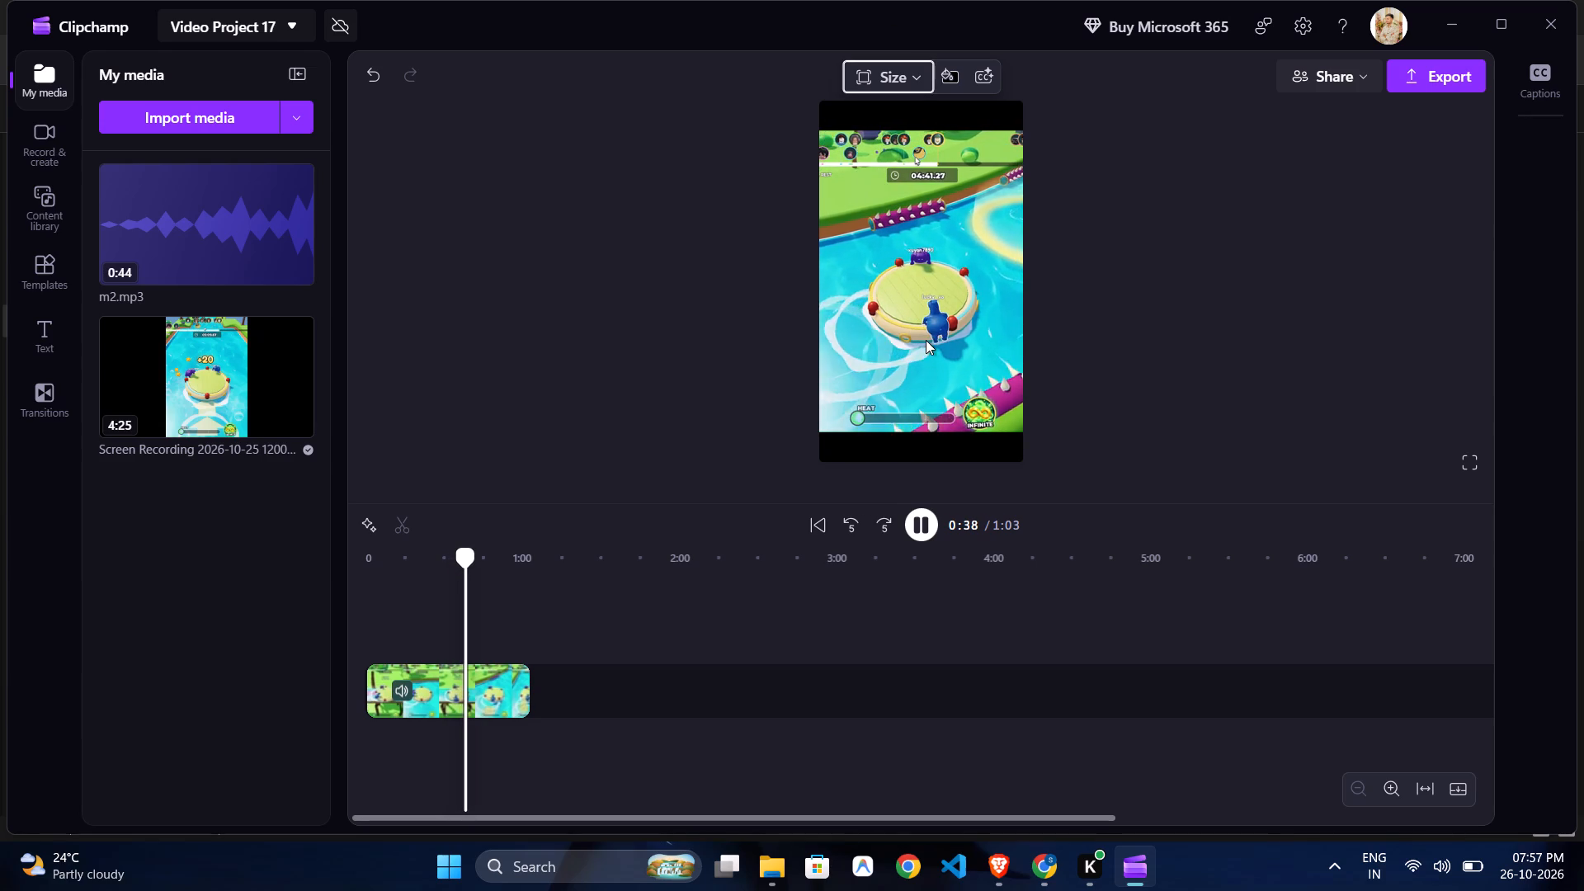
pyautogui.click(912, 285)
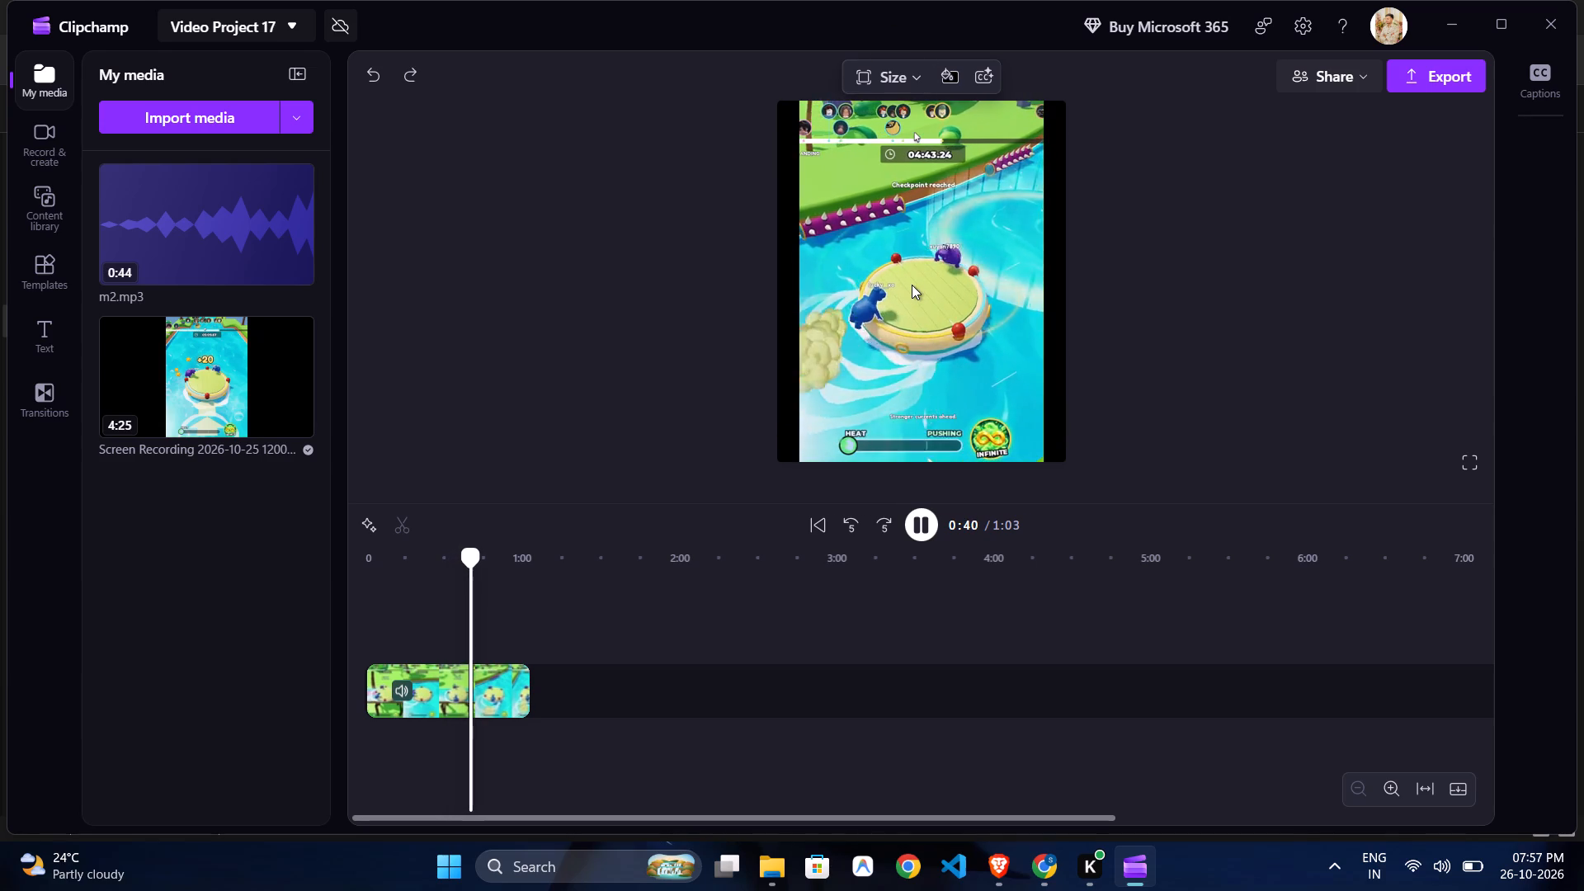
# Add the m2 music beneath the gameplay clip on the timeline and align its start with 0:00.
pyautogui.moveTo(221, 259); pyautogui.dragTo(495, 383)
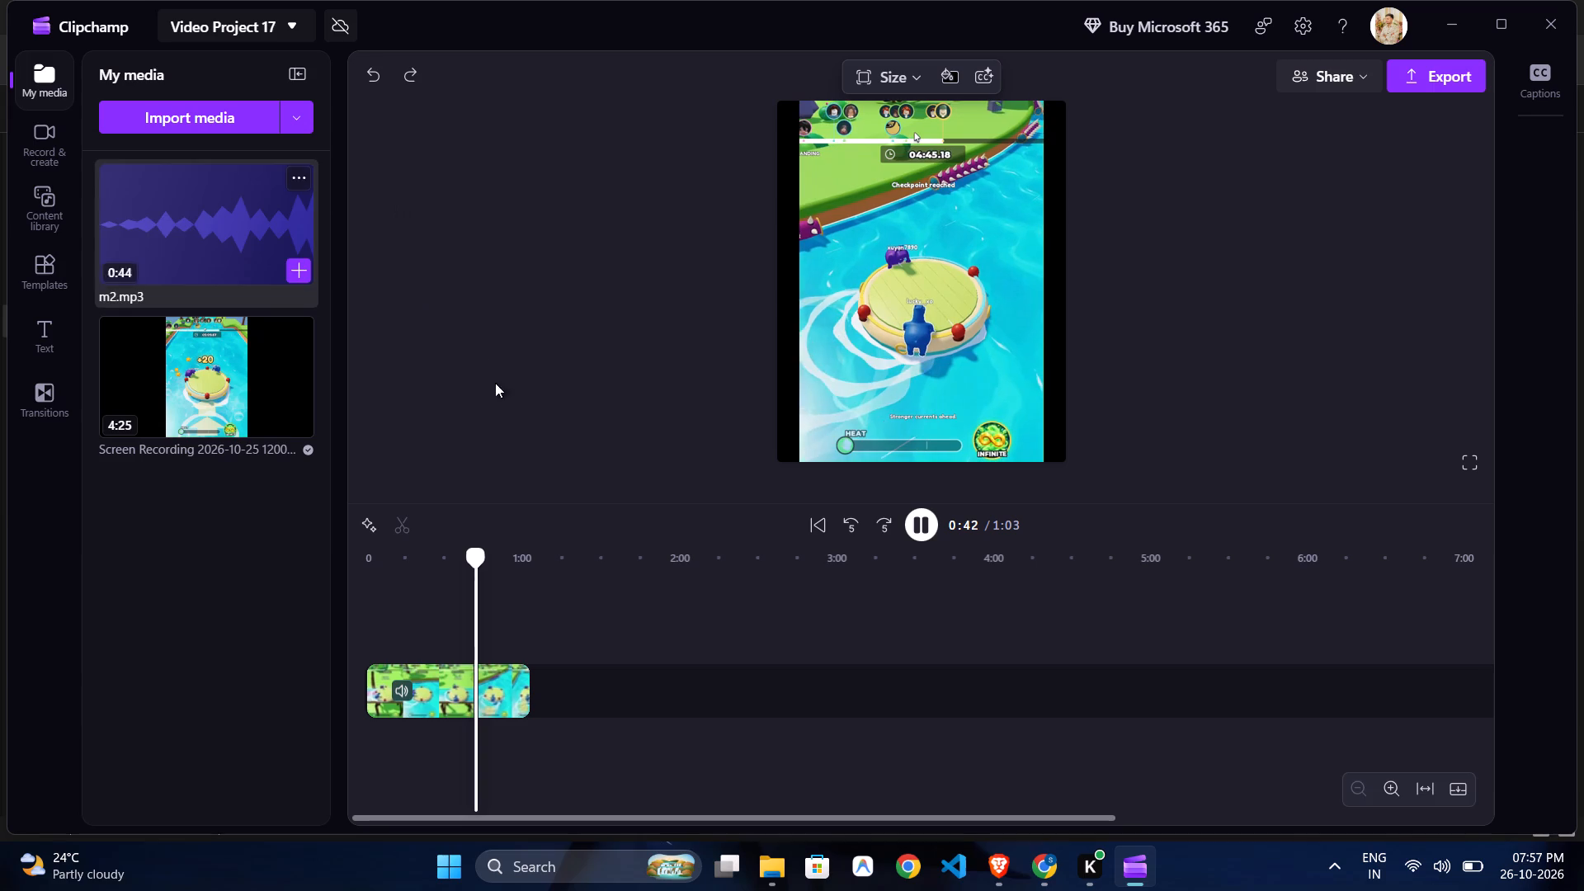
pyautogui.moveTo(495, 383); pyautogui.dragTo(531, 730)
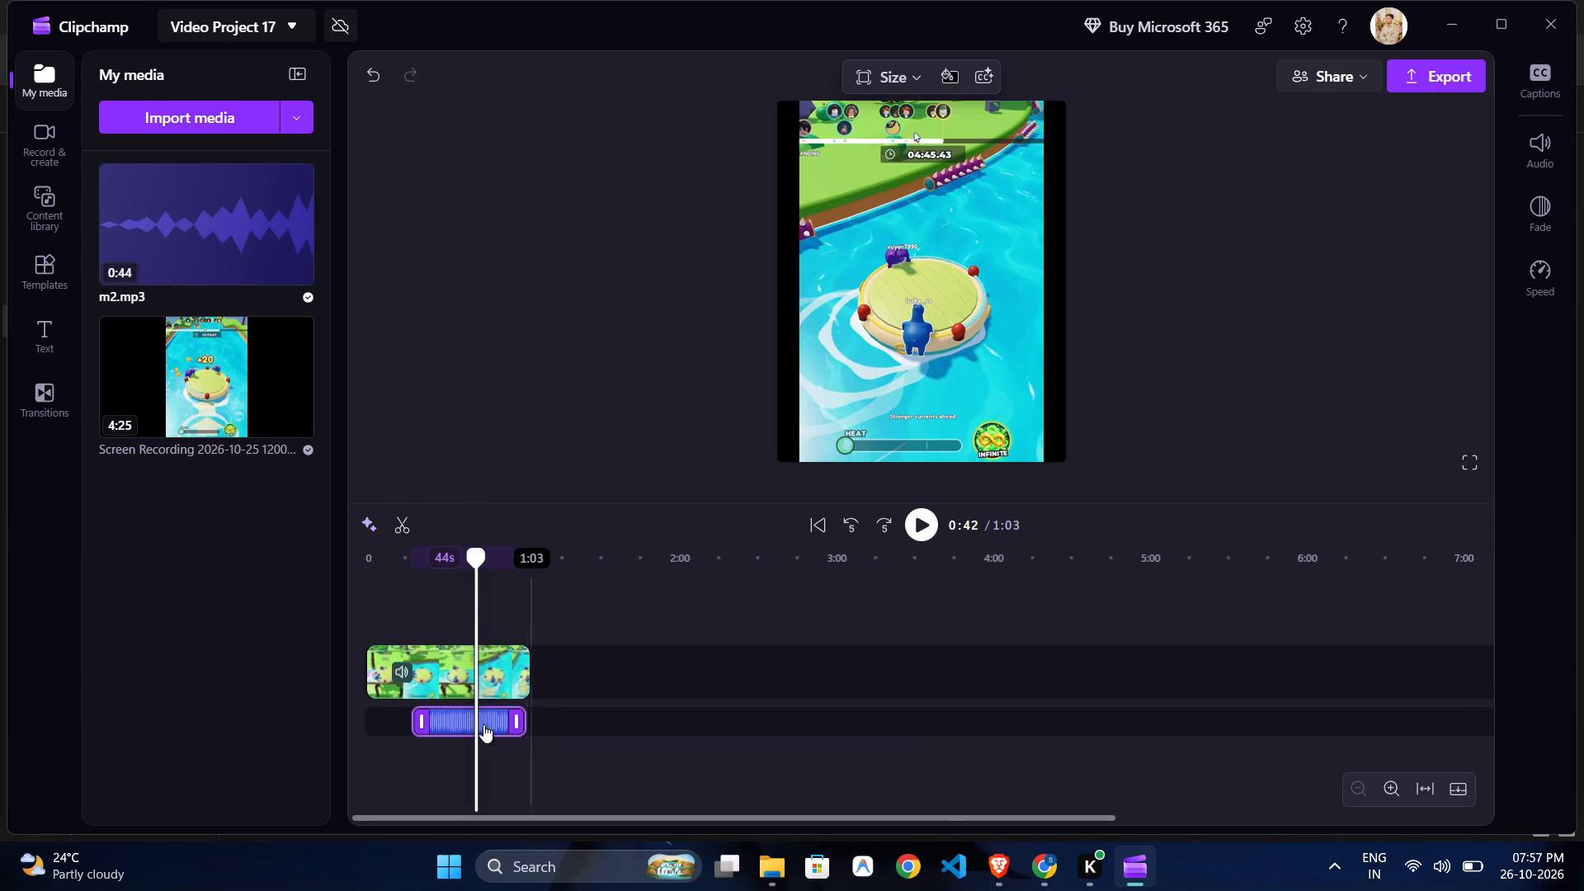
pyautogui.click(476, 724)
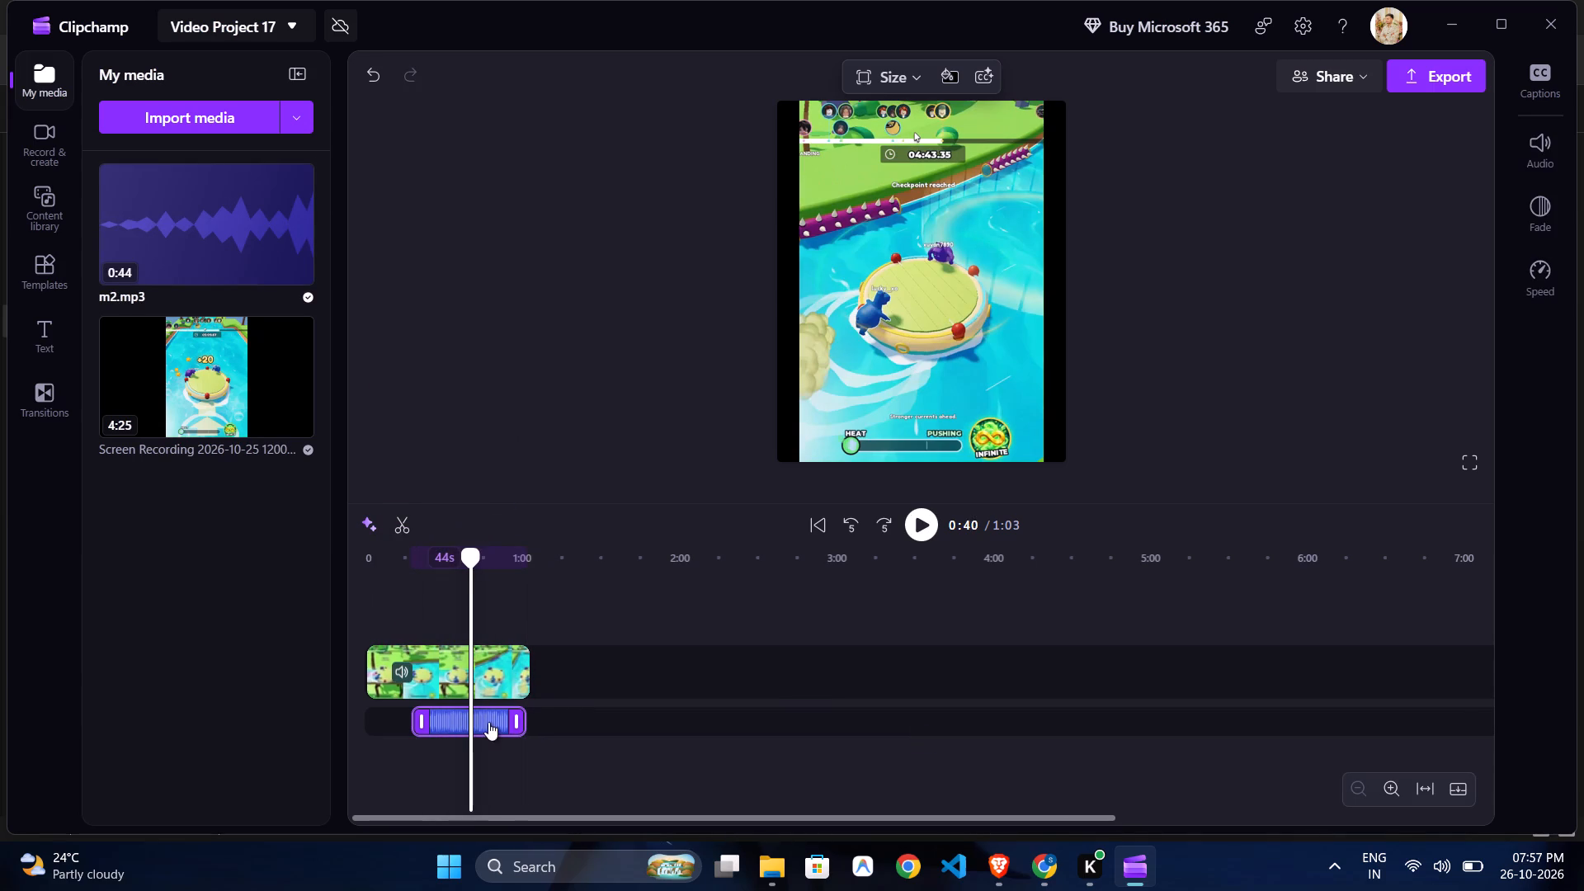
pyautogui.moveTo(488, 722); pyautogui.dragTo(405, 722)
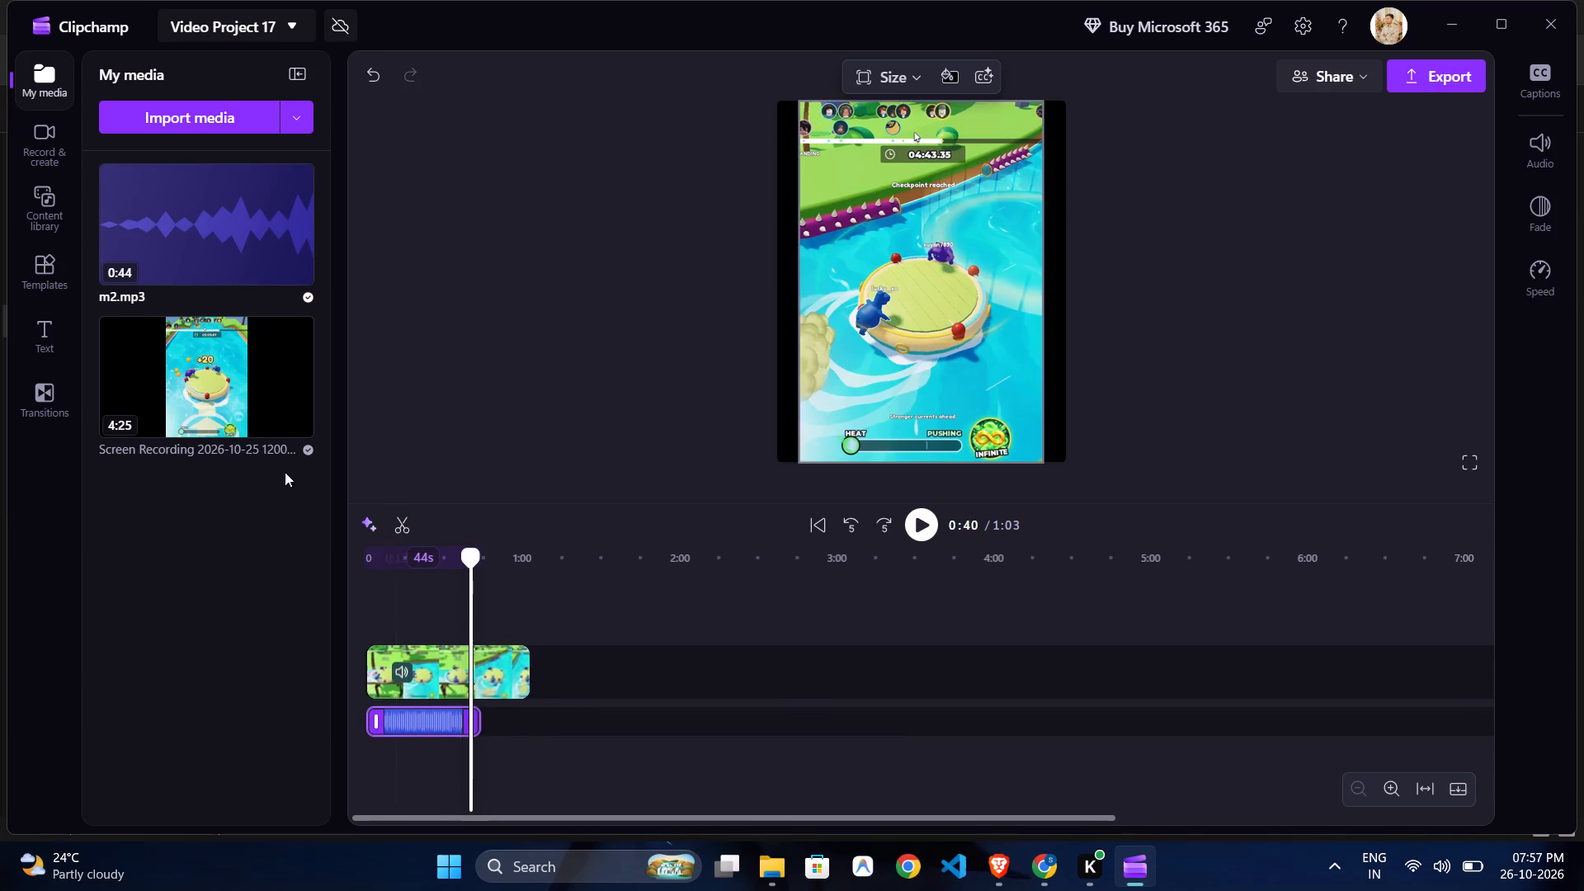
# Add a second copy of m2 directly after the first and trim its end to match the video's end at 1:03.
pyautogui.moveTo(228, 255); pyautogui.dragTo(532, 729)
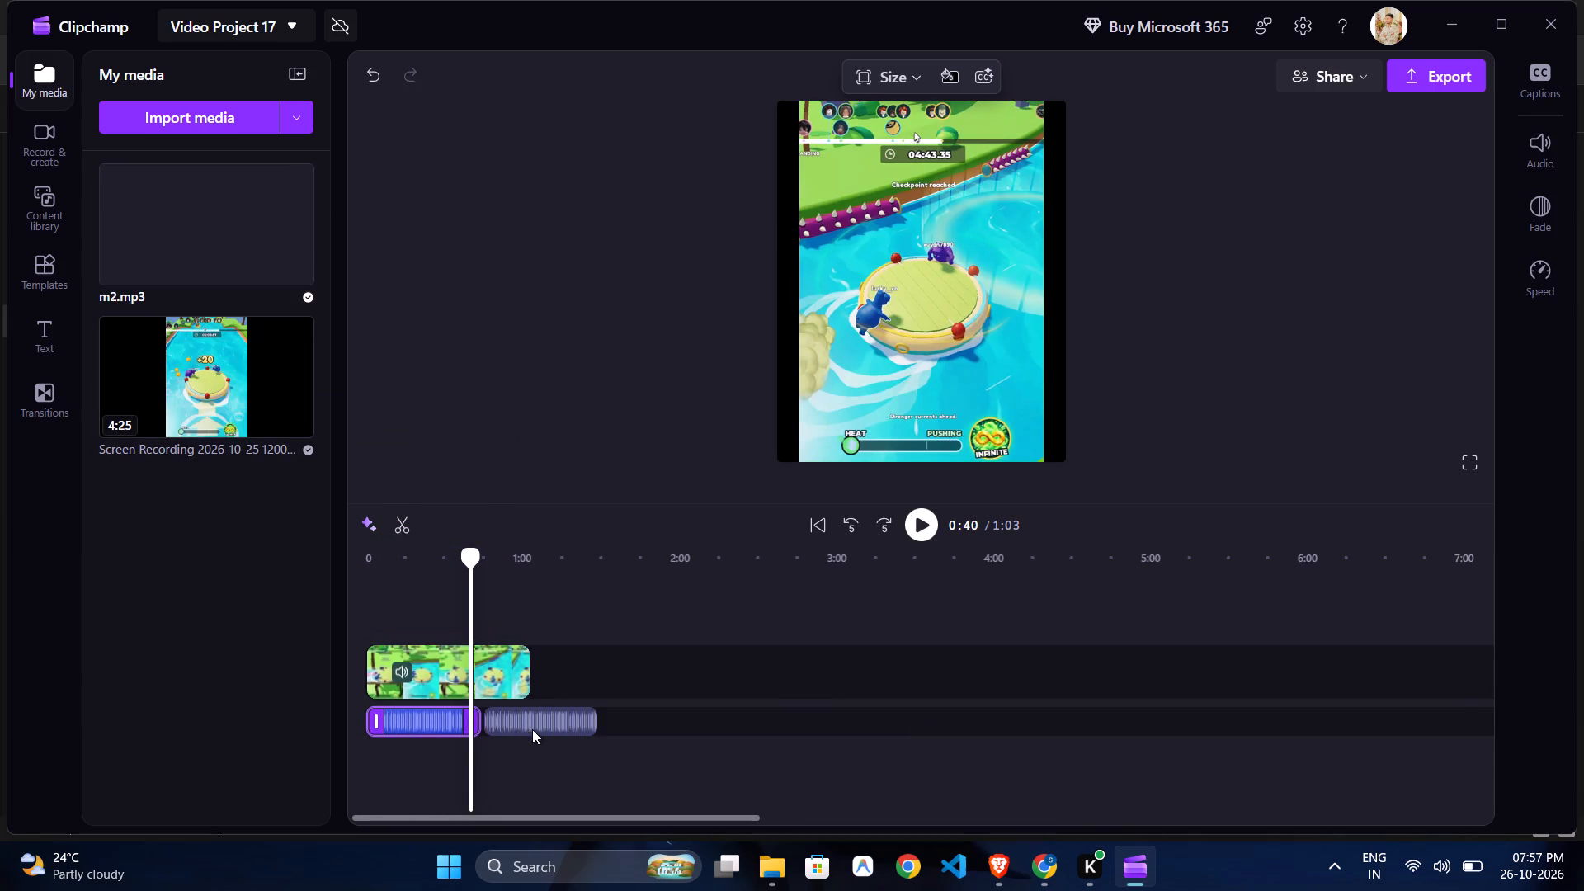
pyautogui.moveTo(595, 714); pyautogui.dragTo(497, 714)
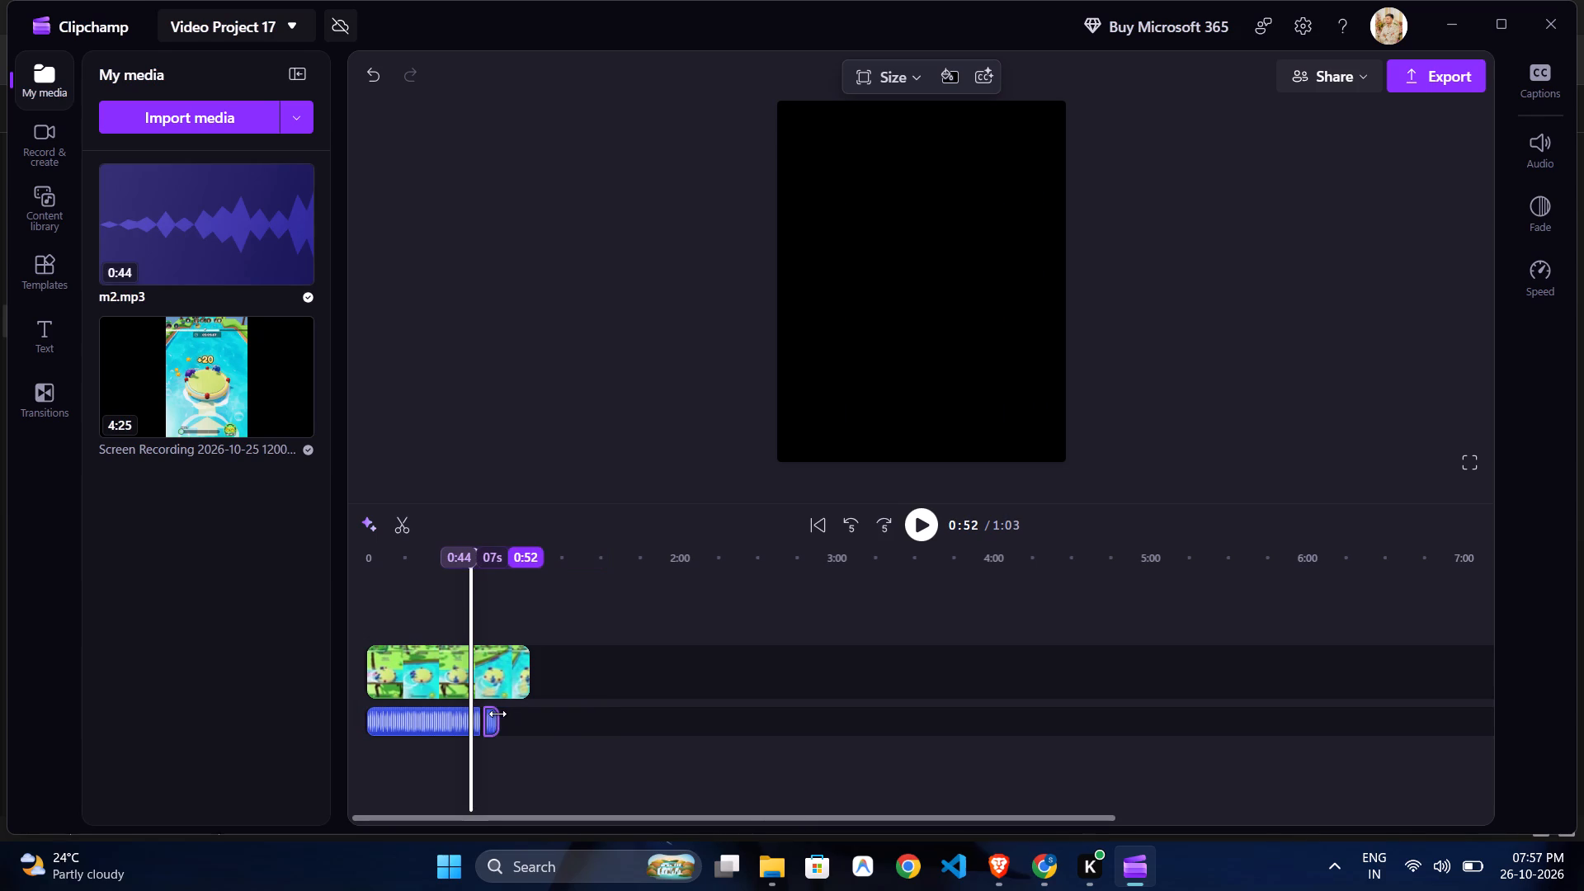
pyautogui.moveTo(497, 714); pyautogui.dragTo(526, 712)
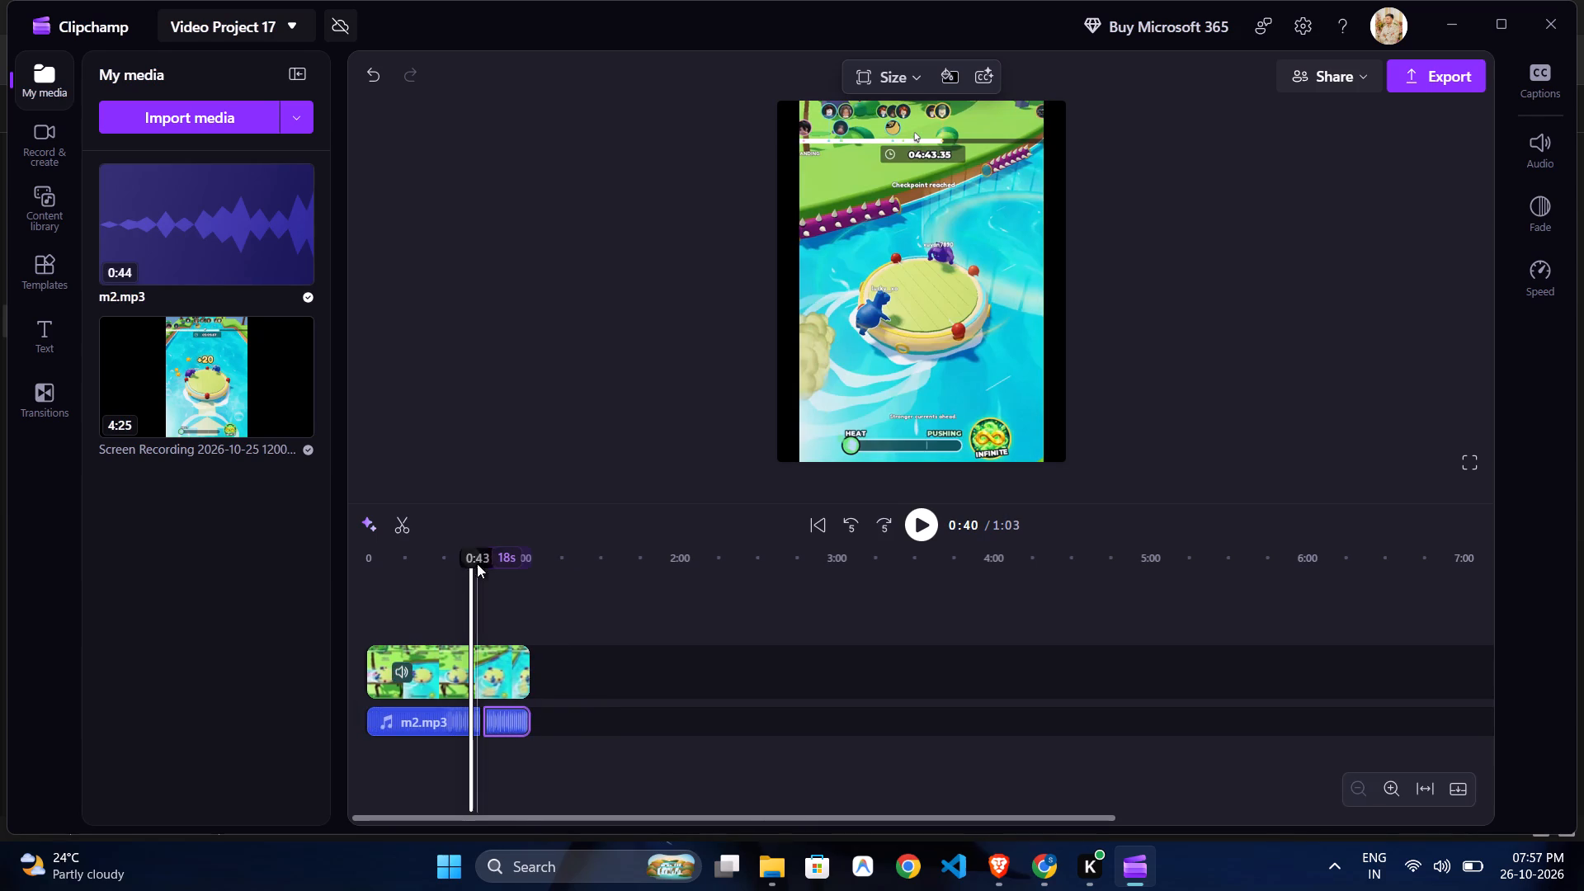
# Play the video from near its start with the music and lower the first m2 clip's volume to 12%.
pyautogui.rightClick(471, 561)
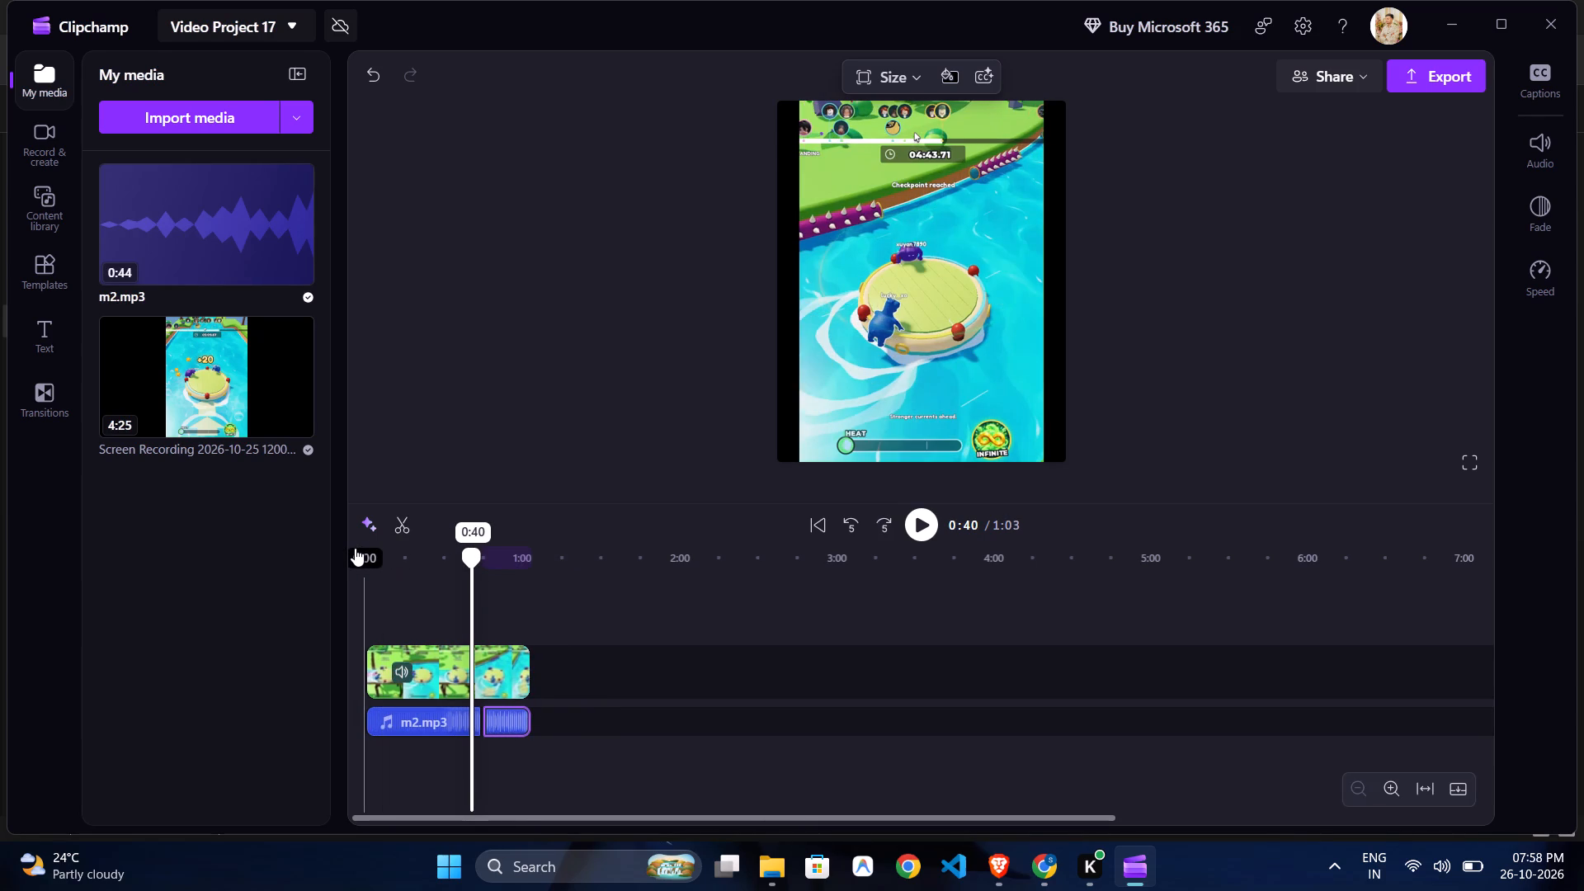
pyautogui.press('space')
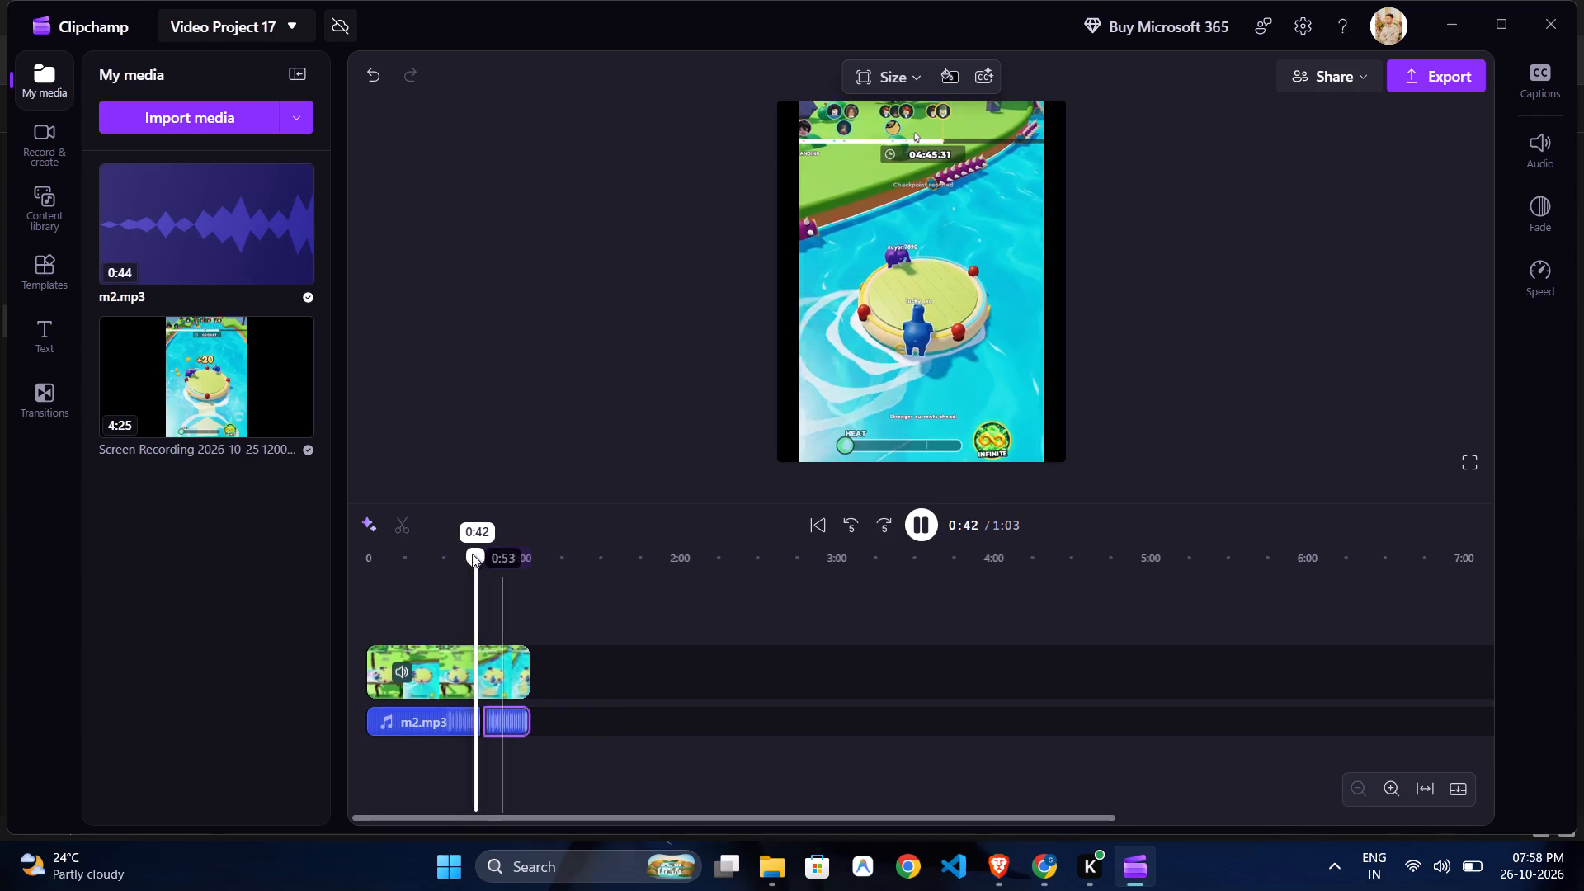
pyautogui.moveTo(469, 554); pyautogui.dragTo(372, 558)
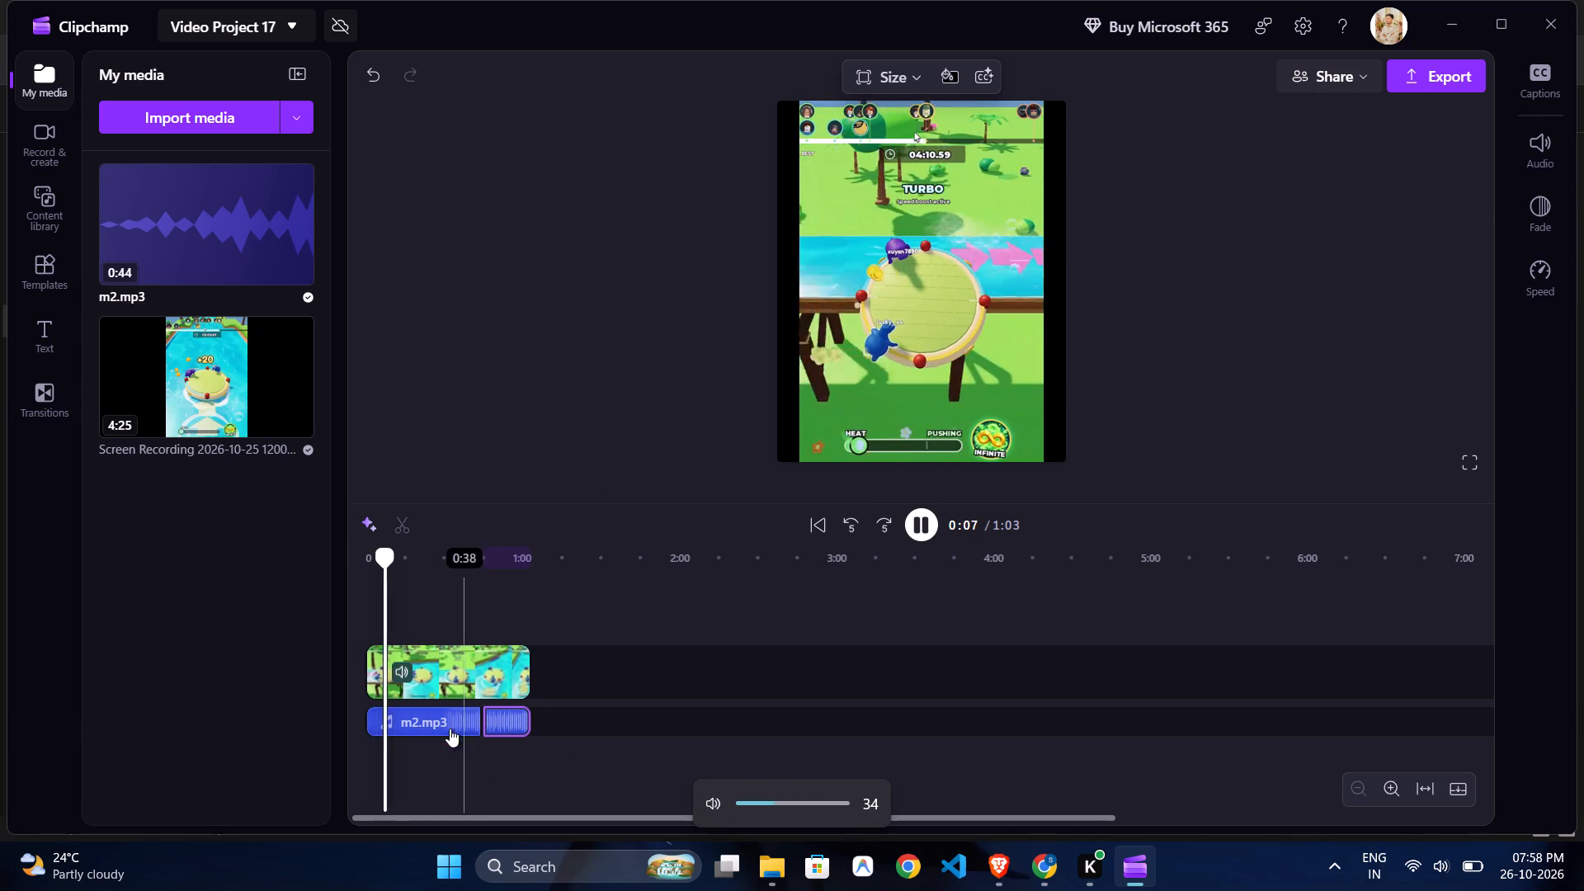
pyautogui.click(450, 720)
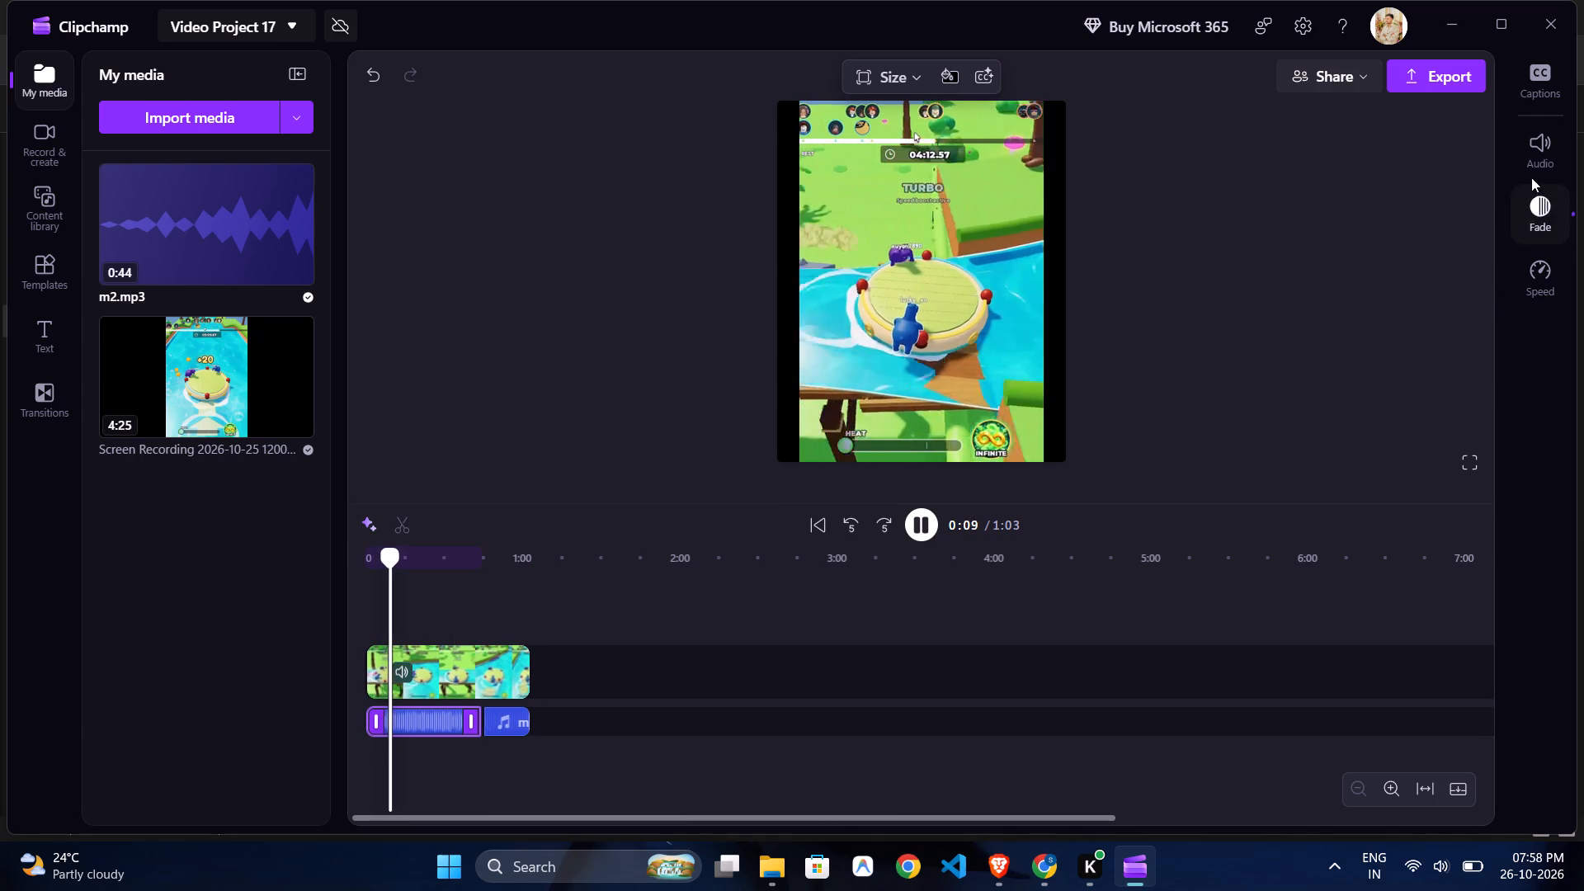
pyautogui.click(1539, 167)
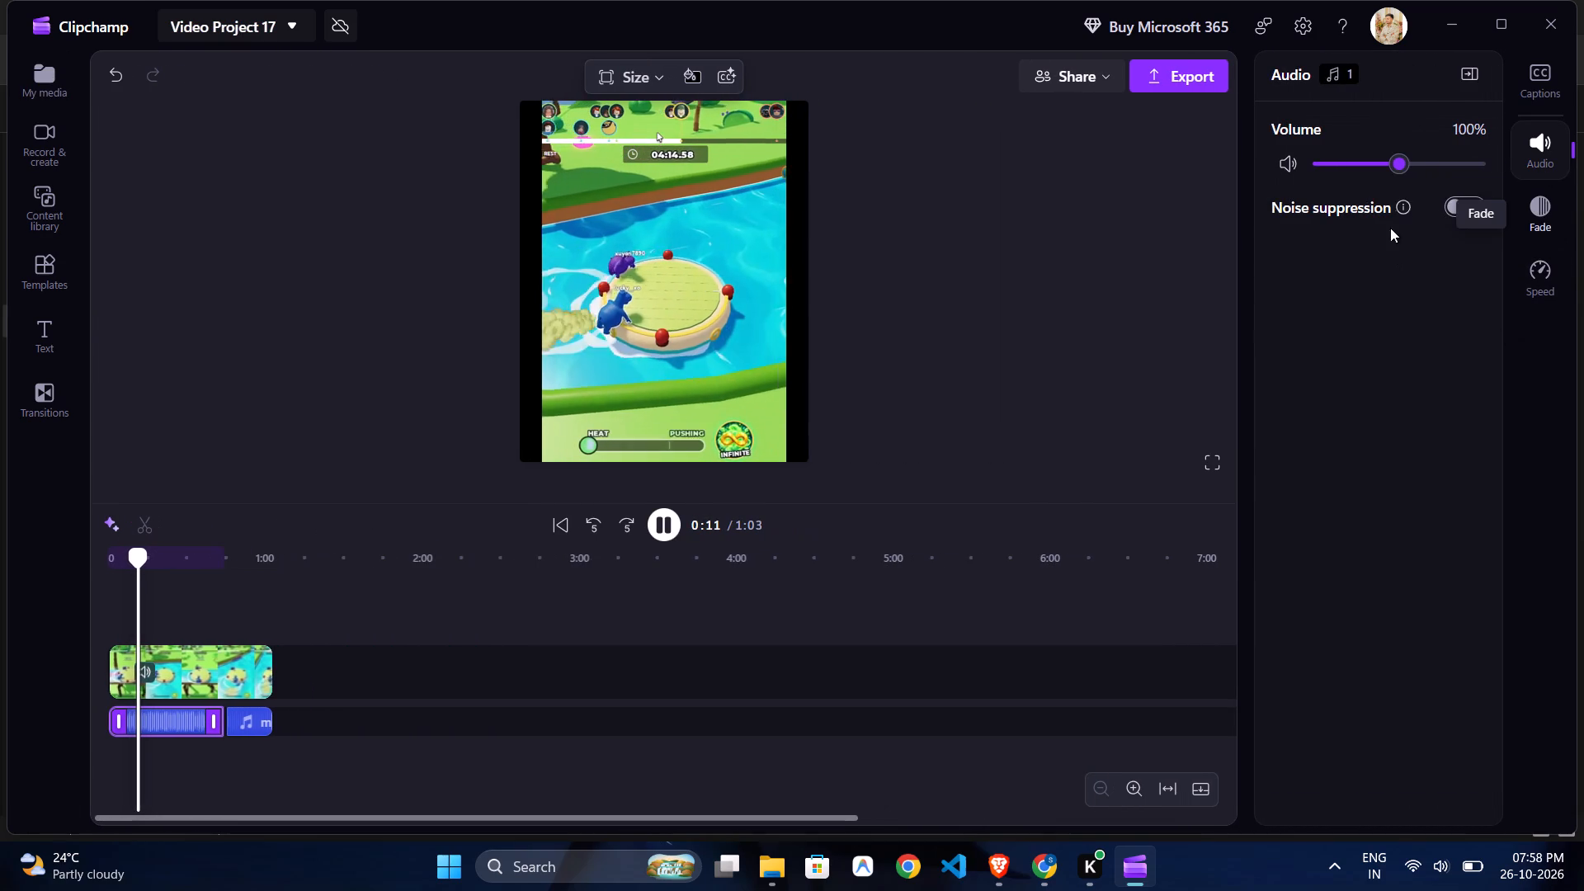
pyautogui.rightClick(1406, 164)
pyautogui.click(1372, 164)
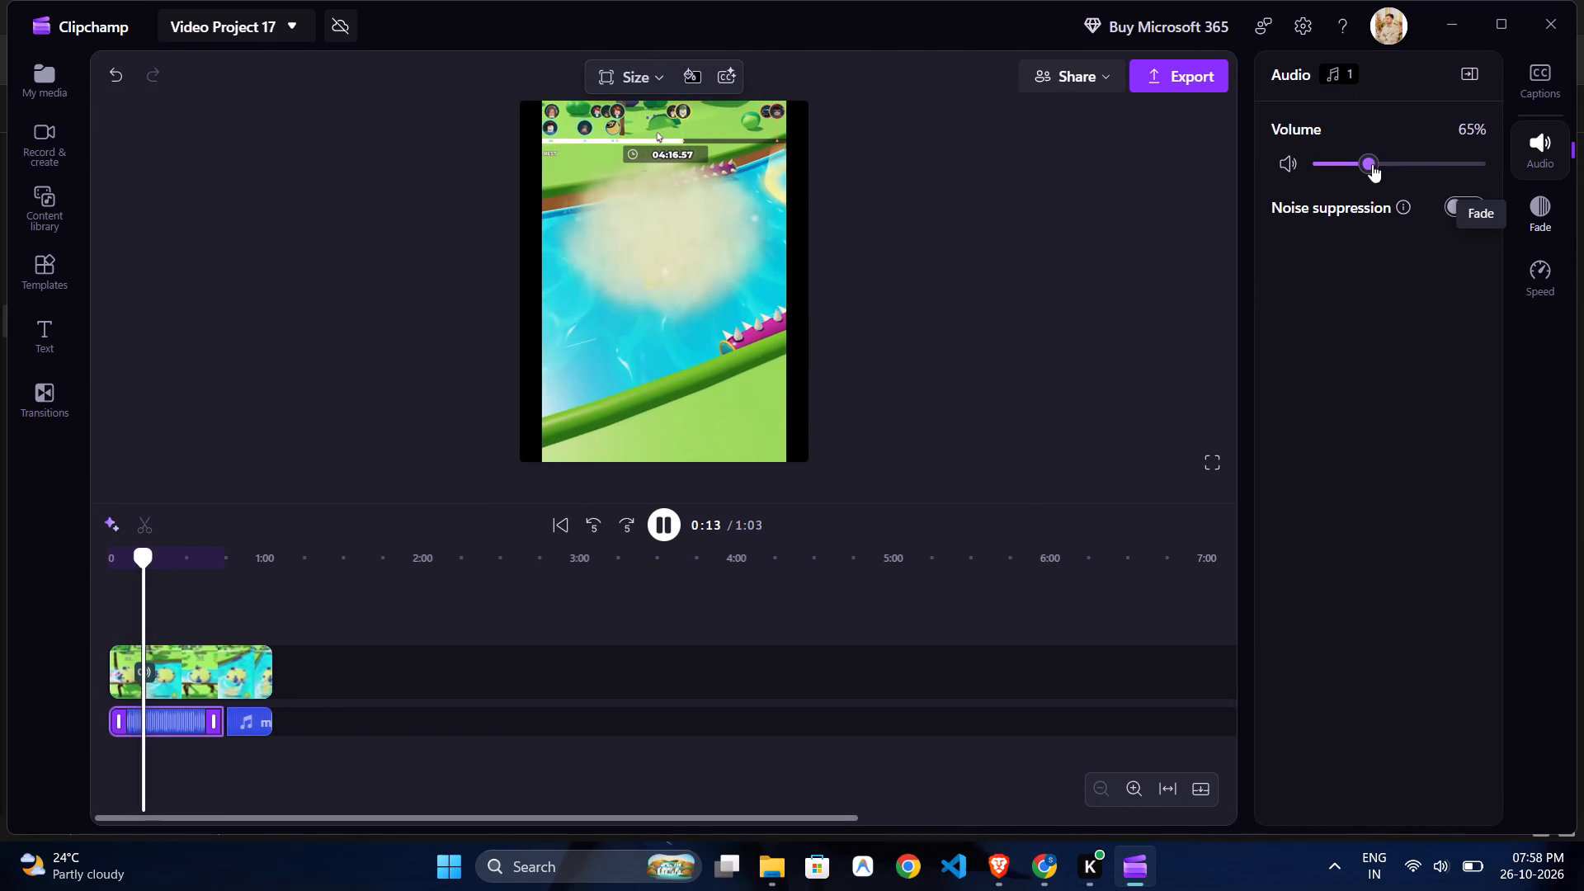
pyautogui.click(1336, 163)
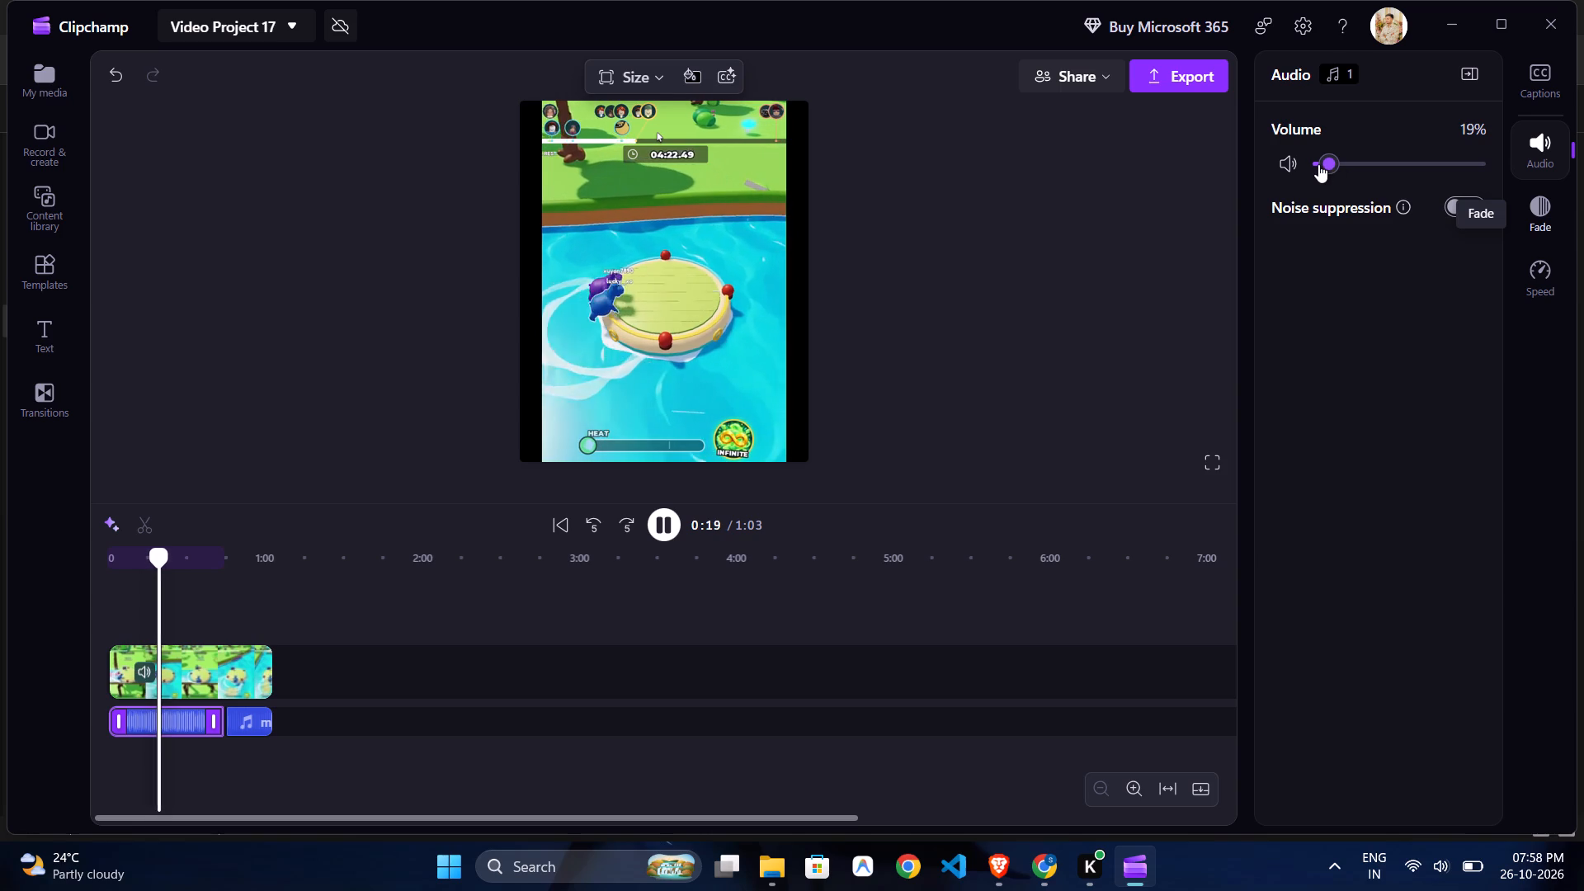
pyautogui.click(1318, 164)
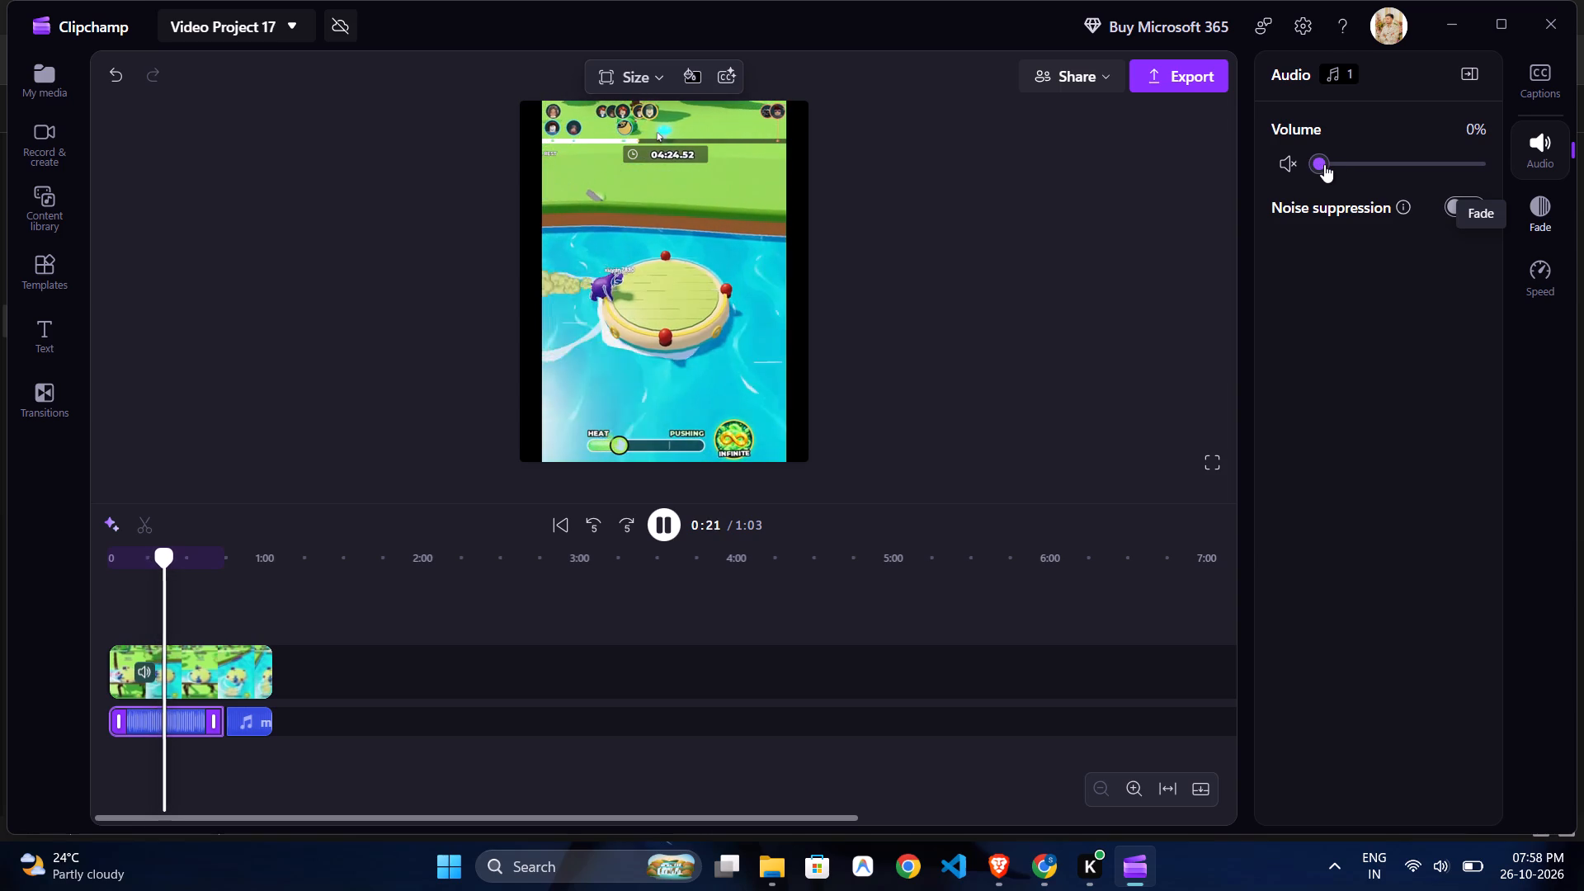
pyautogui.click(1324, 164)
pyautogui.click(1330, 164)
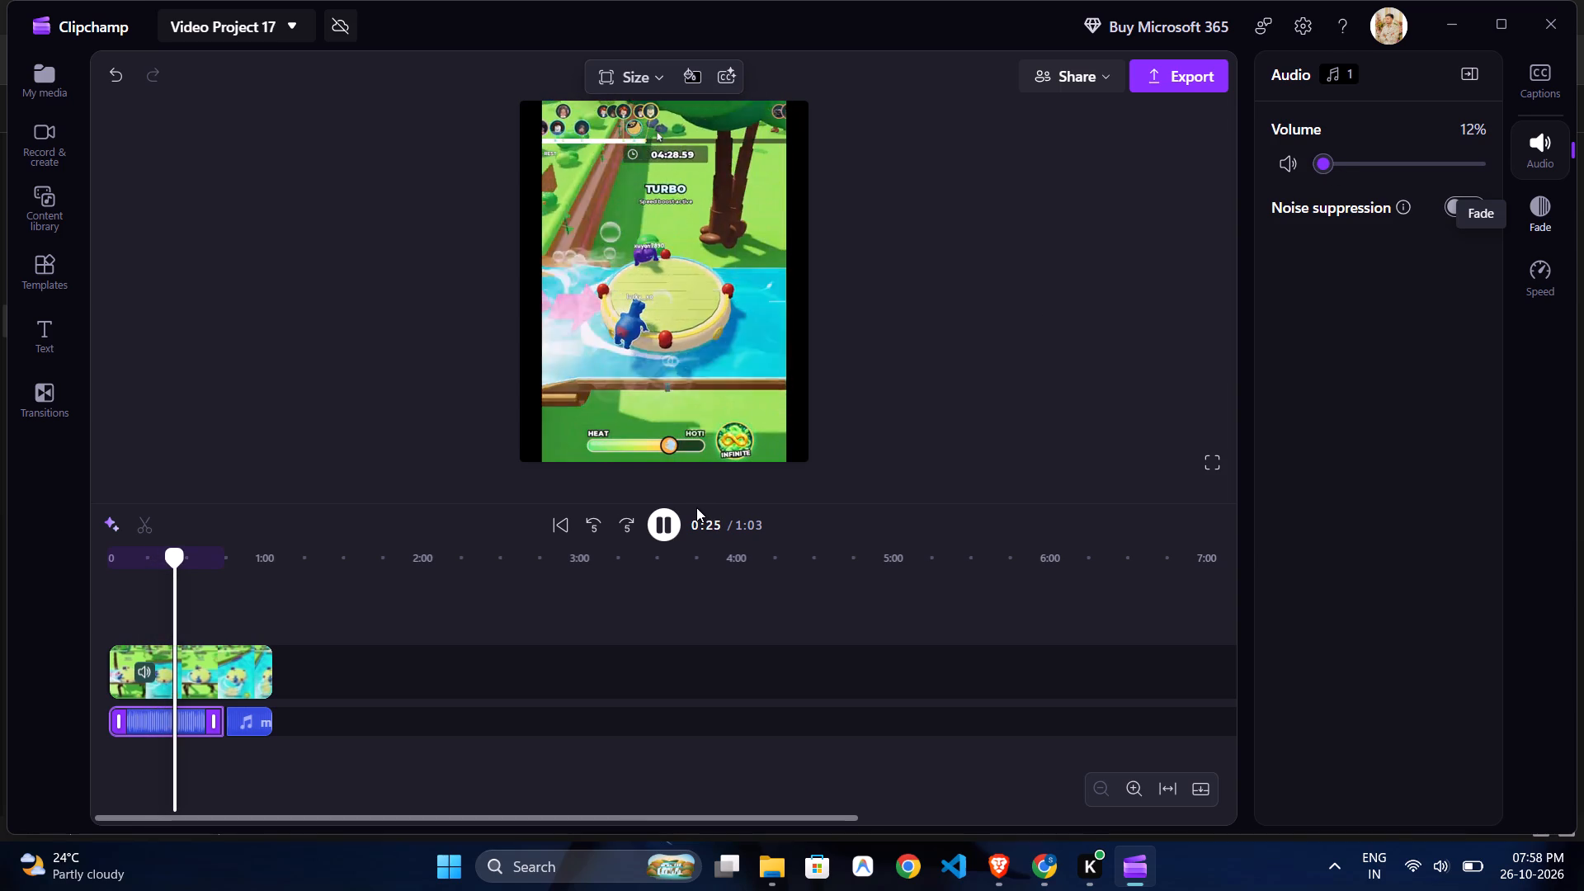
# Turn on noise suppression for the first m2 music clip.
pyautogui.click(1463, 214)
pyautogui.click(1171, 469)
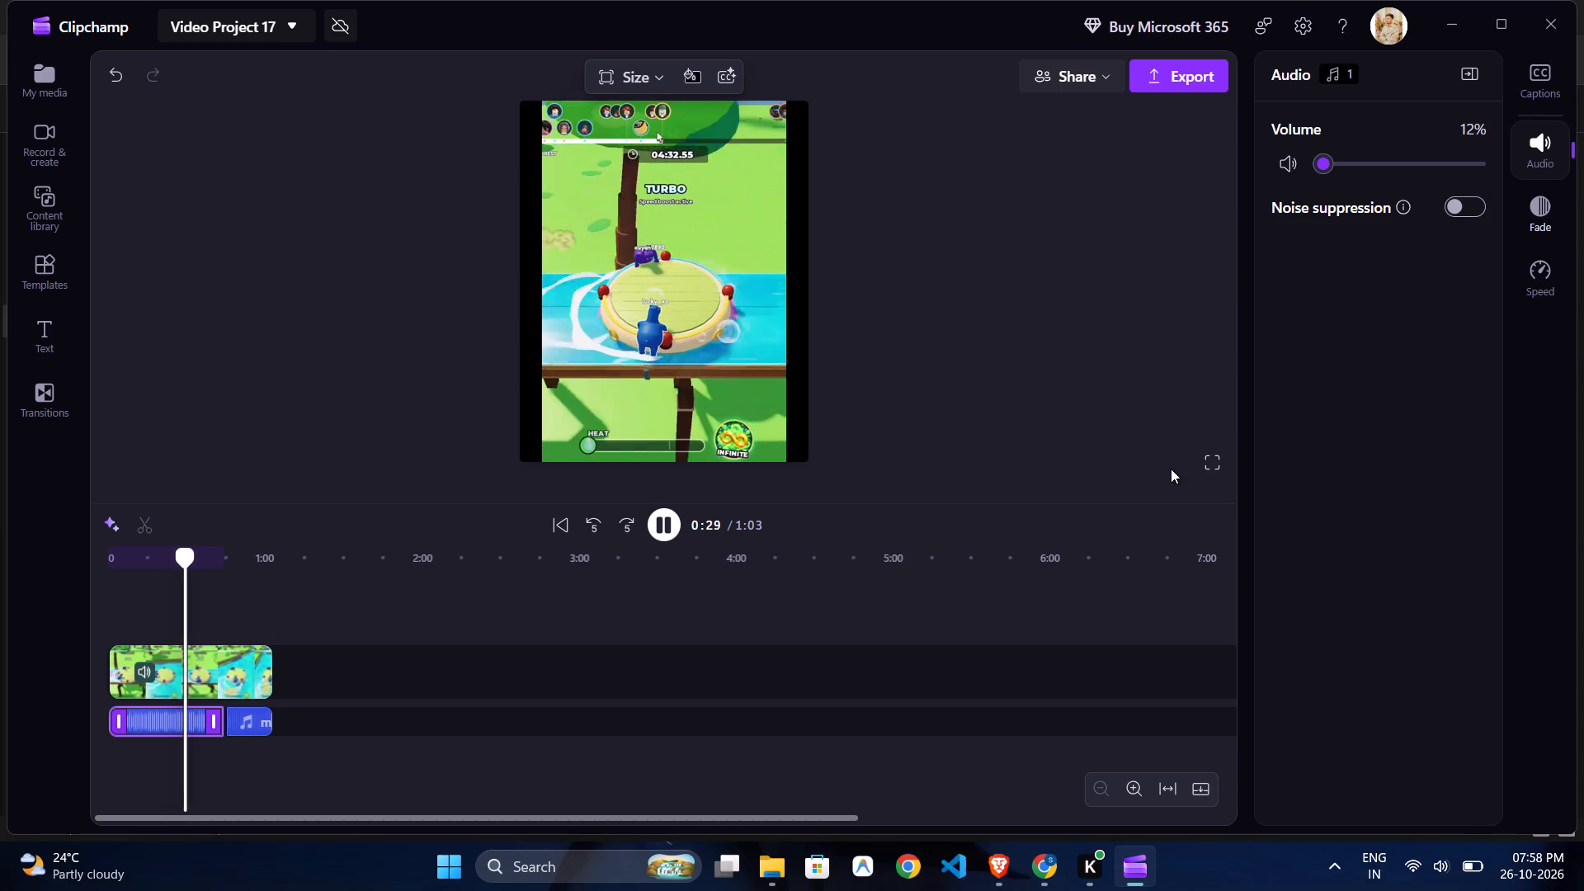
pyautogui.click(1464, 208)
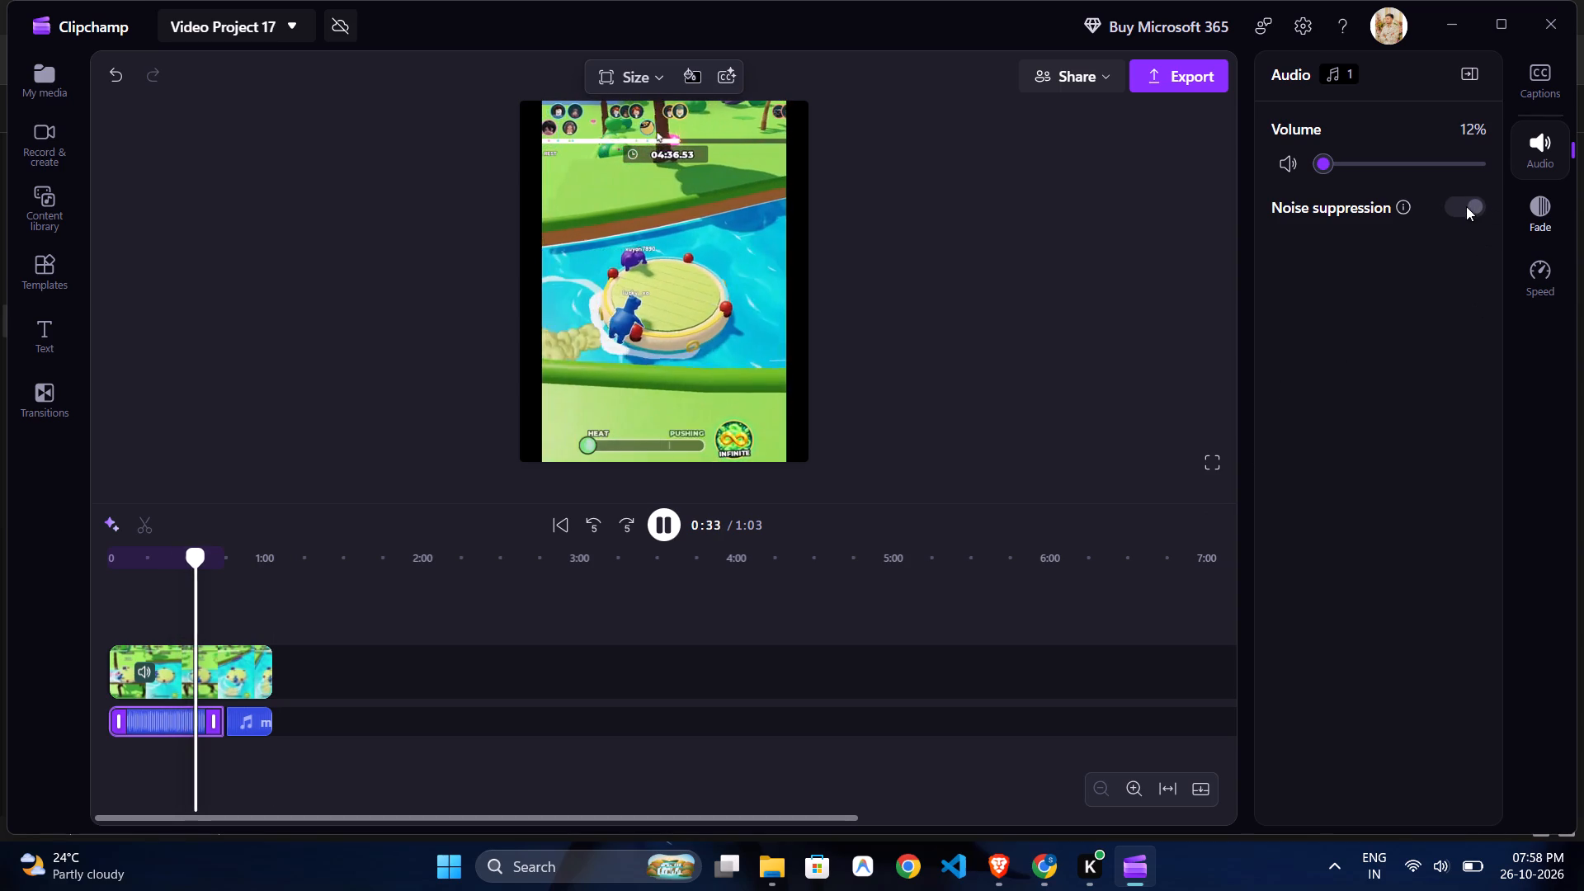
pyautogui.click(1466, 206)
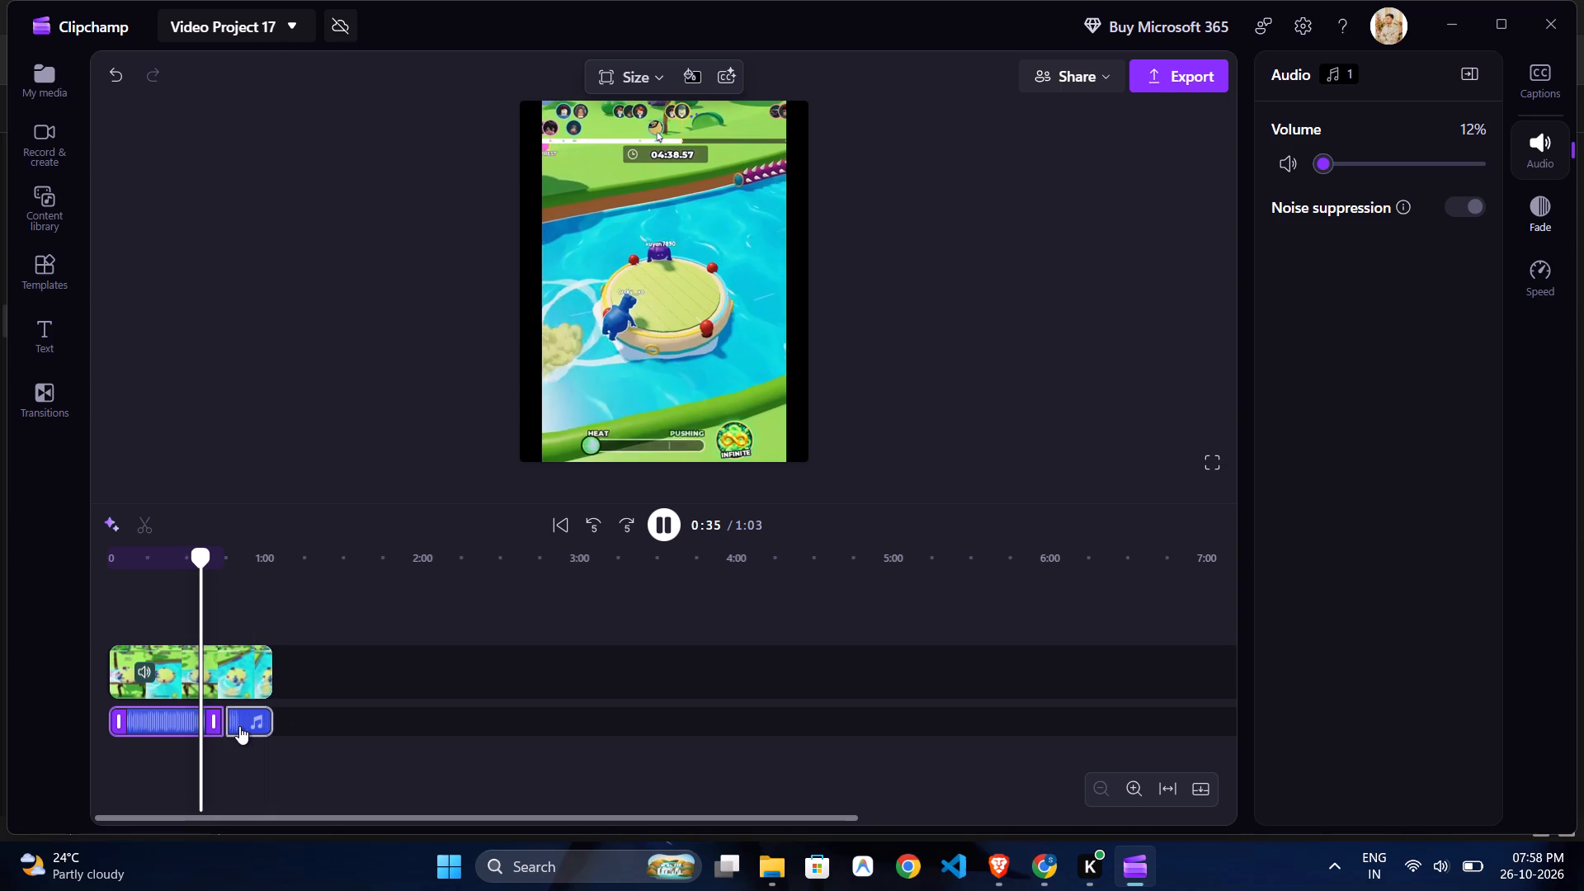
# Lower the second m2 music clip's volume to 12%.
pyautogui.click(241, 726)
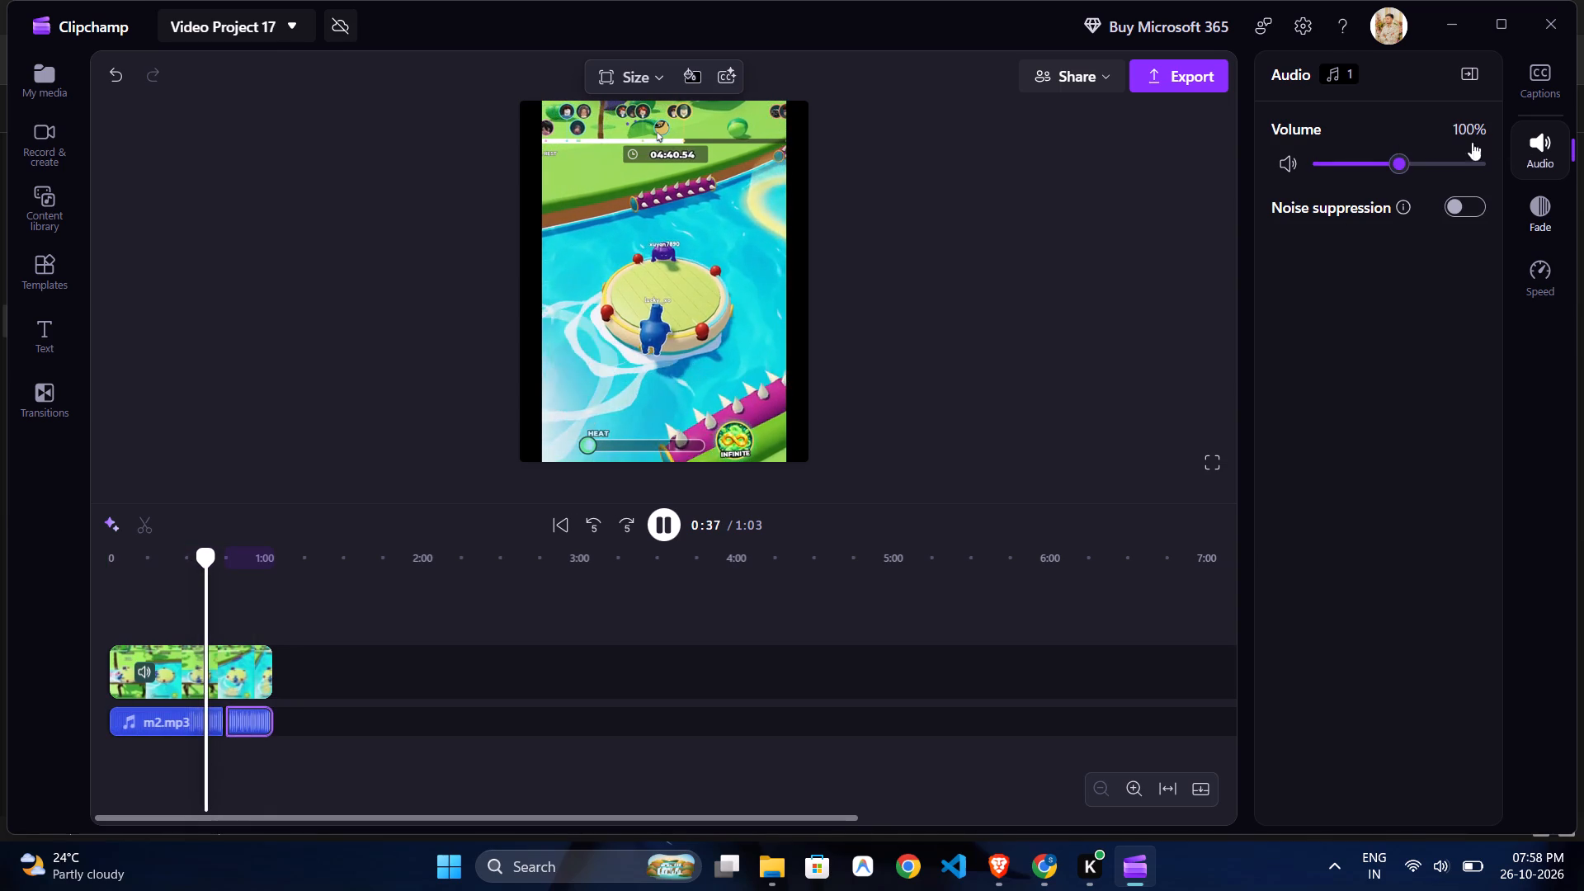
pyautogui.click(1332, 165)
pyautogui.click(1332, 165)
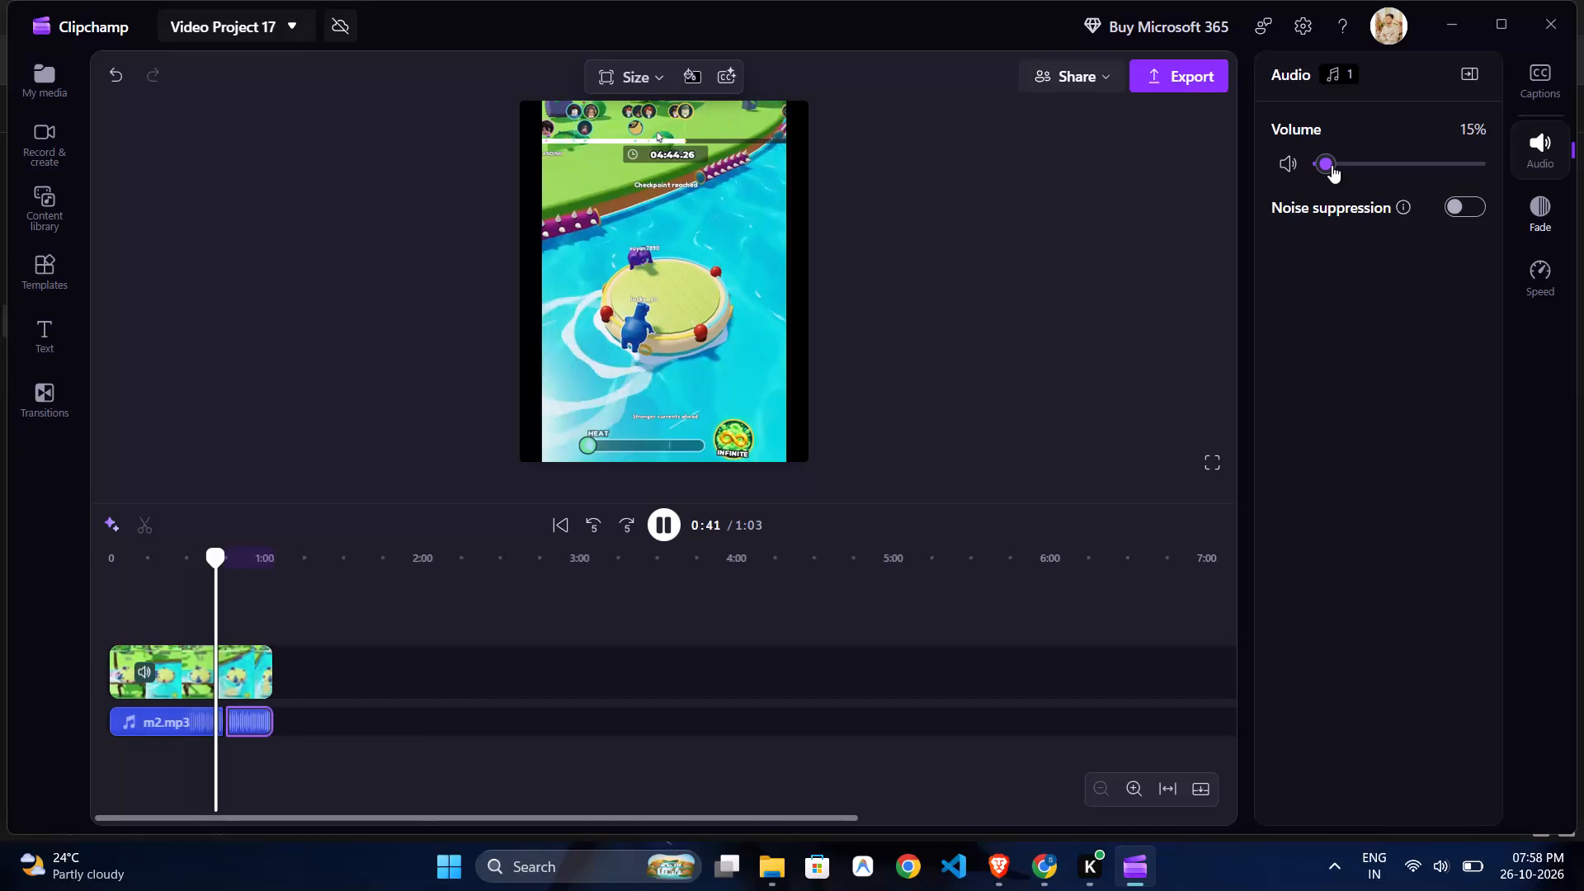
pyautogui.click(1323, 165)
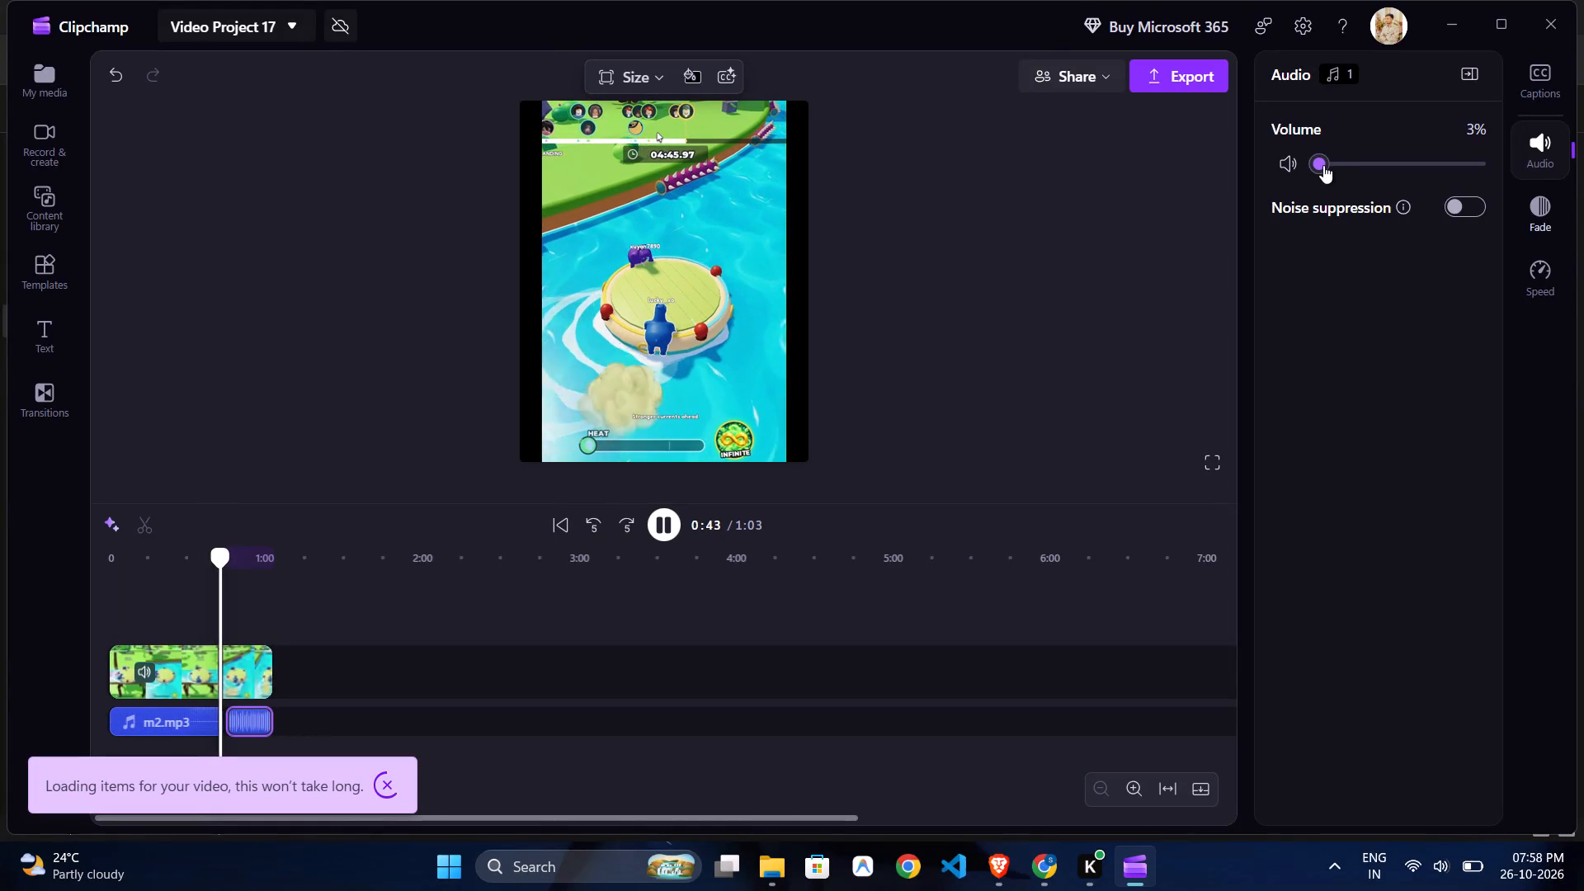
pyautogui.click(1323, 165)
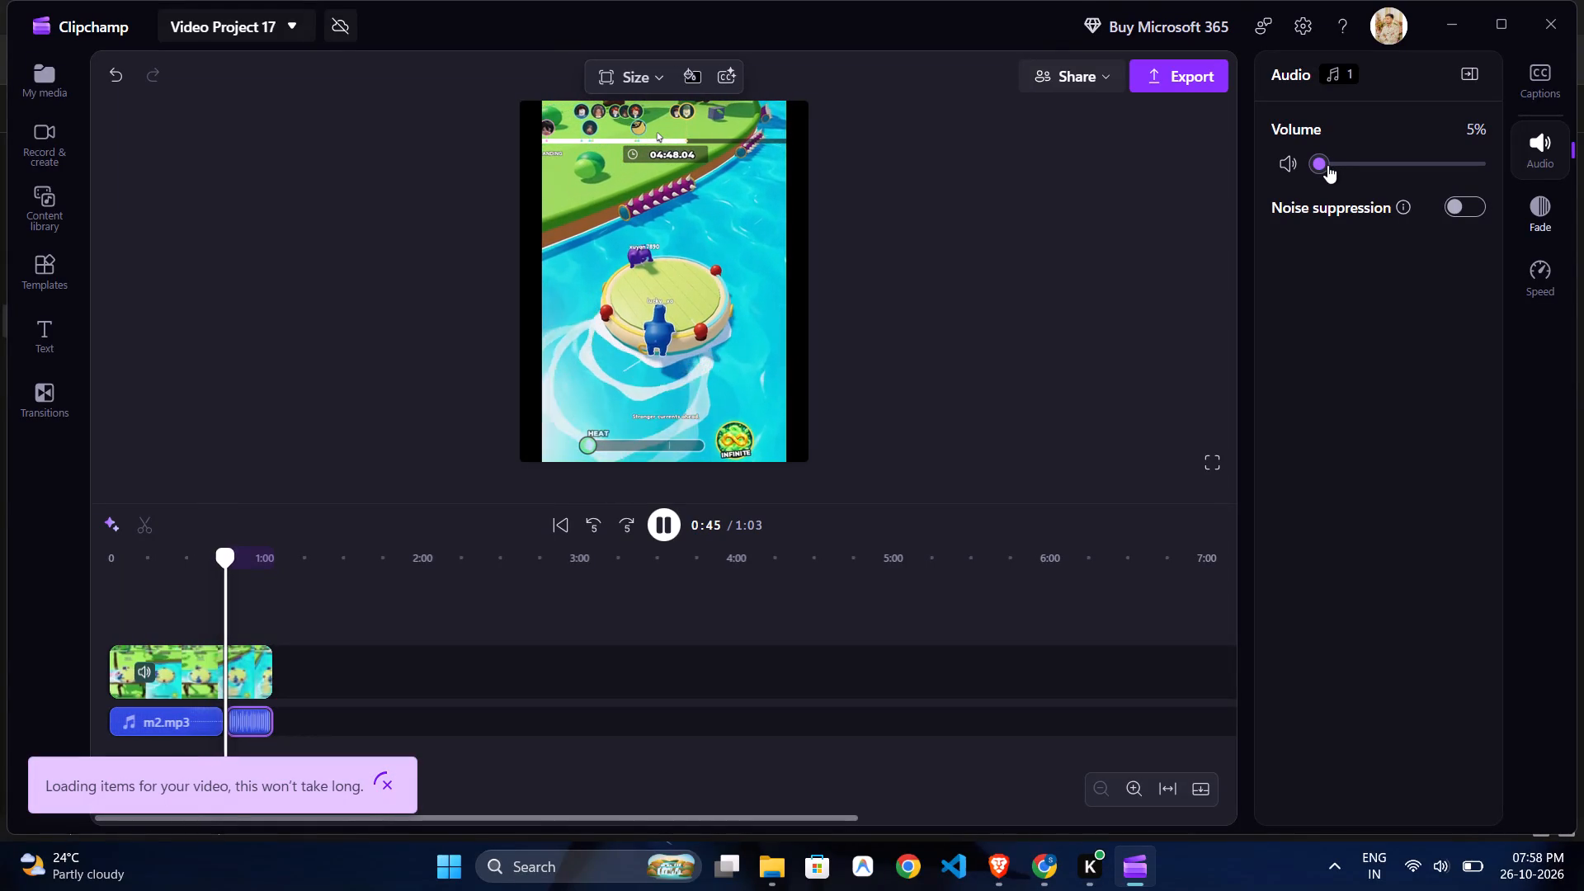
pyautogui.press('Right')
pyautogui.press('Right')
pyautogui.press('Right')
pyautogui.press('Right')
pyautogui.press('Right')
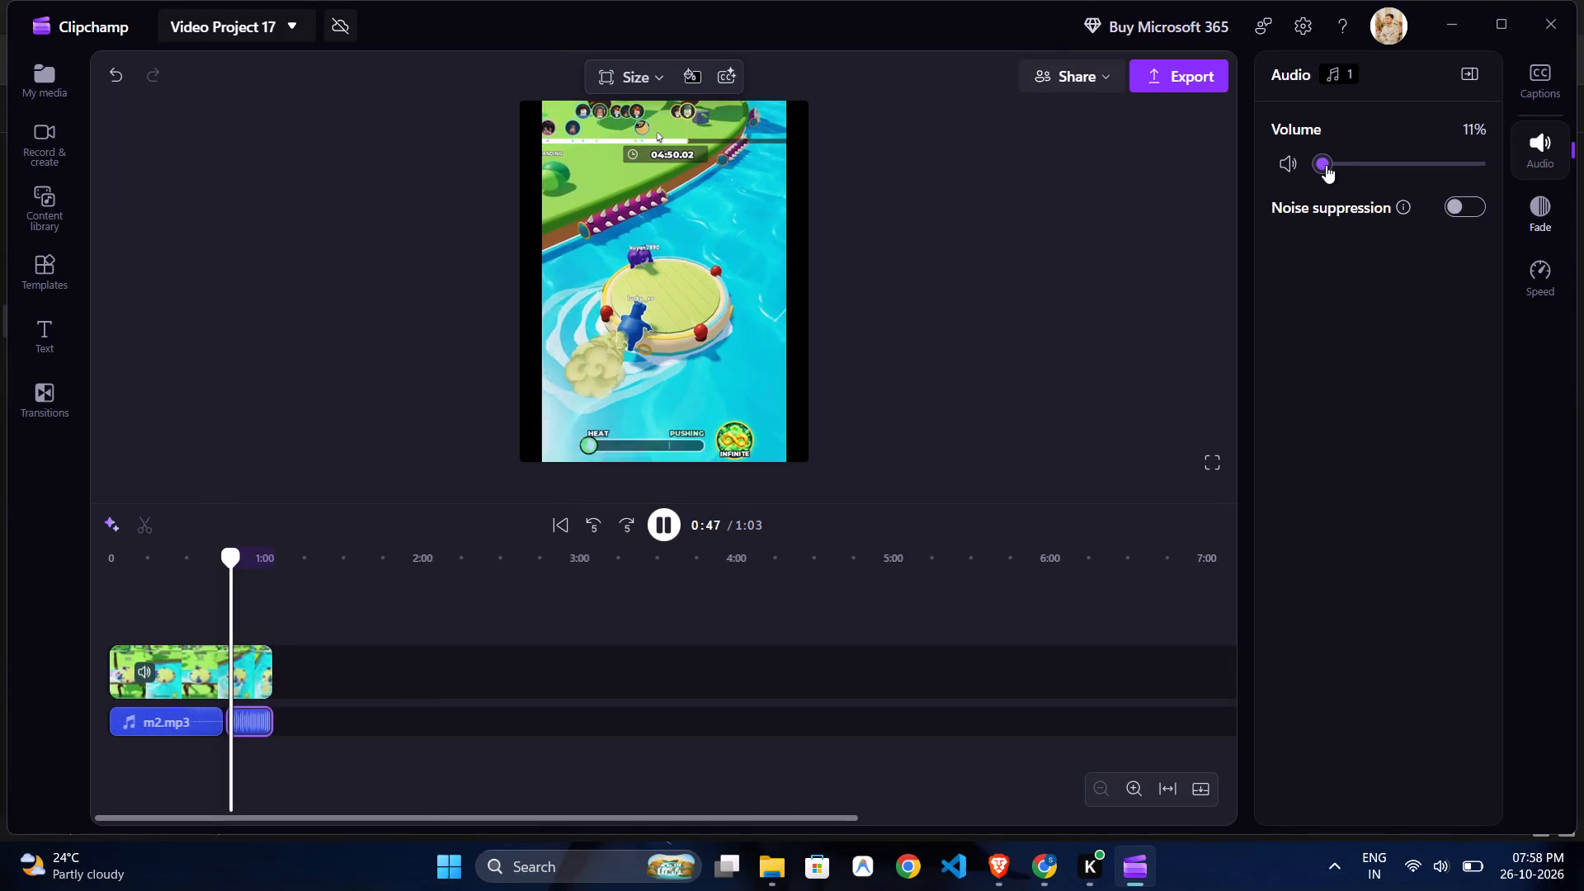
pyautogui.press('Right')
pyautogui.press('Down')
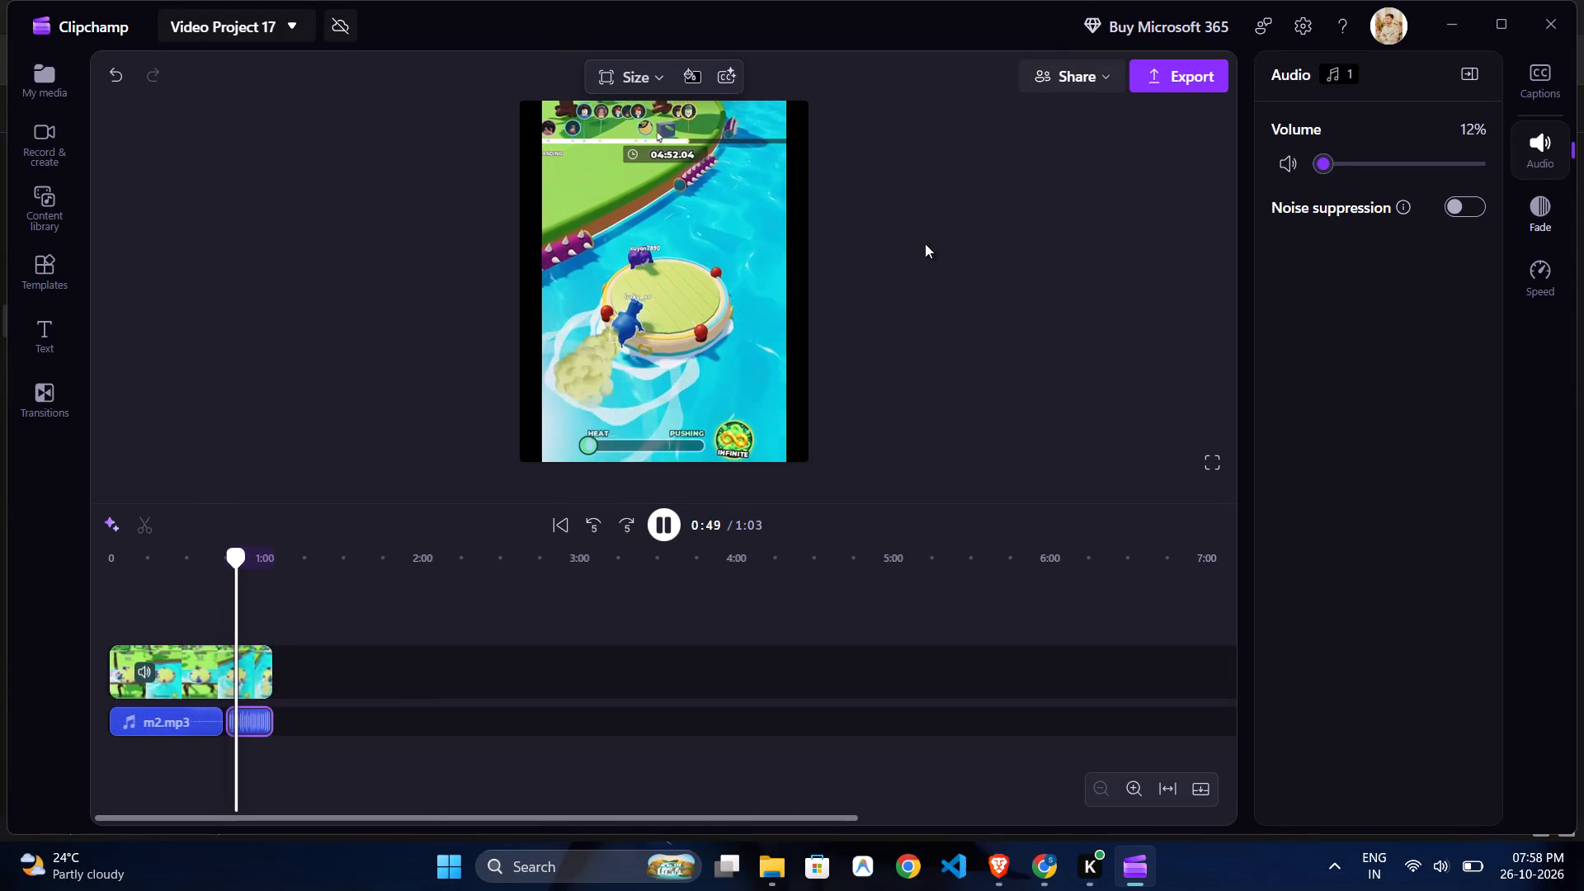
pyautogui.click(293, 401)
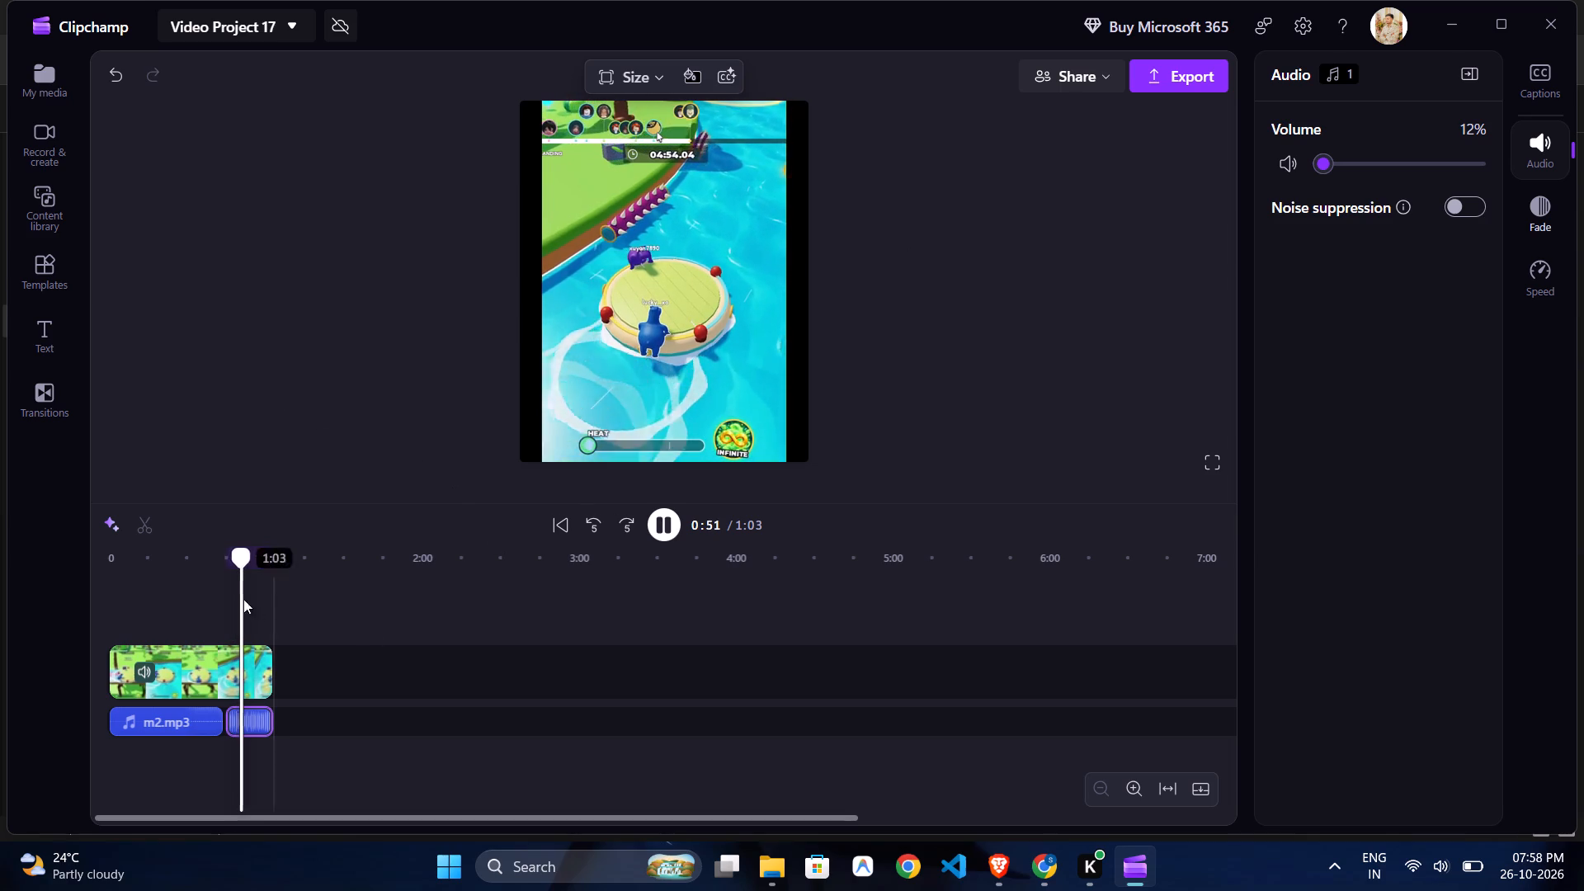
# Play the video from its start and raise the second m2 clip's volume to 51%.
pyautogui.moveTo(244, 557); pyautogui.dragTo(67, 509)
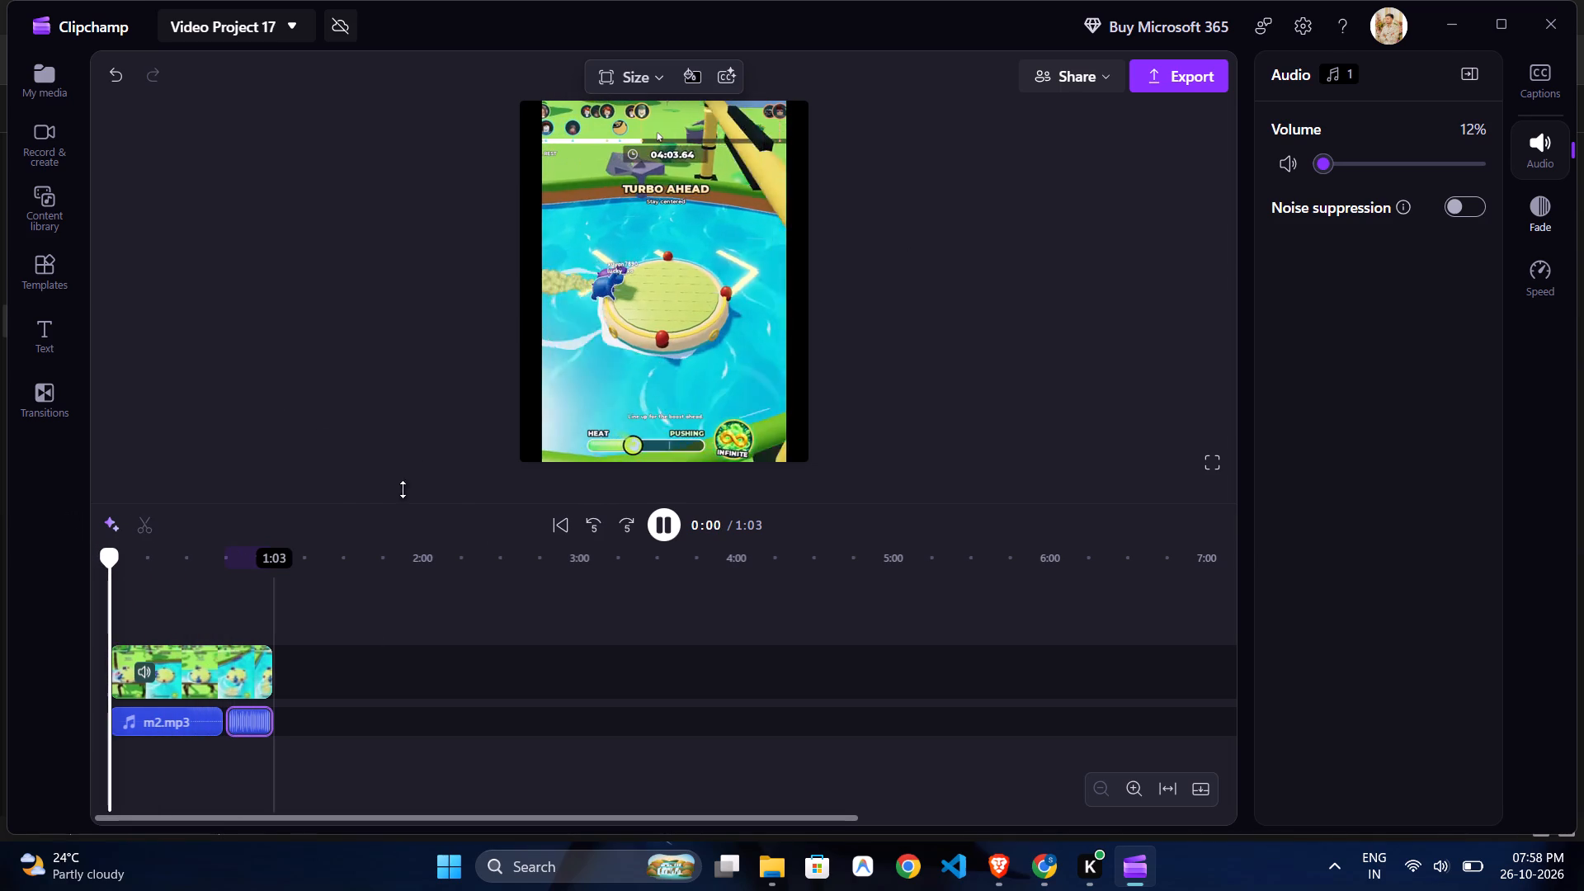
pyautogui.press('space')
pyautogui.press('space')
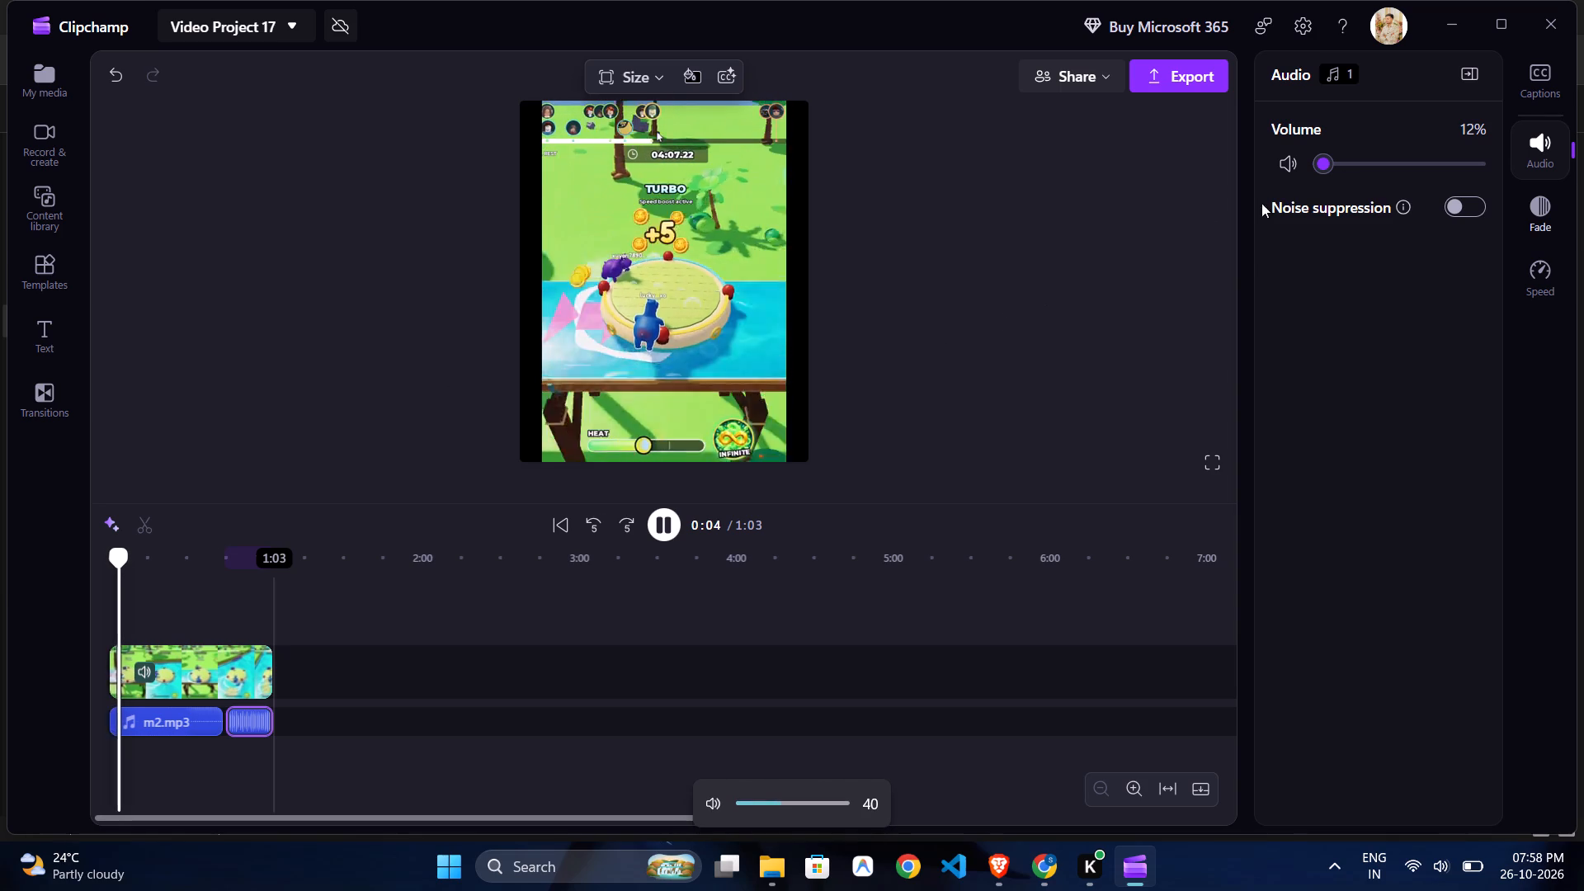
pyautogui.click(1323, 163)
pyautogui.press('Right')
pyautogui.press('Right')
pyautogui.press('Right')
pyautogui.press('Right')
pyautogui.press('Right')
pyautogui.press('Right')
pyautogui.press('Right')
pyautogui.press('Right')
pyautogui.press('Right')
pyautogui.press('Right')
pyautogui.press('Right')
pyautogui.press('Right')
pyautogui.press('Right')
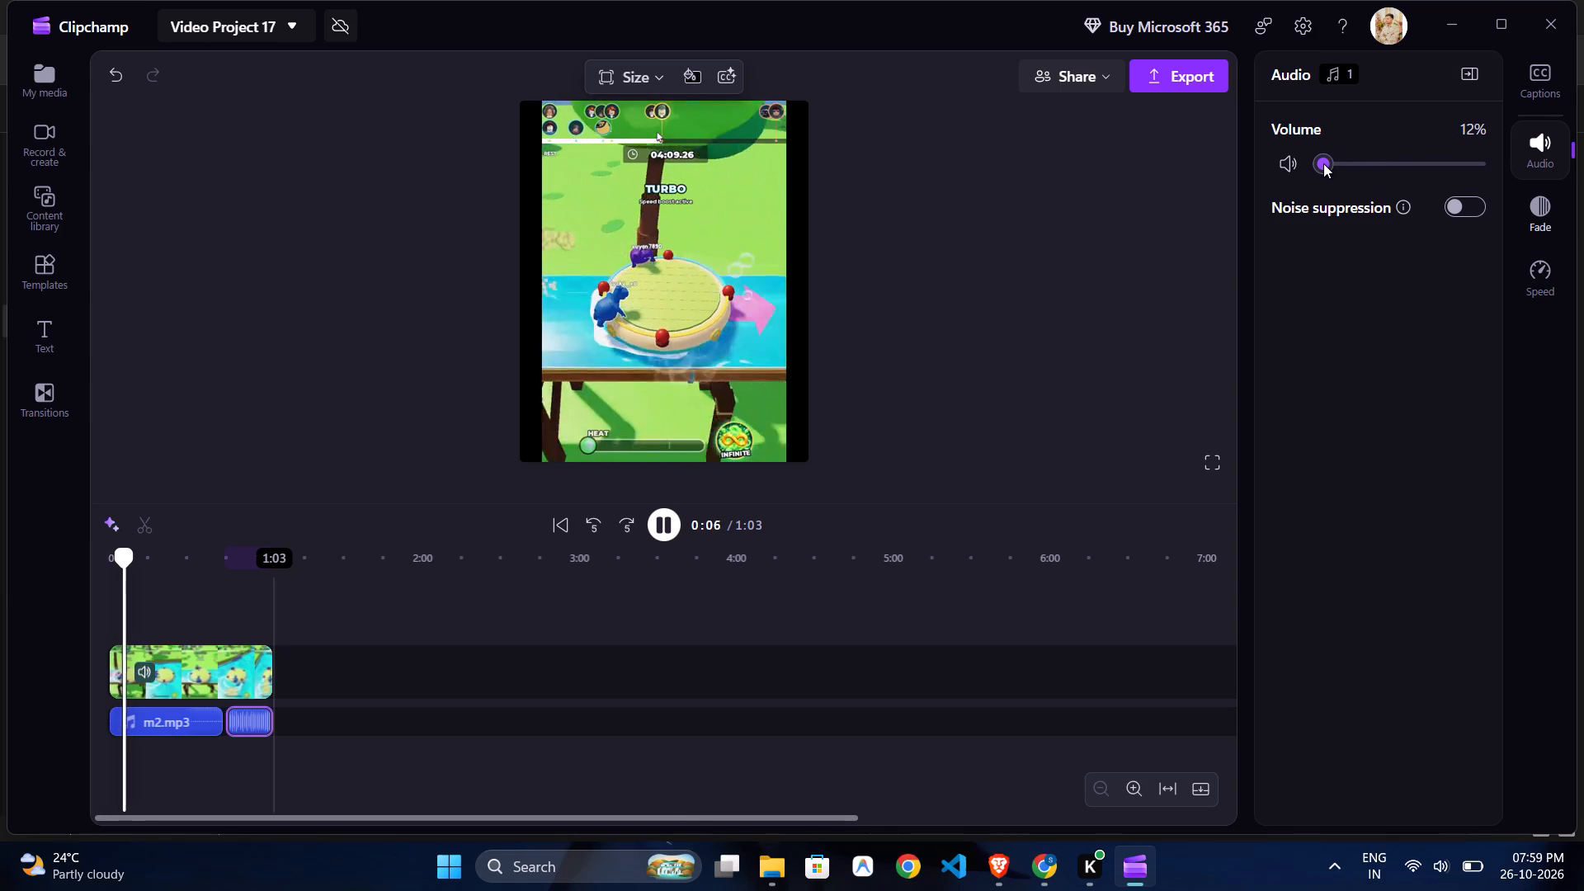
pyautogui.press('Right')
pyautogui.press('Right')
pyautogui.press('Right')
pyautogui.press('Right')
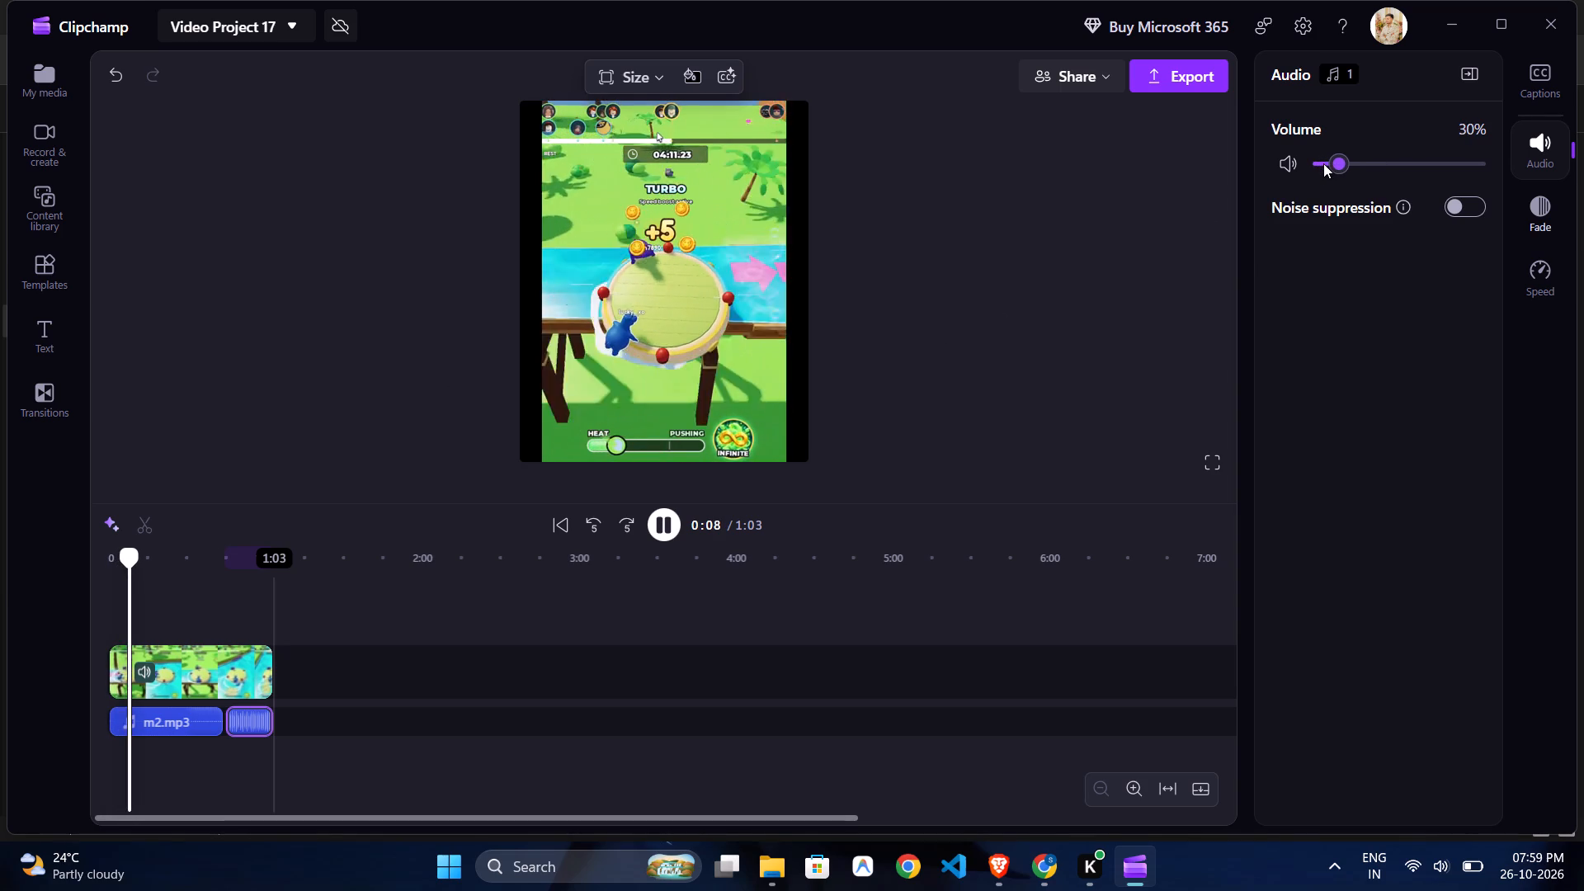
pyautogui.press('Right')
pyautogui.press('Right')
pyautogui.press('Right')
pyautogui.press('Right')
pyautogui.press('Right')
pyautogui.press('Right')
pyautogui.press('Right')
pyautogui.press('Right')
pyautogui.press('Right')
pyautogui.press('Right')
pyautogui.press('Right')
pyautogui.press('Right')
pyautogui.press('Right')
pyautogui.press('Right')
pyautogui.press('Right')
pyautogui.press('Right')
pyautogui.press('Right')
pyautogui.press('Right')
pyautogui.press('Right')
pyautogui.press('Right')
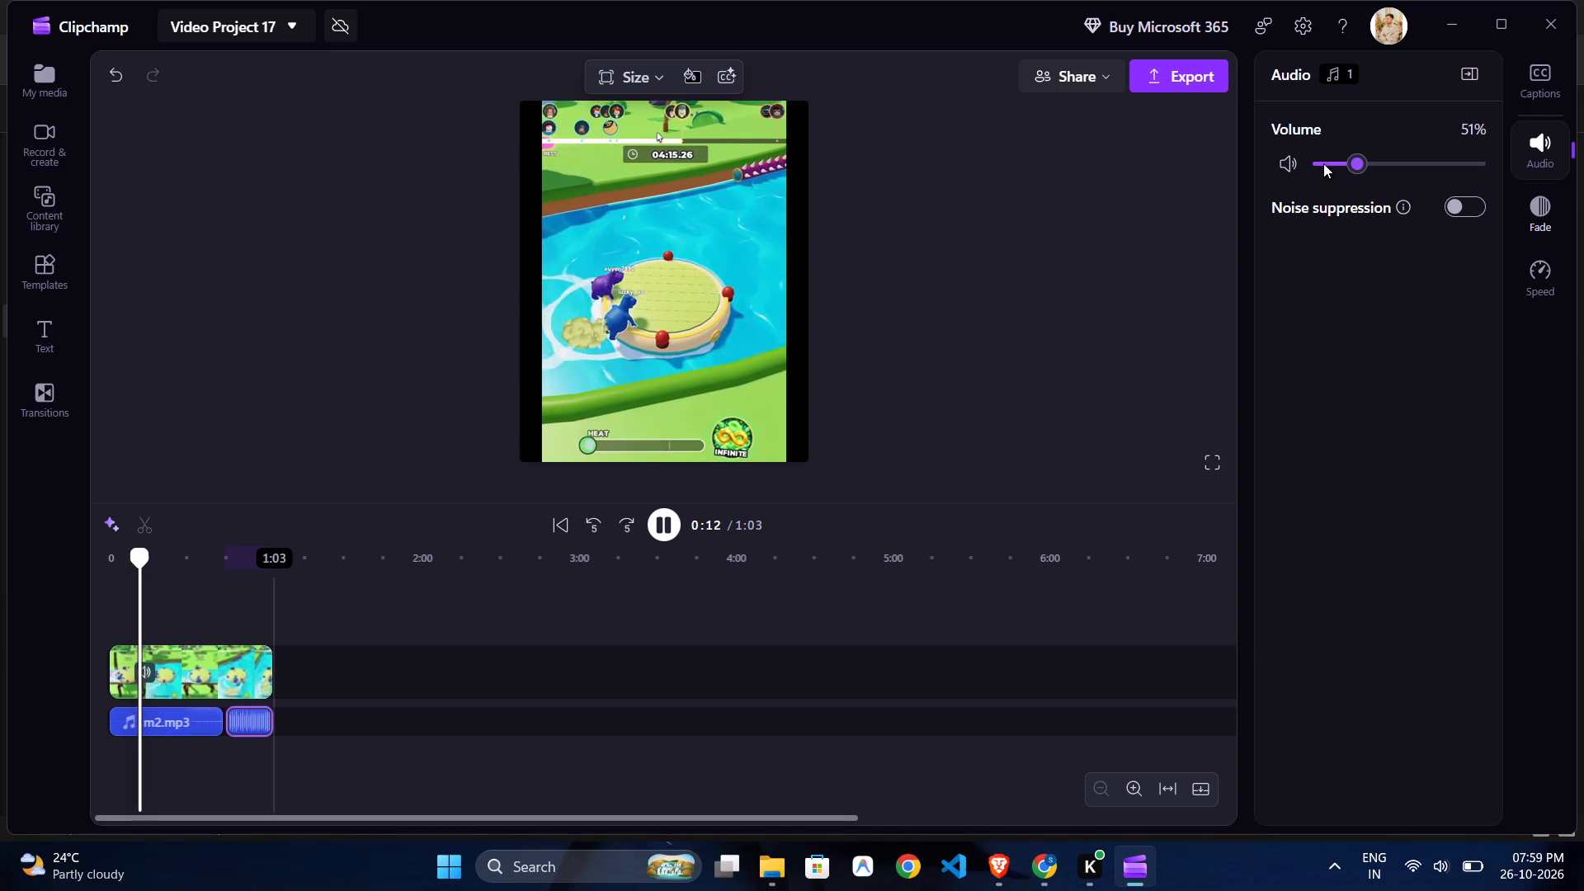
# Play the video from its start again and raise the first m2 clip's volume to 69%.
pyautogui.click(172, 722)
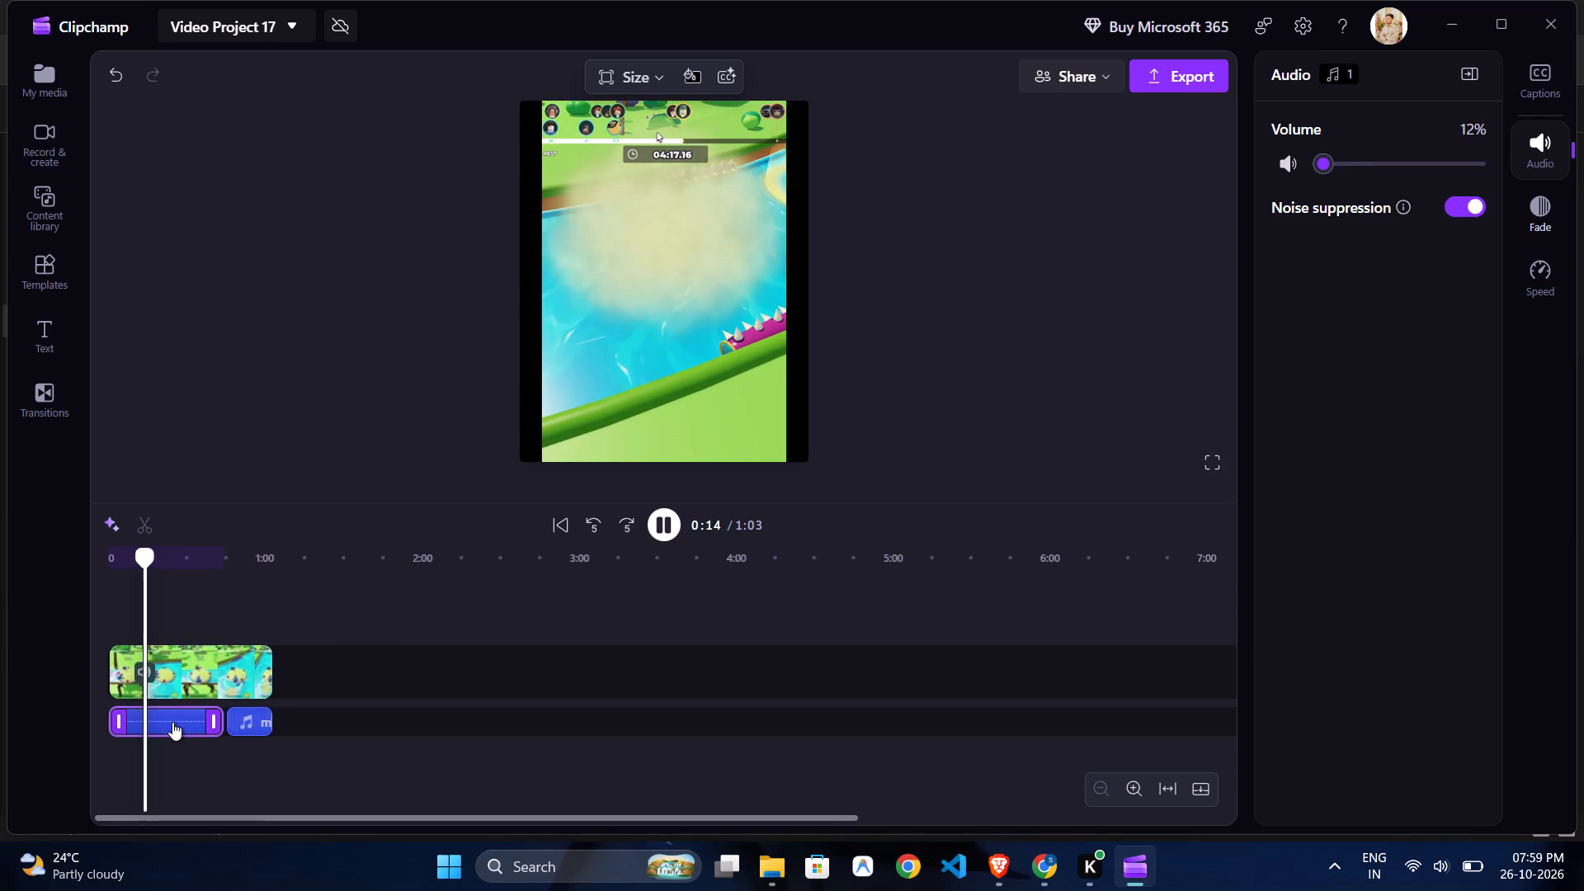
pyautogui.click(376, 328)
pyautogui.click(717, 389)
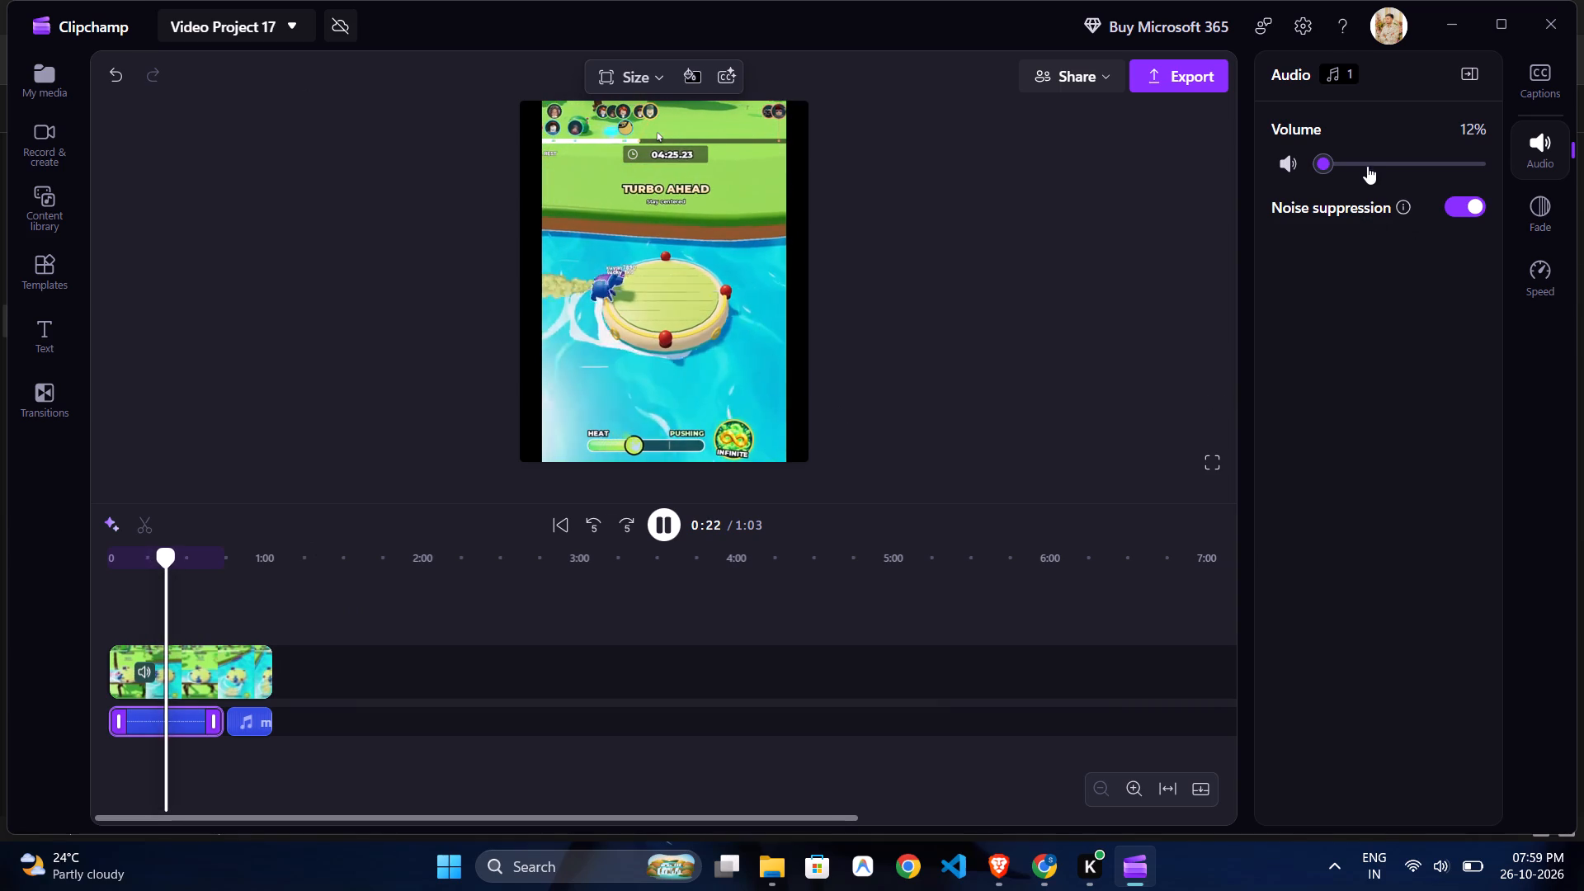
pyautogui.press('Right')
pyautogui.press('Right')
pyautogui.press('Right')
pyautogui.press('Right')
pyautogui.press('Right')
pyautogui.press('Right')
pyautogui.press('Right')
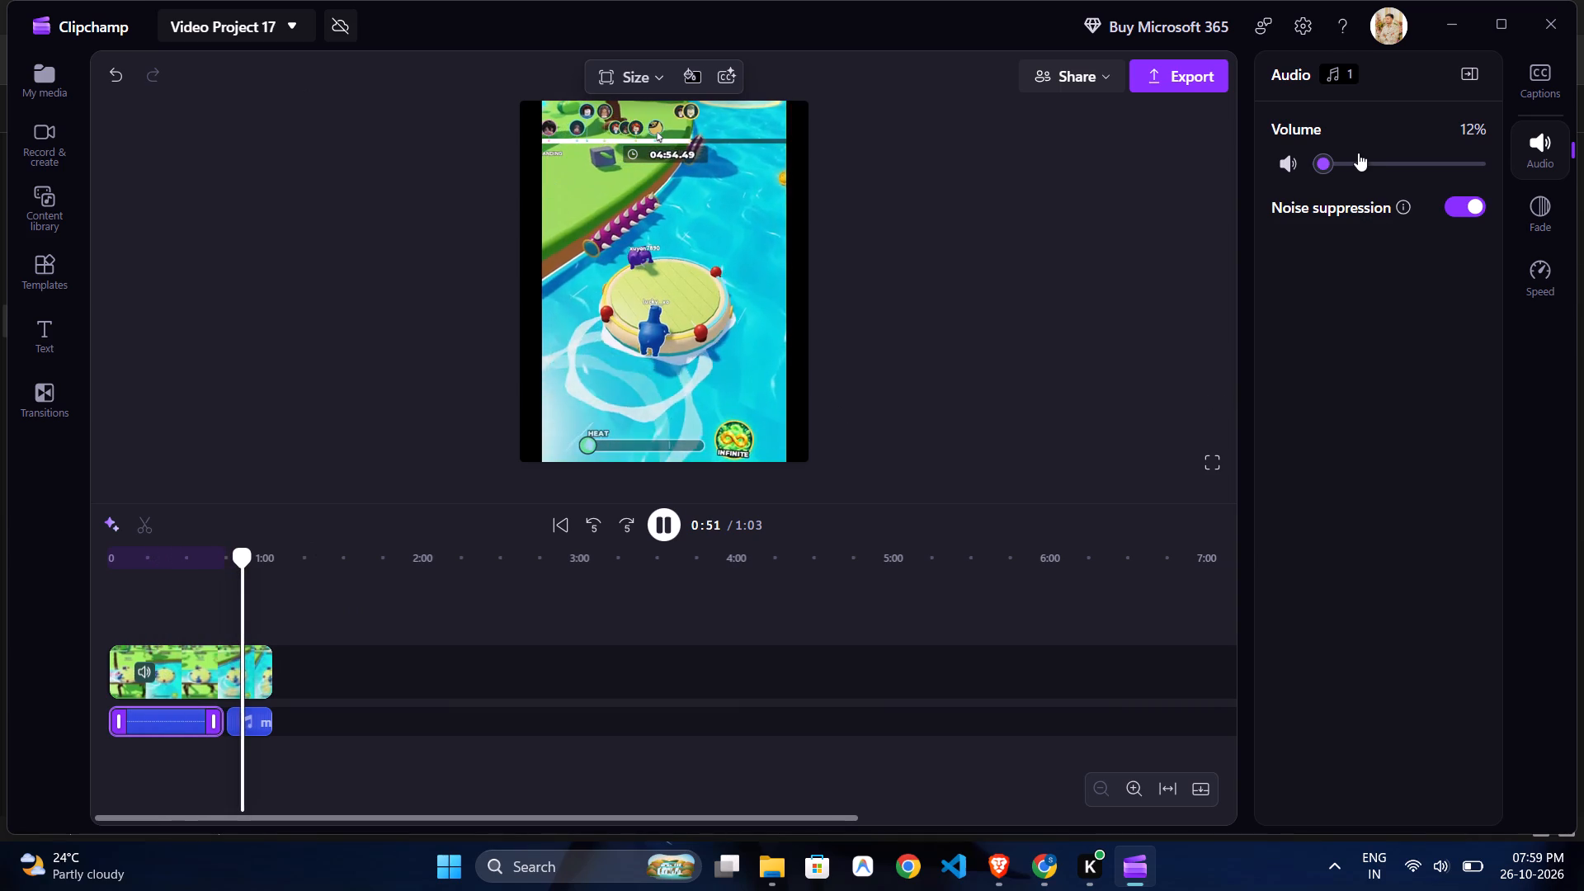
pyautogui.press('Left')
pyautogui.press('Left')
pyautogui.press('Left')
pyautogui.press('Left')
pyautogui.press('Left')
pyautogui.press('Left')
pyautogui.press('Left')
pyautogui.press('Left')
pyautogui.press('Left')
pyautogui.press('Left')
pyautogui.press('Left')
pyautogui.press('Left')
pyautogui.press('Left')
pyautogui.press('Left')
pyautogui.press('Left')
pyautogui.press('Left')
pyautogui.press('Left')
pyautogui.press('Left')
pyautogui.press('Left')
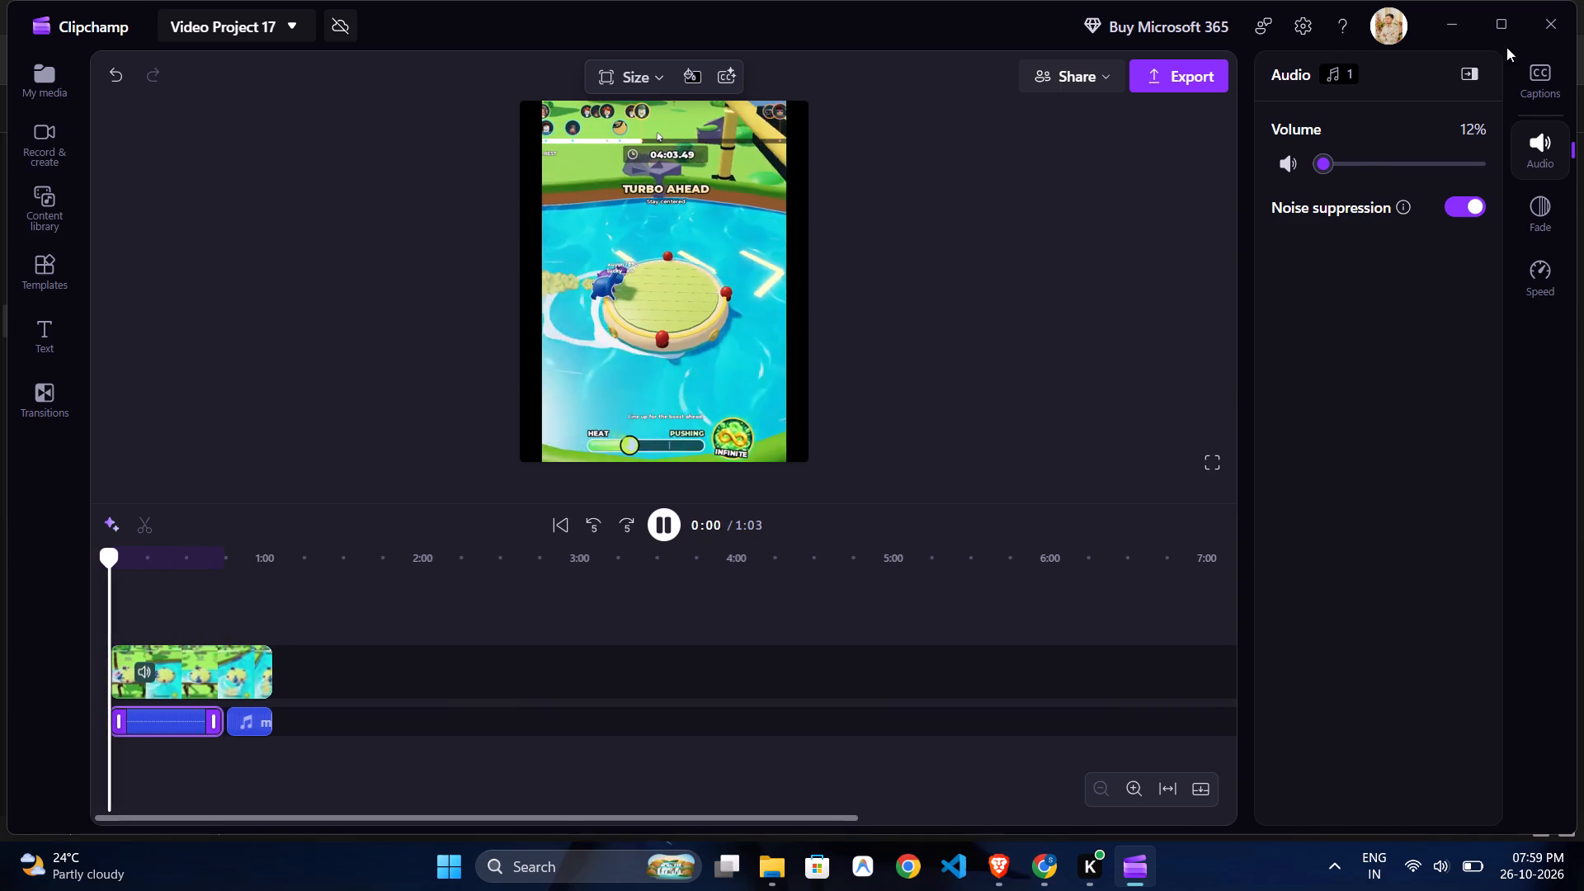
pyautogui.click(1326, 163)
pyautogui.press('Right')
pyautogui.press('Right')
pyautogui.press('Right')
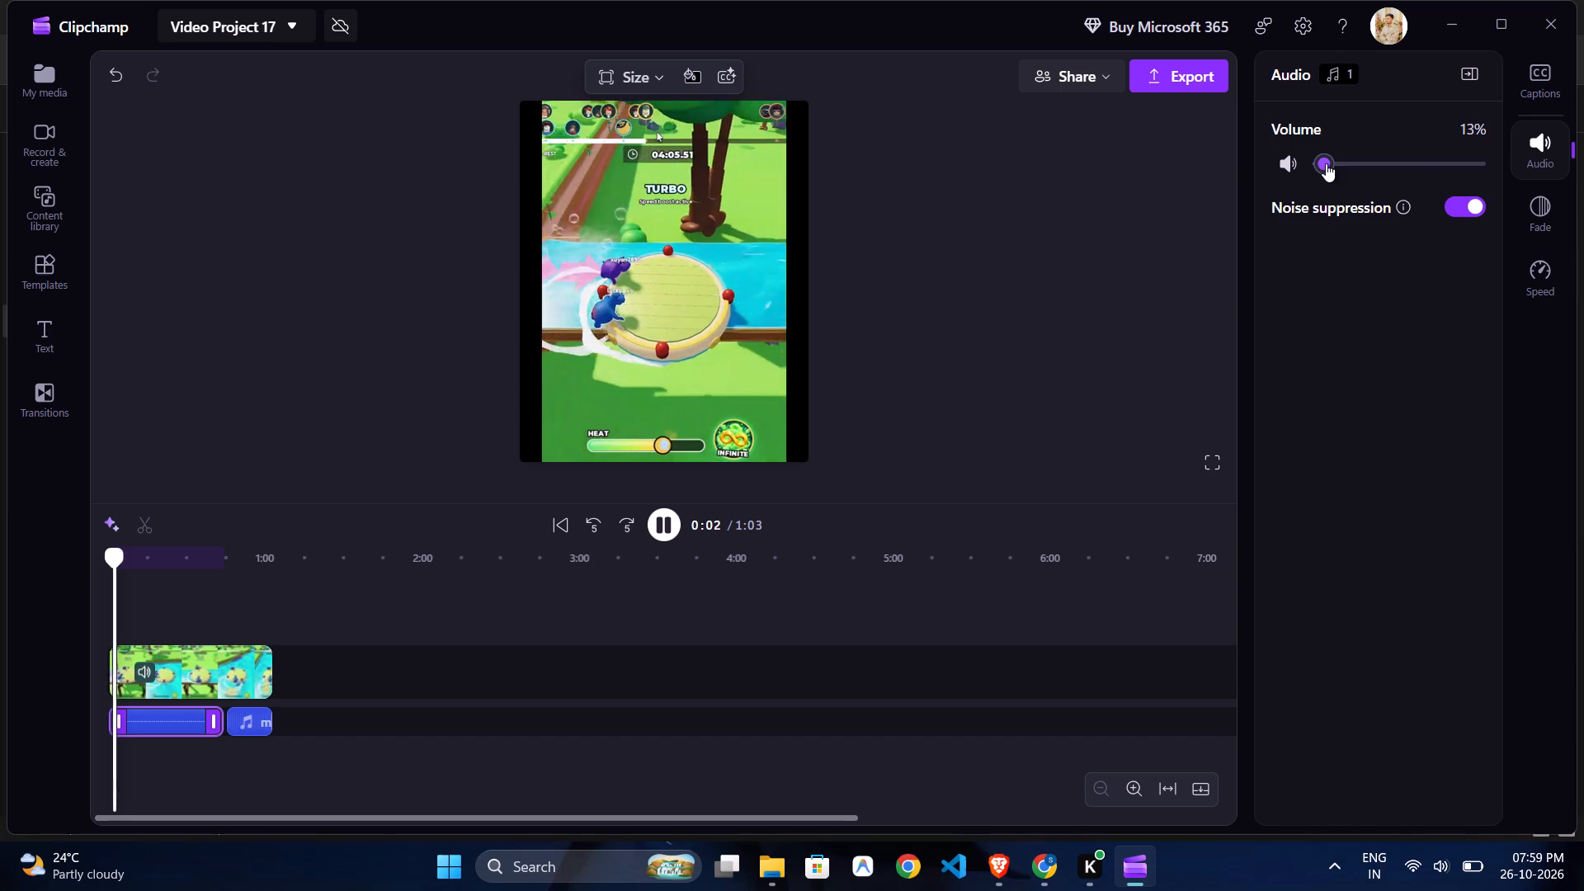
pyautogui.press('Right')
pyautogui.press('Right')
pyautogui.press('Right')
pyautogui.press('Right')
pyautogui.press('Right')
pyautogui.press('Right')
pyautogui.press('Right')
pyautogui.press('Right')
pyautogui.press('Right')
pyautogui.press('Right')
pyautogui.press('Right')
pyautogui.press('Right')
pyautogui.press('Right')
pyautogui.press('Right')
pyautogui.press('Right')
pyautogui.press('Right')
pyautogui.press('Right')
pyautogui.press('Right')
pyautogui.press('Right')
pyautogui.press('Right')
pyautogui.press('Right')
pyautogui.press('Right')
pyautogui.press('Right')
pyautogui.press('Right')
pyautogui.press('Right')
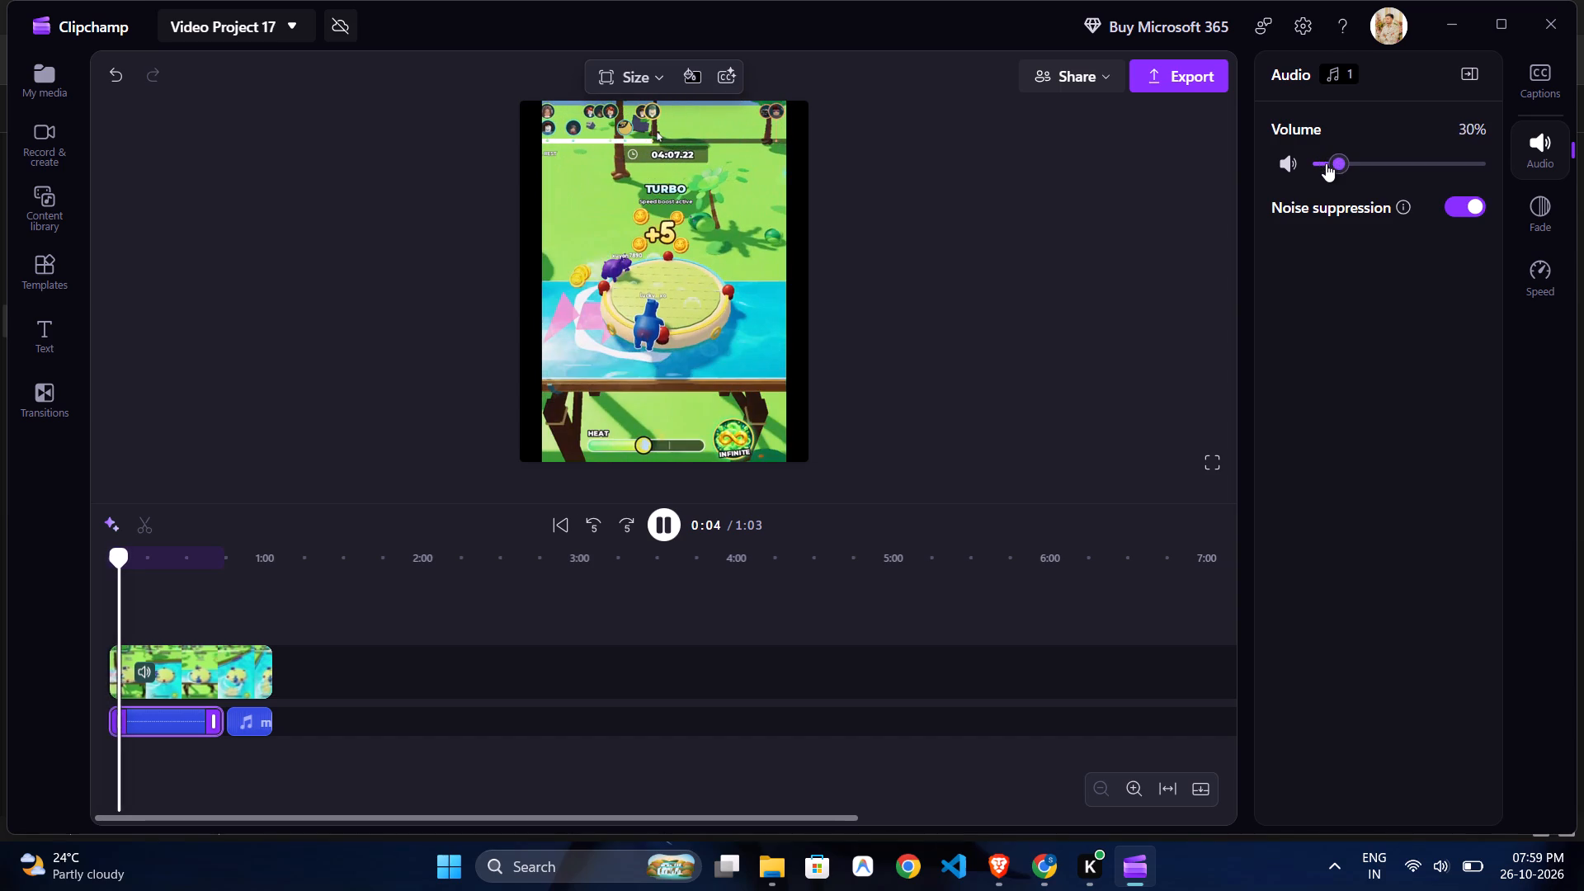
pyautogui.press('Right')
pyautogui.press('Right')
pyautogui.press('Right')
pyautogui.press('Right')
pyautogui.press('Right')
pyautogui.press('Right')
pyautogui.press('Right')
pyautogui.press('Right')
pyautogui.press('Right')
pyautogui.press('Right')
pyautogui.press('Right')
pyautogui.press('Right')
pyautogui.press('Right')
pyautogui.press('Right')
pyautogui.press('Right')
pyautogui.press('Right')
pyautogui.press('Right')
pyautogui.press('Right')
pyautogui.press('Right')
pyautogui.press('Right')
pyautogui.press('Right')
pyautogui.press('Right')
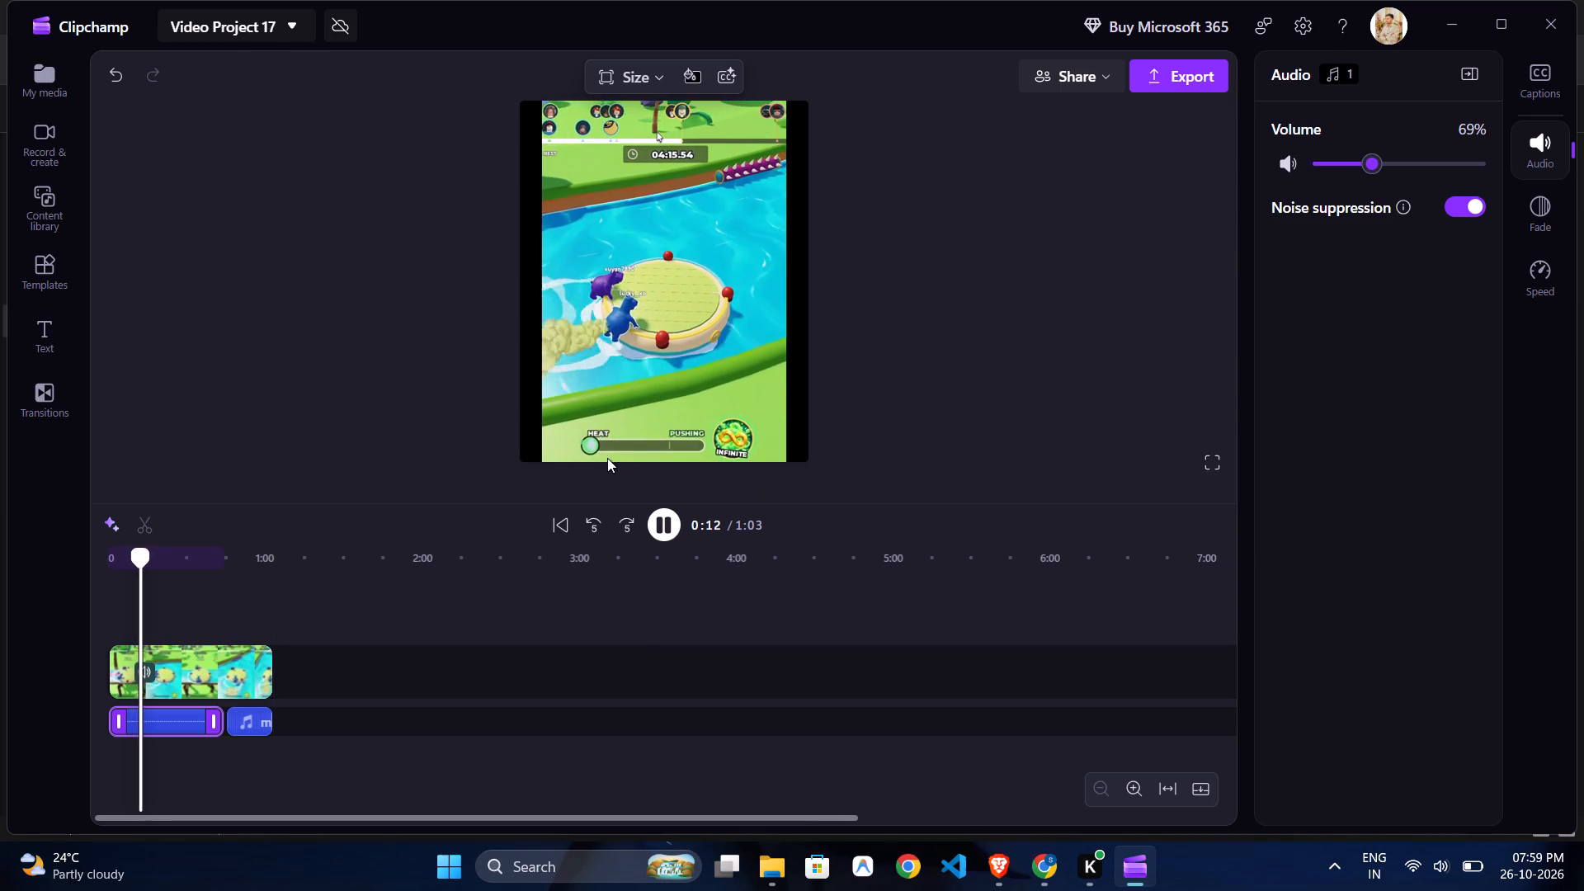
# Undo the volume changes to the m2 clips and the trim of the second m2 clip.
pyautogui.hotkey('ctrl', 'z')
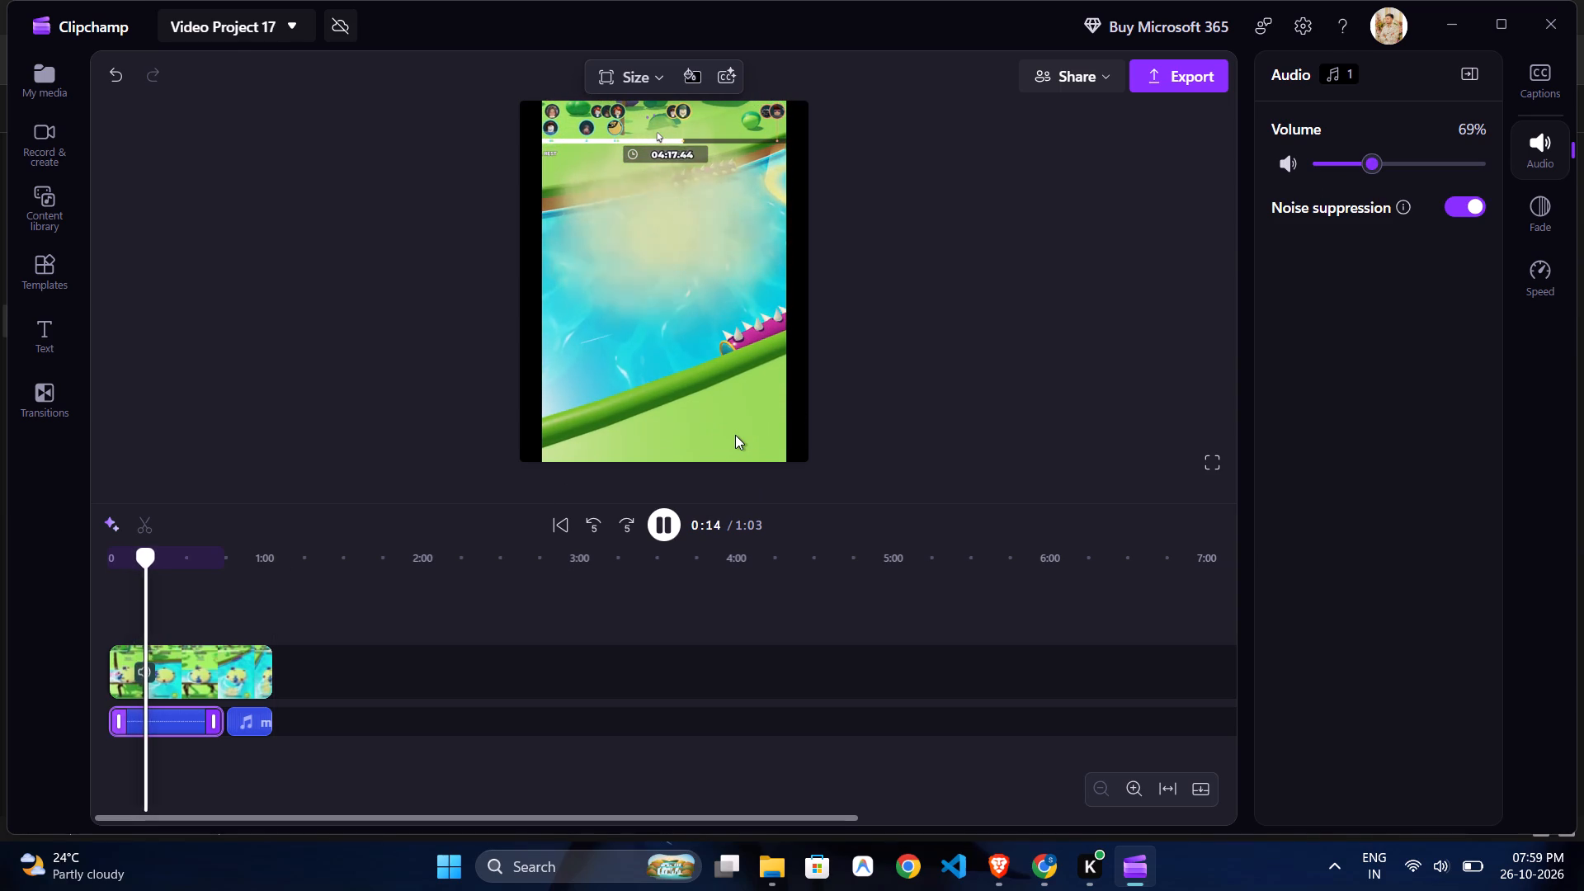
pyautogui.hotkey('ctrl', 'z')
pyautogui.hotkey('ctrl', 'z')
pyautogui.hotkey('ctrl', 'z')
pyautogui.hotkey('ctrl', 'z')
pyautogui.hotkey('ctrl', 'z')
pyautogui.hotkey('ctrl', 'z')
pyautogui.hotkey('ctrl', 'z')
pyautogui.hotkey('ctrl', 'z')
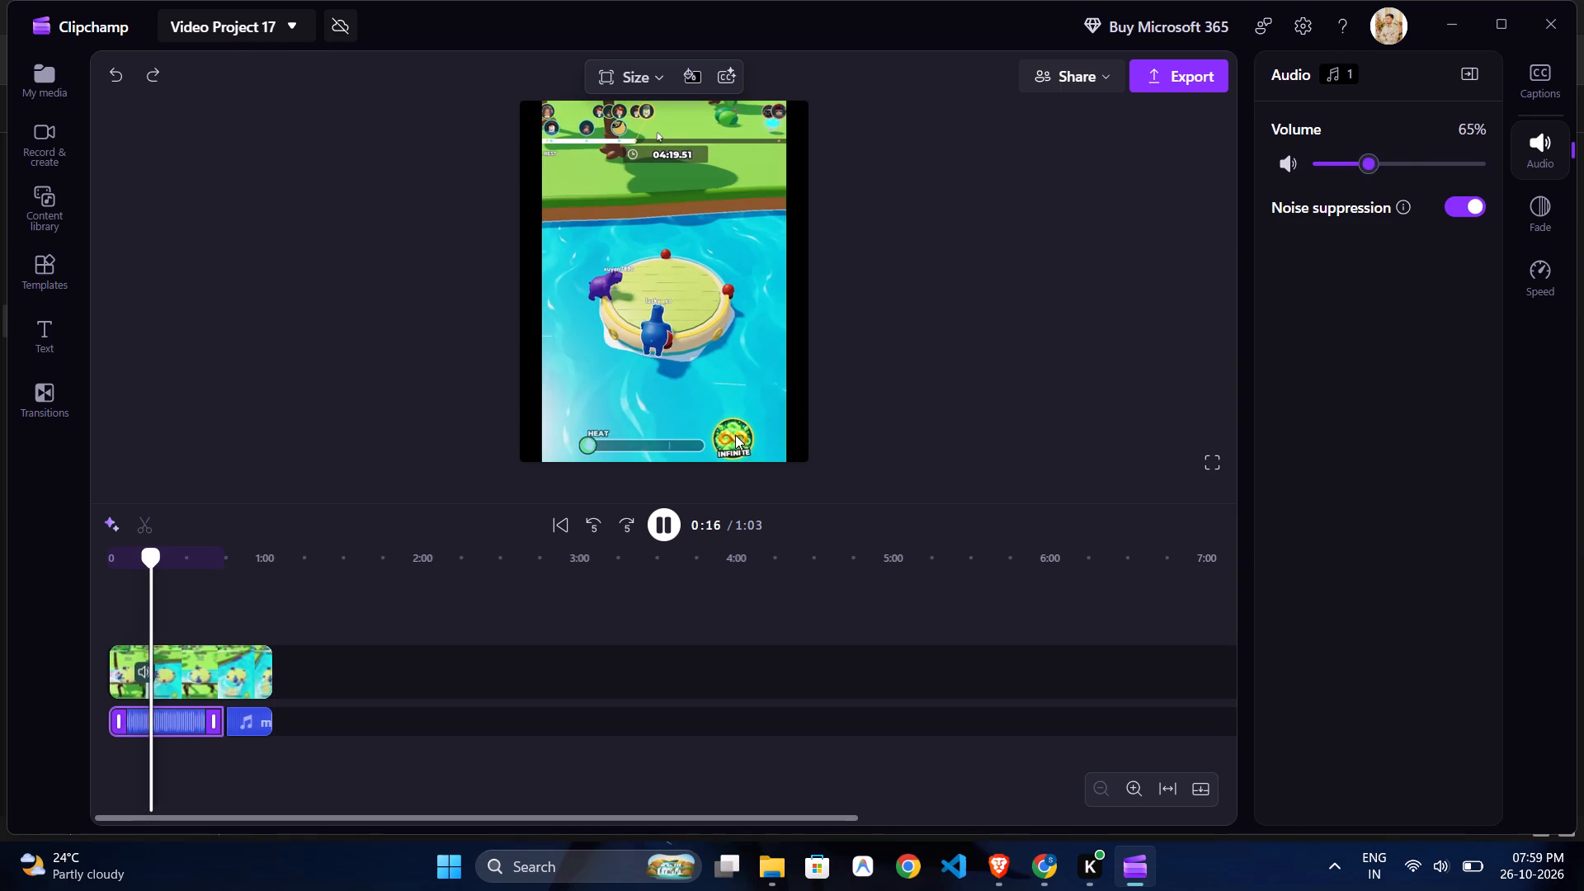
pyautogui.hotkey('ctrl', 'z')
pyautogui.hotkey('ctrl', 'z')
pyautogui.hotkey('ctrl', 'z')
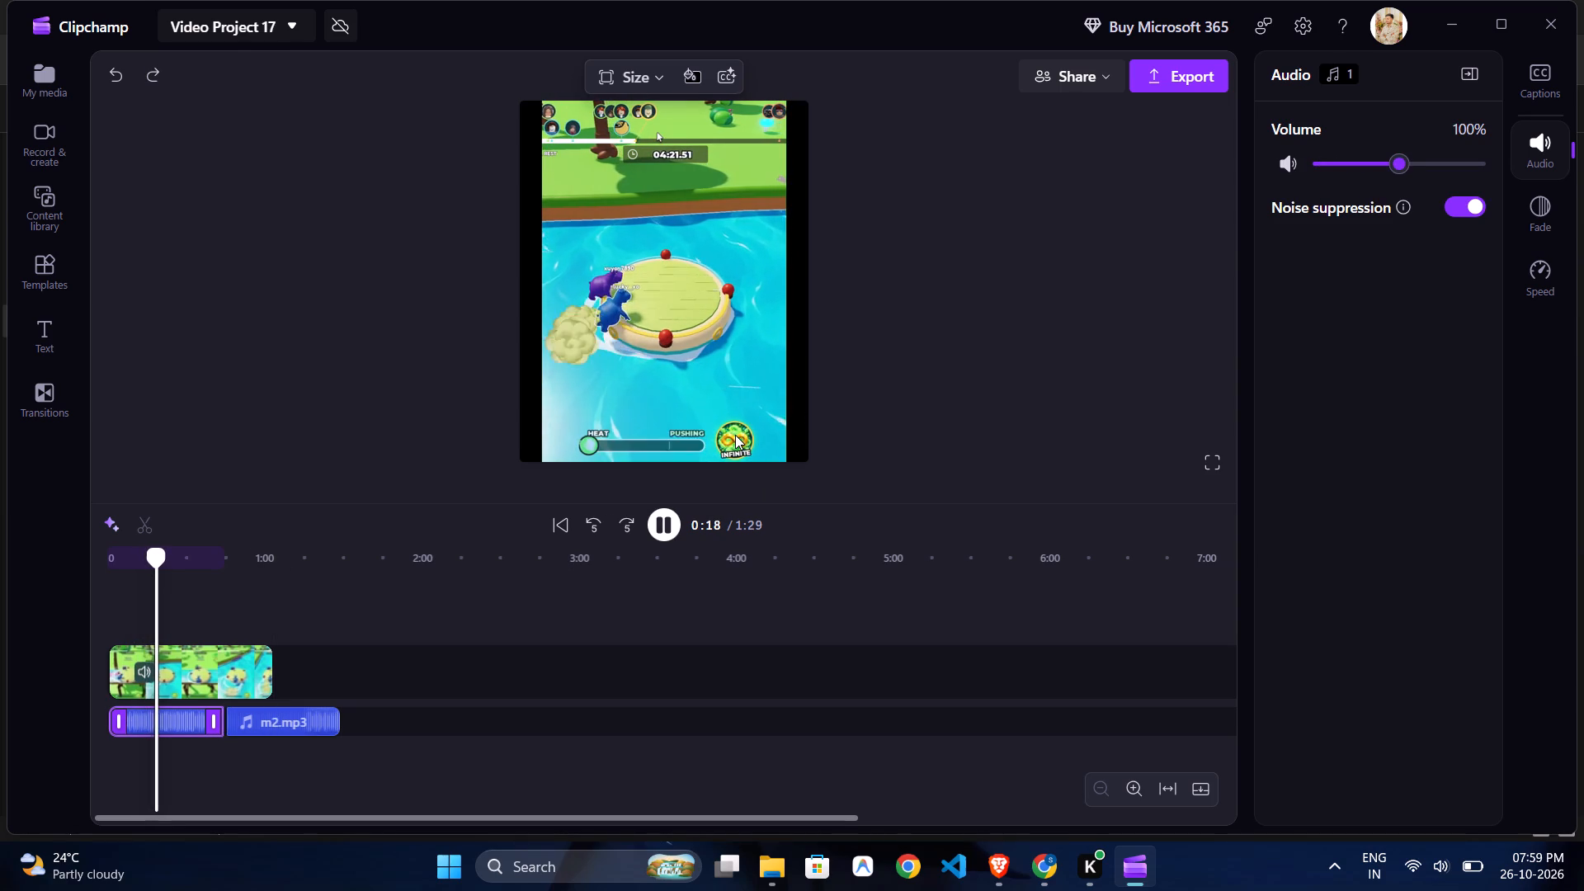
# Trim the end of the second m2 clip to match the gameplay clip's end at 1:03.
pyautogui.click(280, 711)
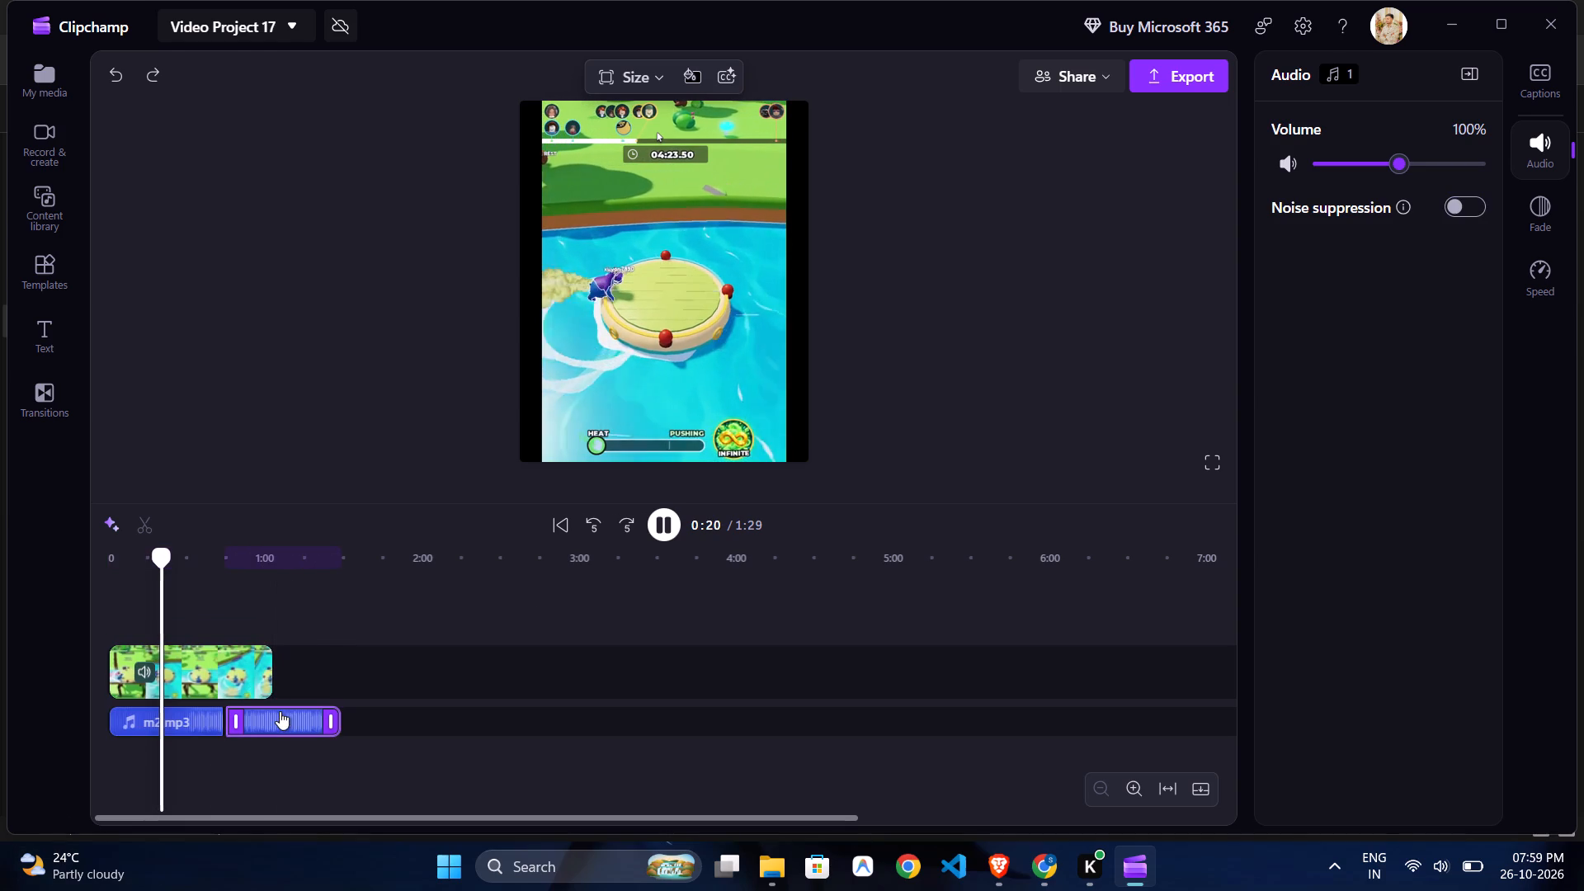
pyautogui.moveTo(336, 723); pyautogui.dragTo(260, 727)
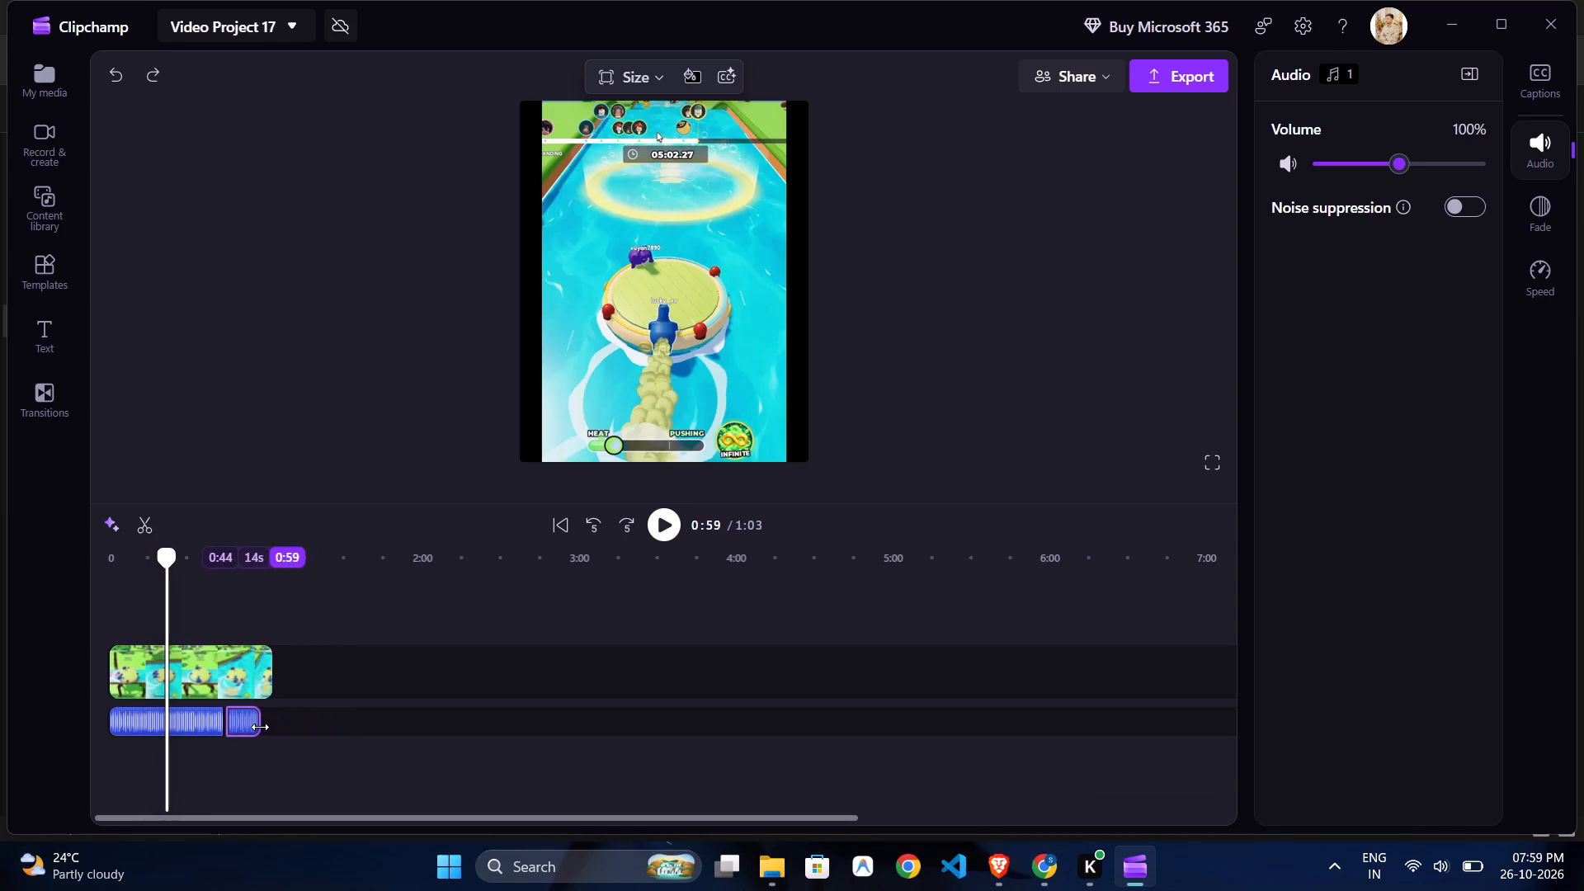
pyautogui.moveTo(260, 727); pyautogui.dragTo(270, 727)
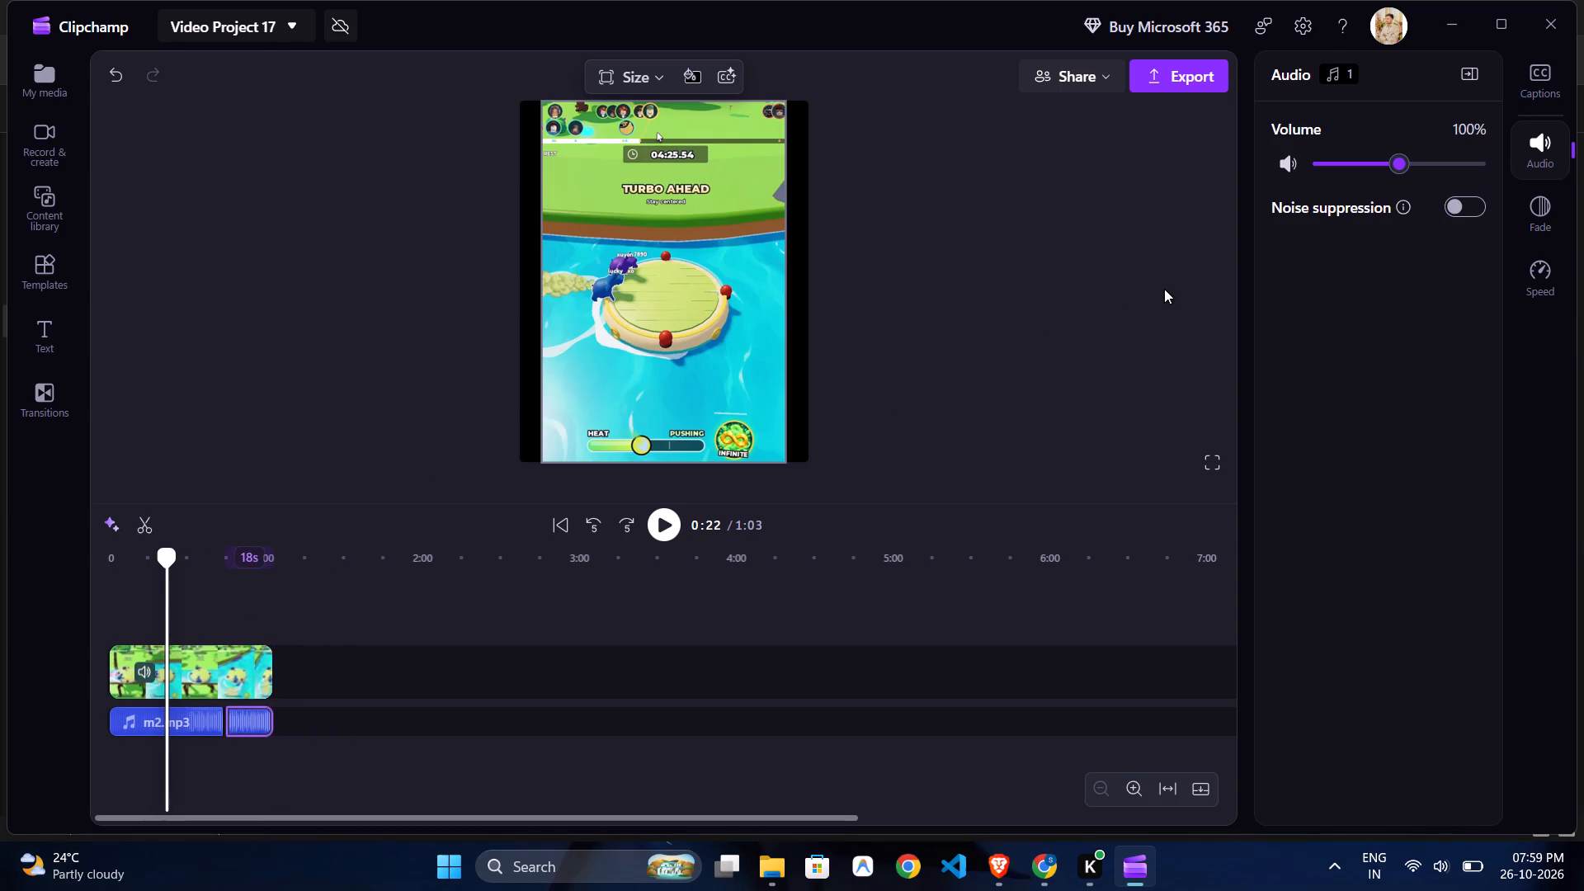
# Play the video from about 0:06 and mute the gameplay clip's own audio.
pyautogui.click(1553, 131)
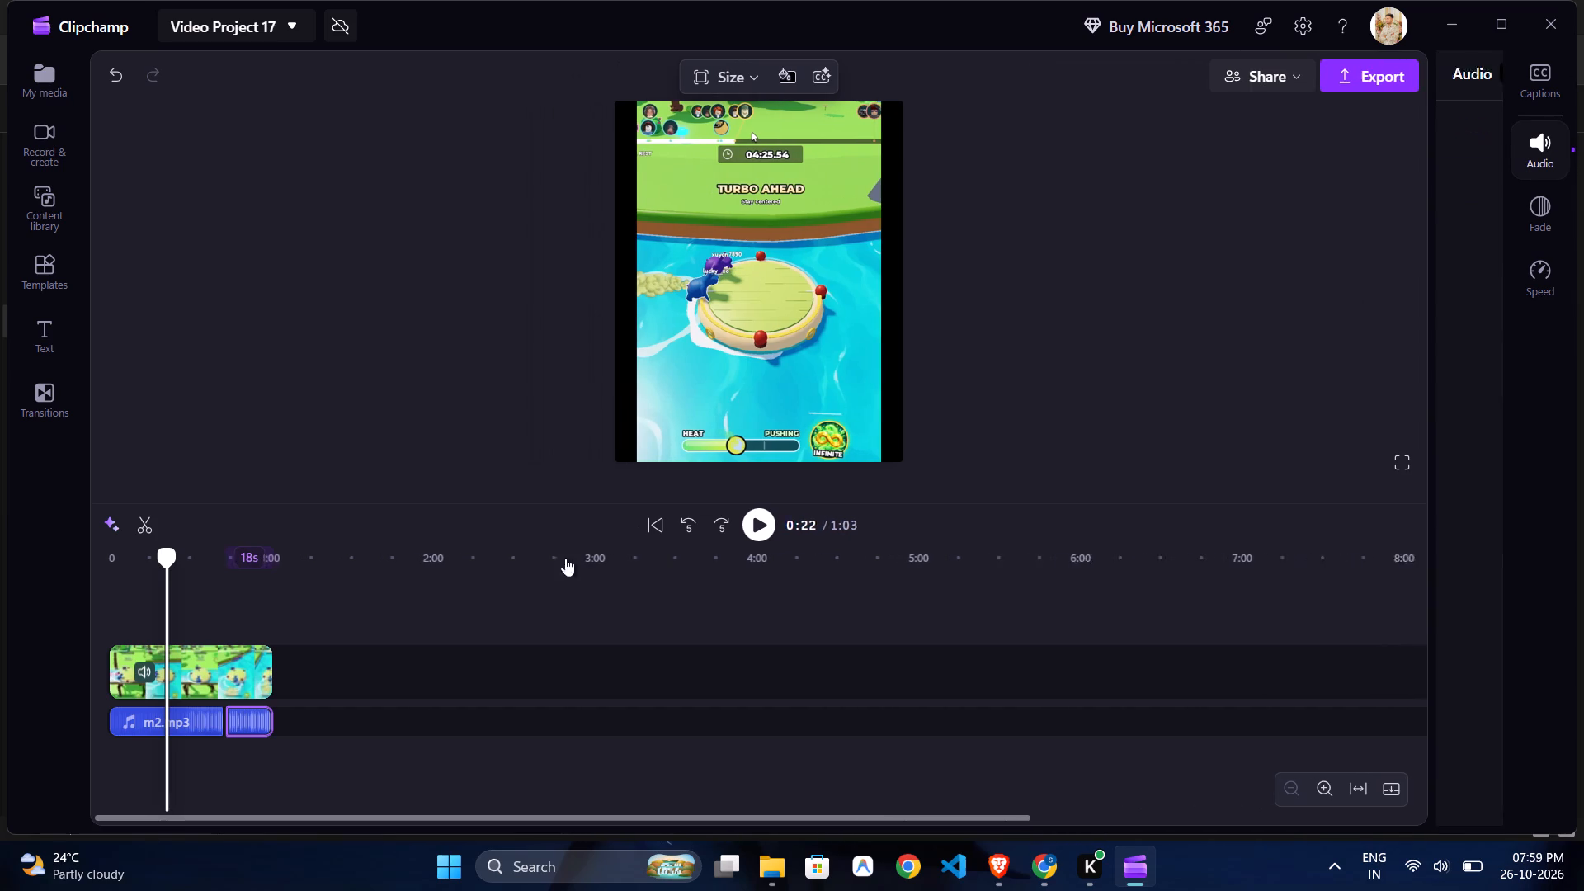
pyautogui.moveTo(170, 561); pyautogui.dragTo(124, 560)
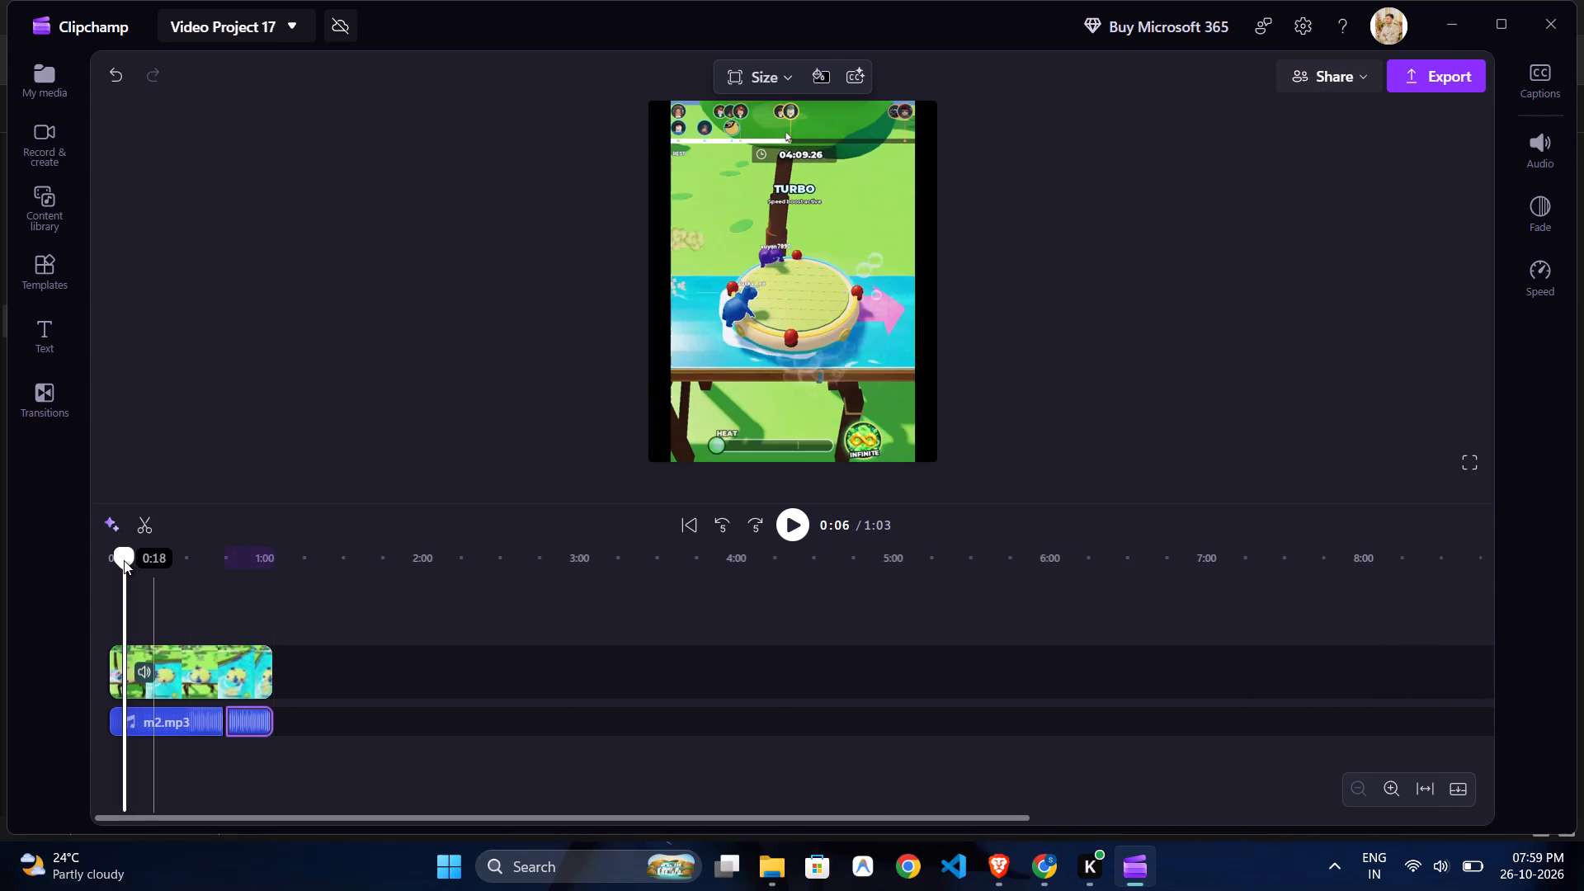
pyautogui.press('space')
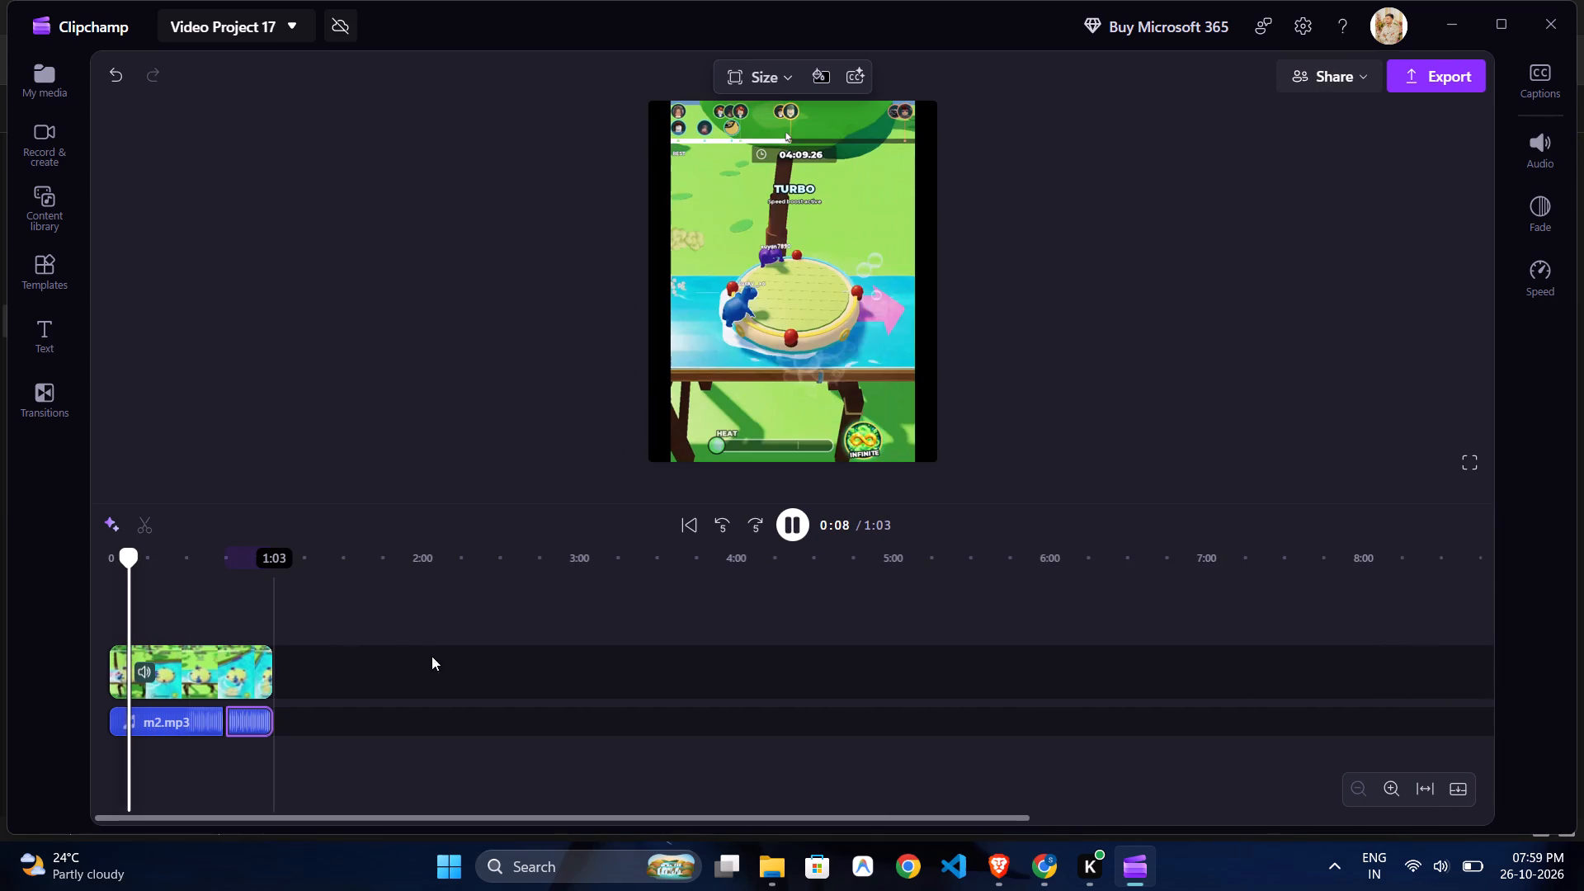
pyautogui.click(144, 667)
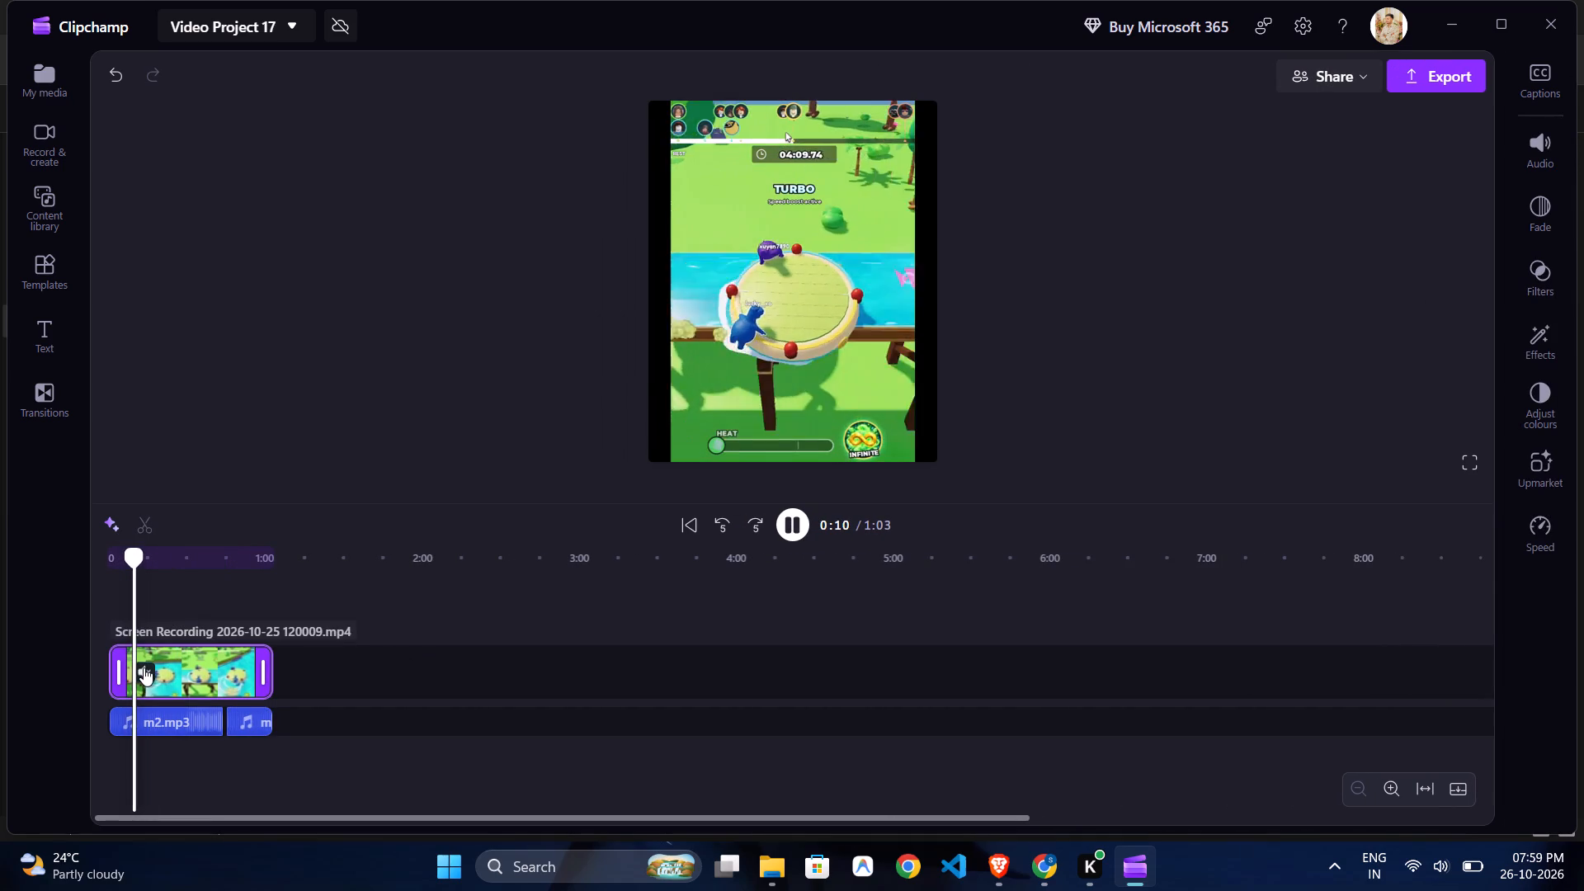
# Delete the first m2 music clip from the timeline.
pyautogui.click(163, 725)
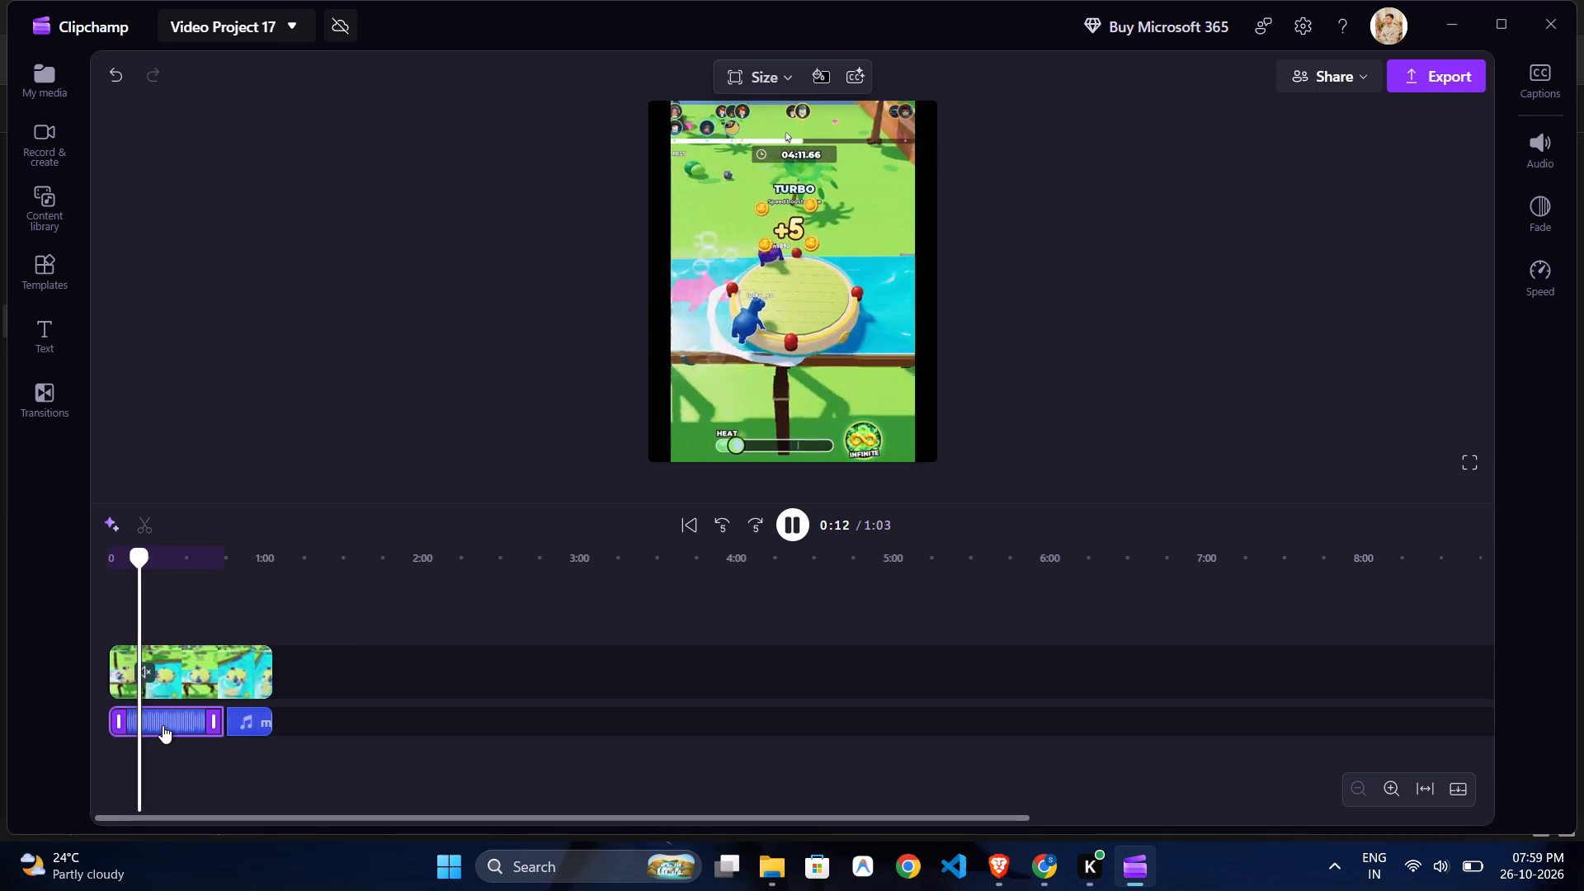
pyautogui.doubleClick(163, 725)
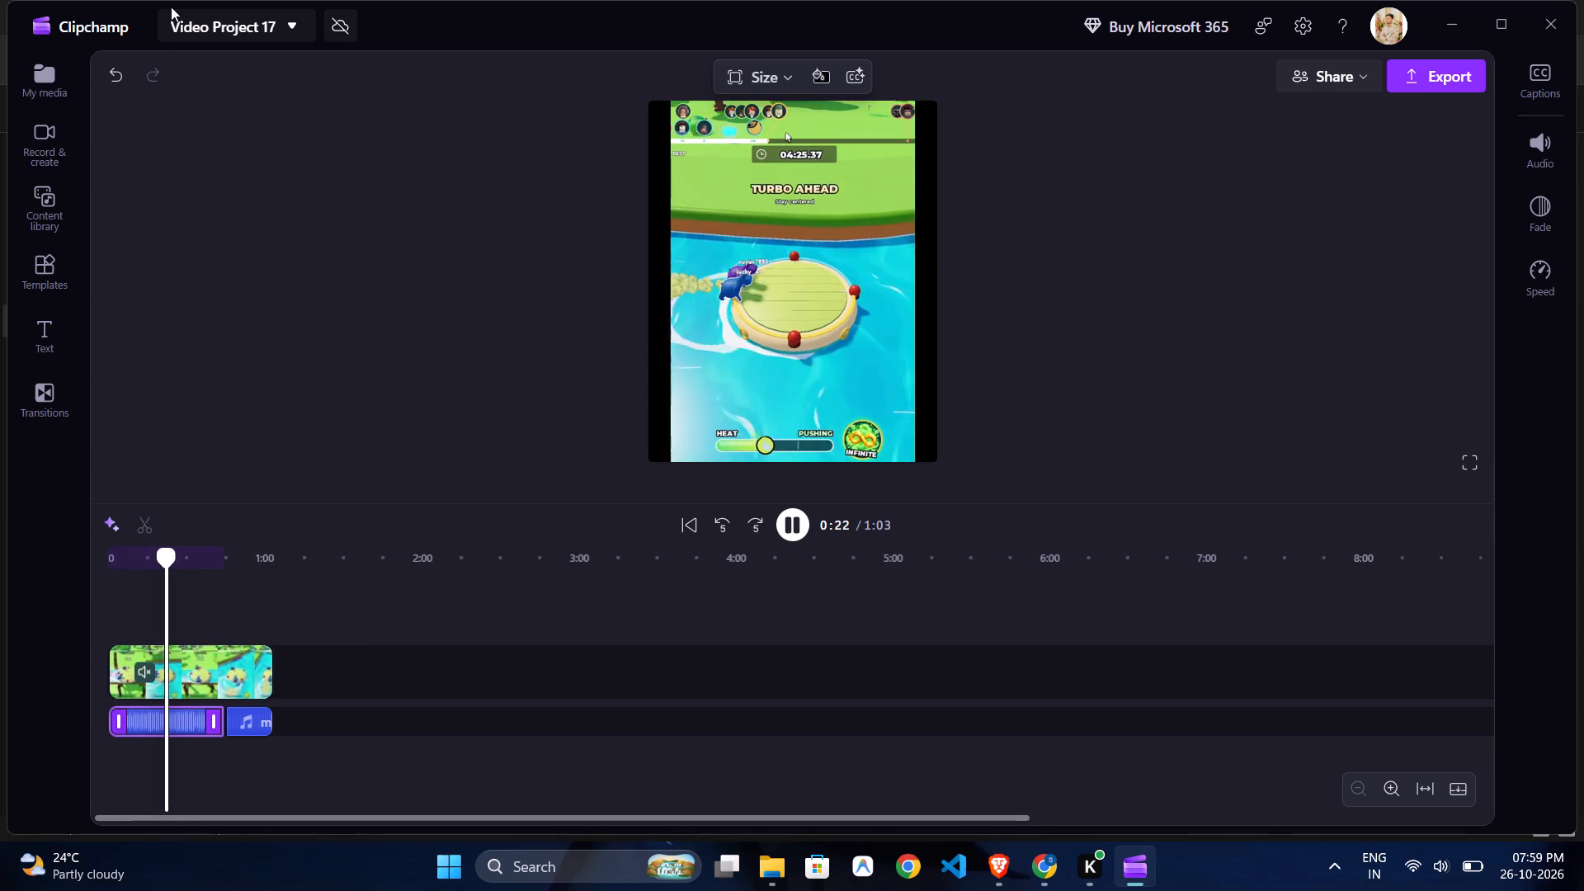
pyautogui.click(54, 73)
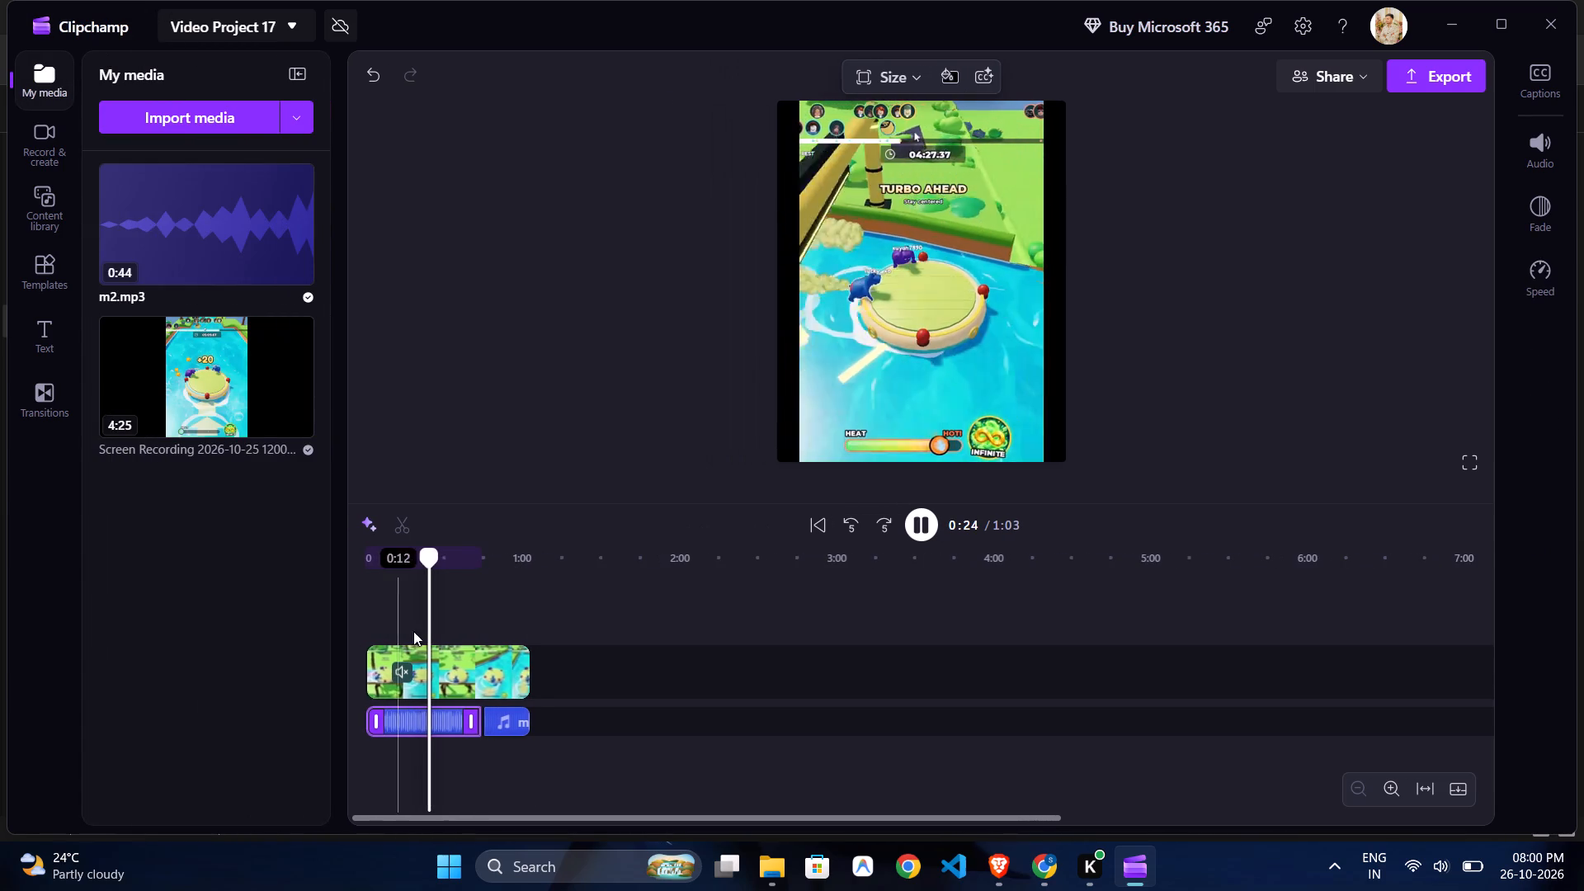
pyautogui.press('Delete')
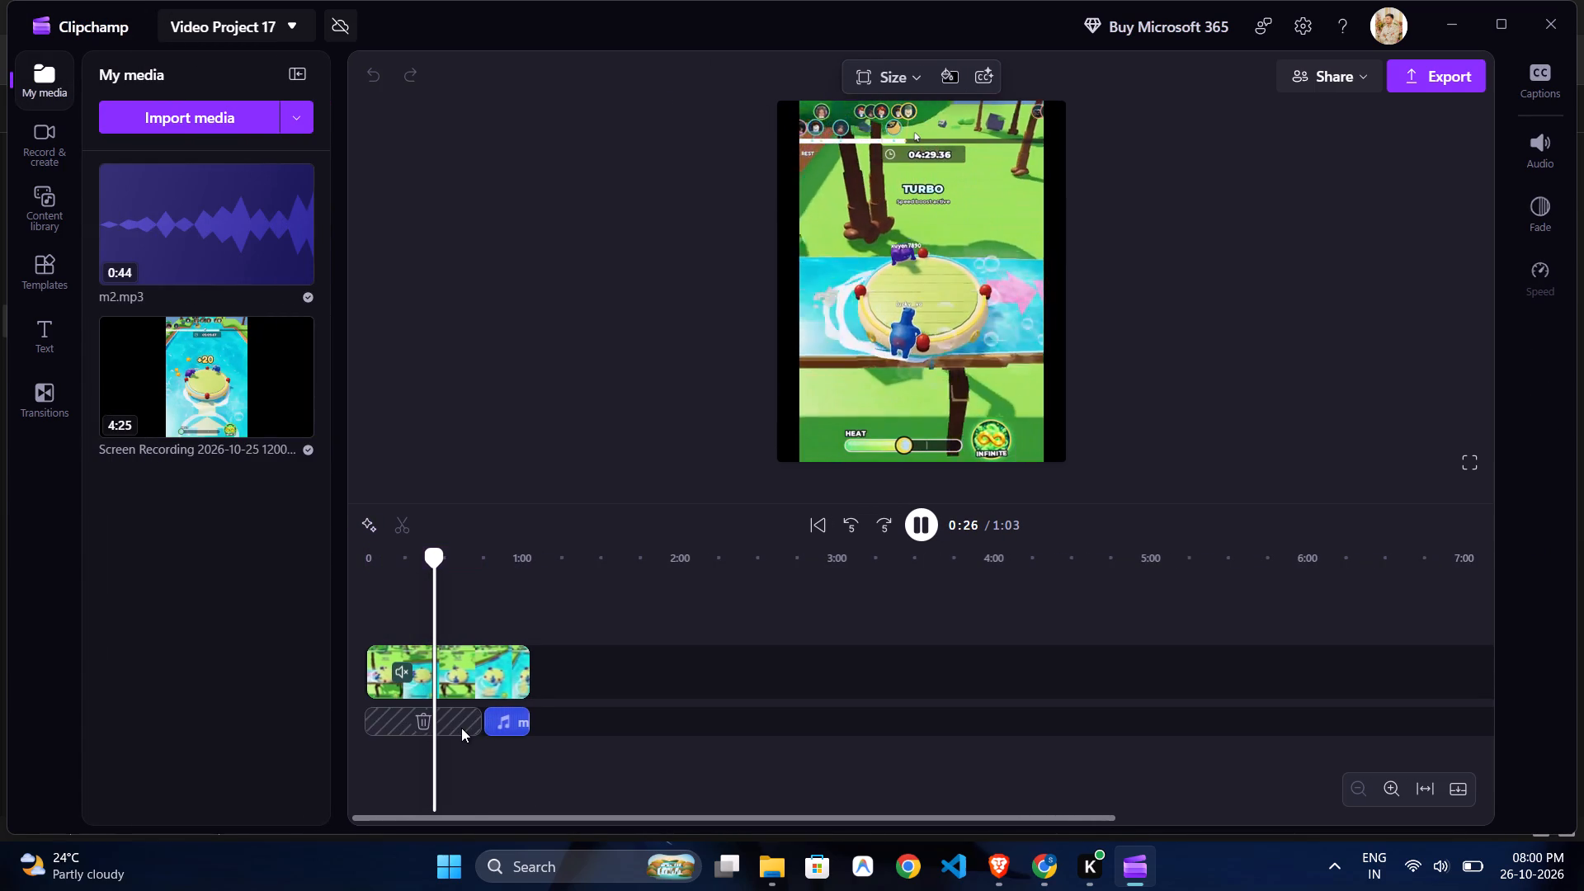
# Delete the remaining m2 music clip from the timeline.
pyautogui.click(507, 705)
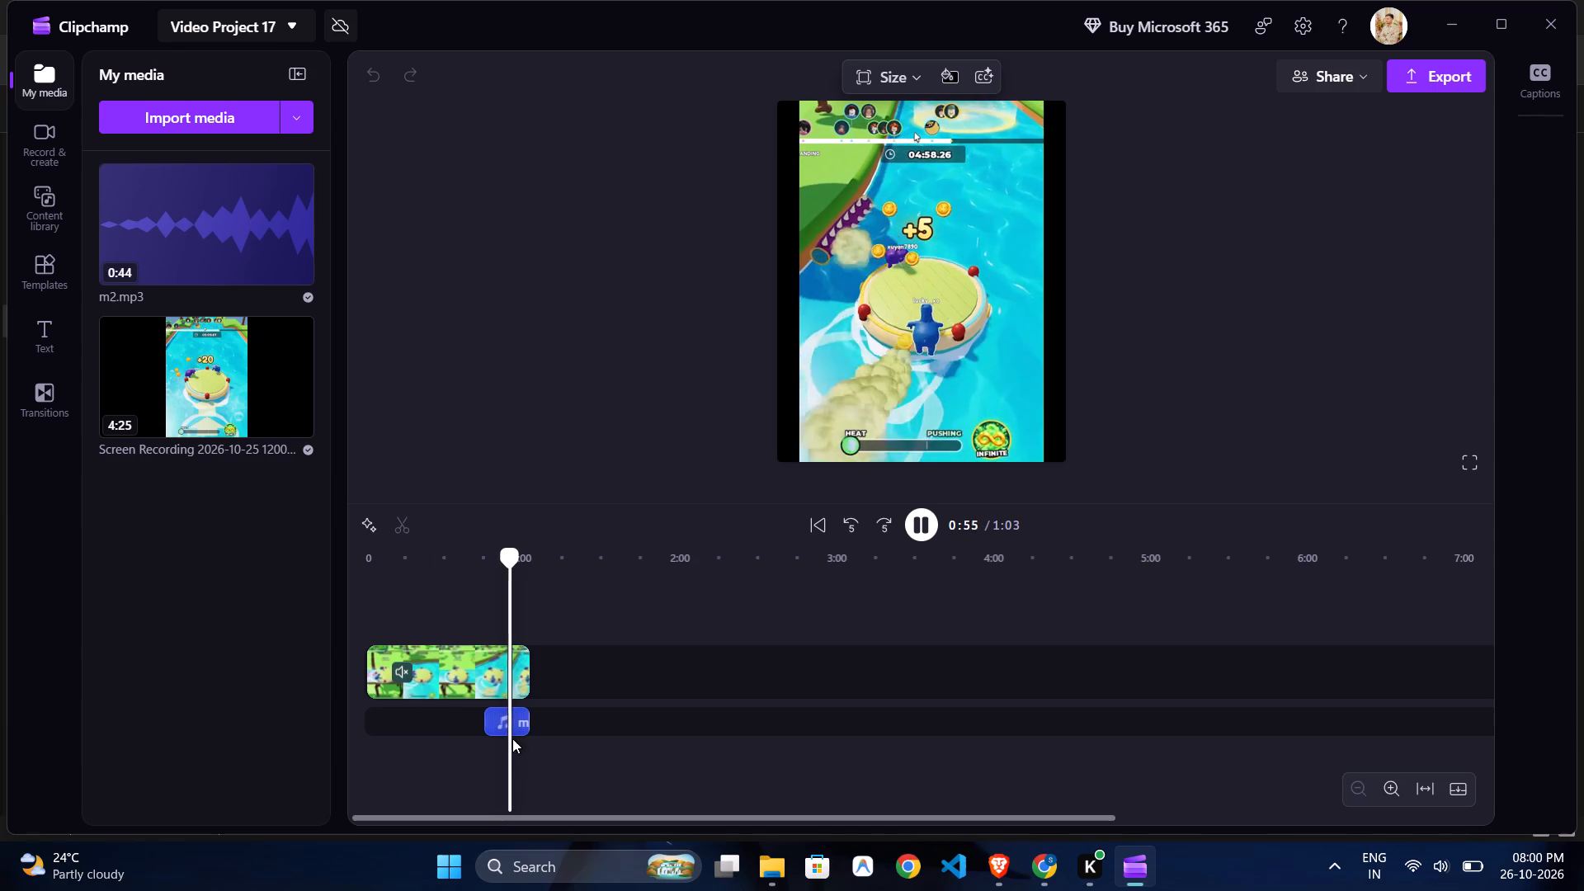
pyautogui.click(516, 718)
pyautogui.press('Delete')
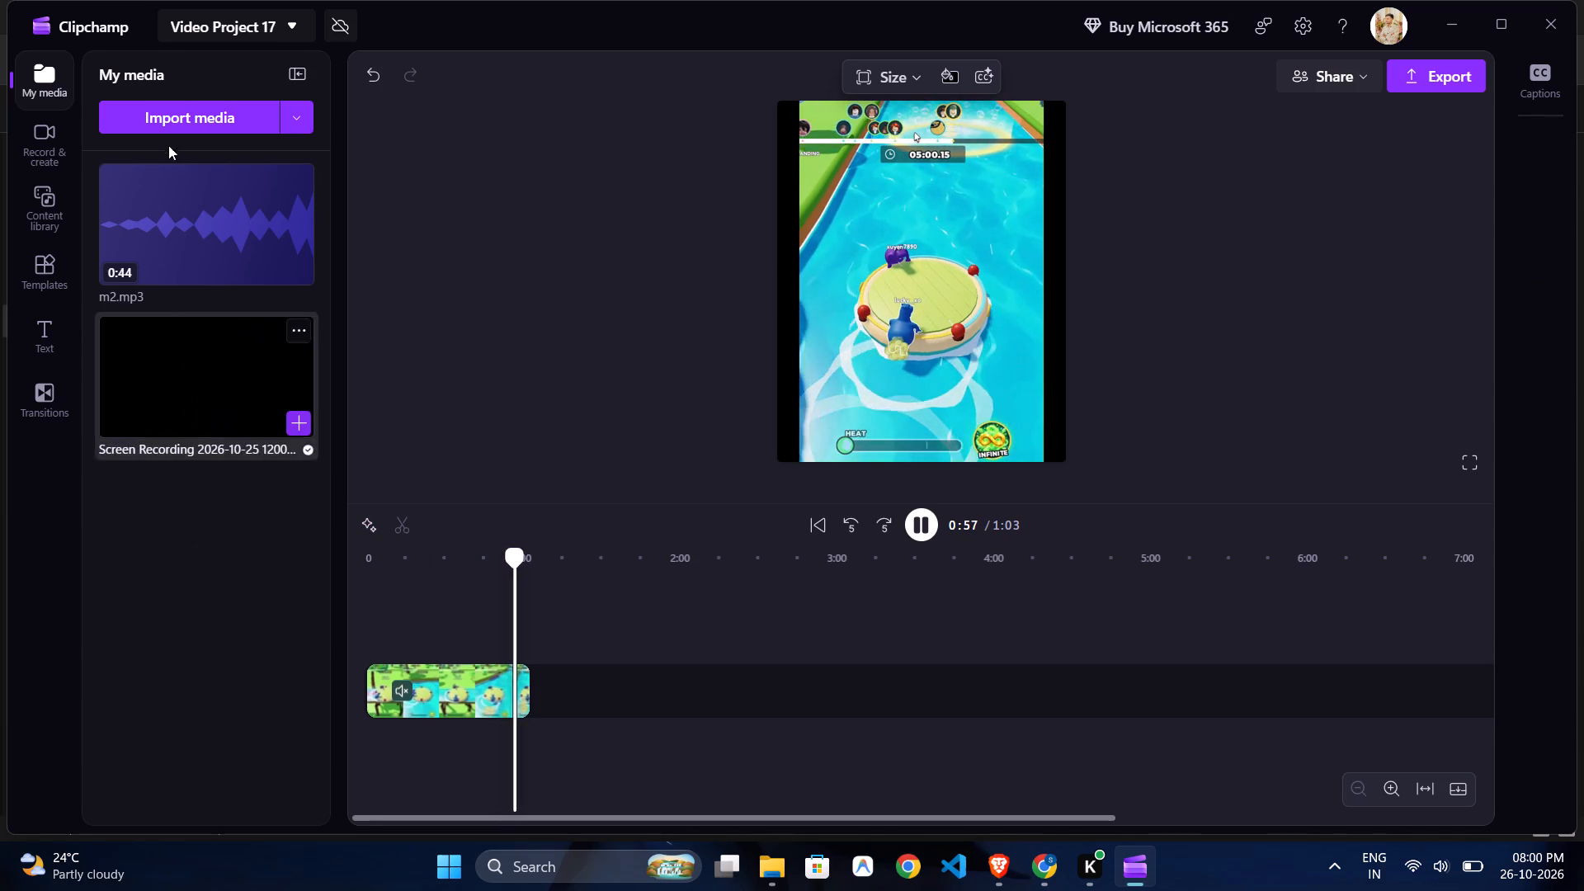
# Add m2.mp3 to the timeline beneath the gameplay clip, starting at 0:00.
pyautogui.moveTo(168, 216); pyautogui.dragTo(467, 724)
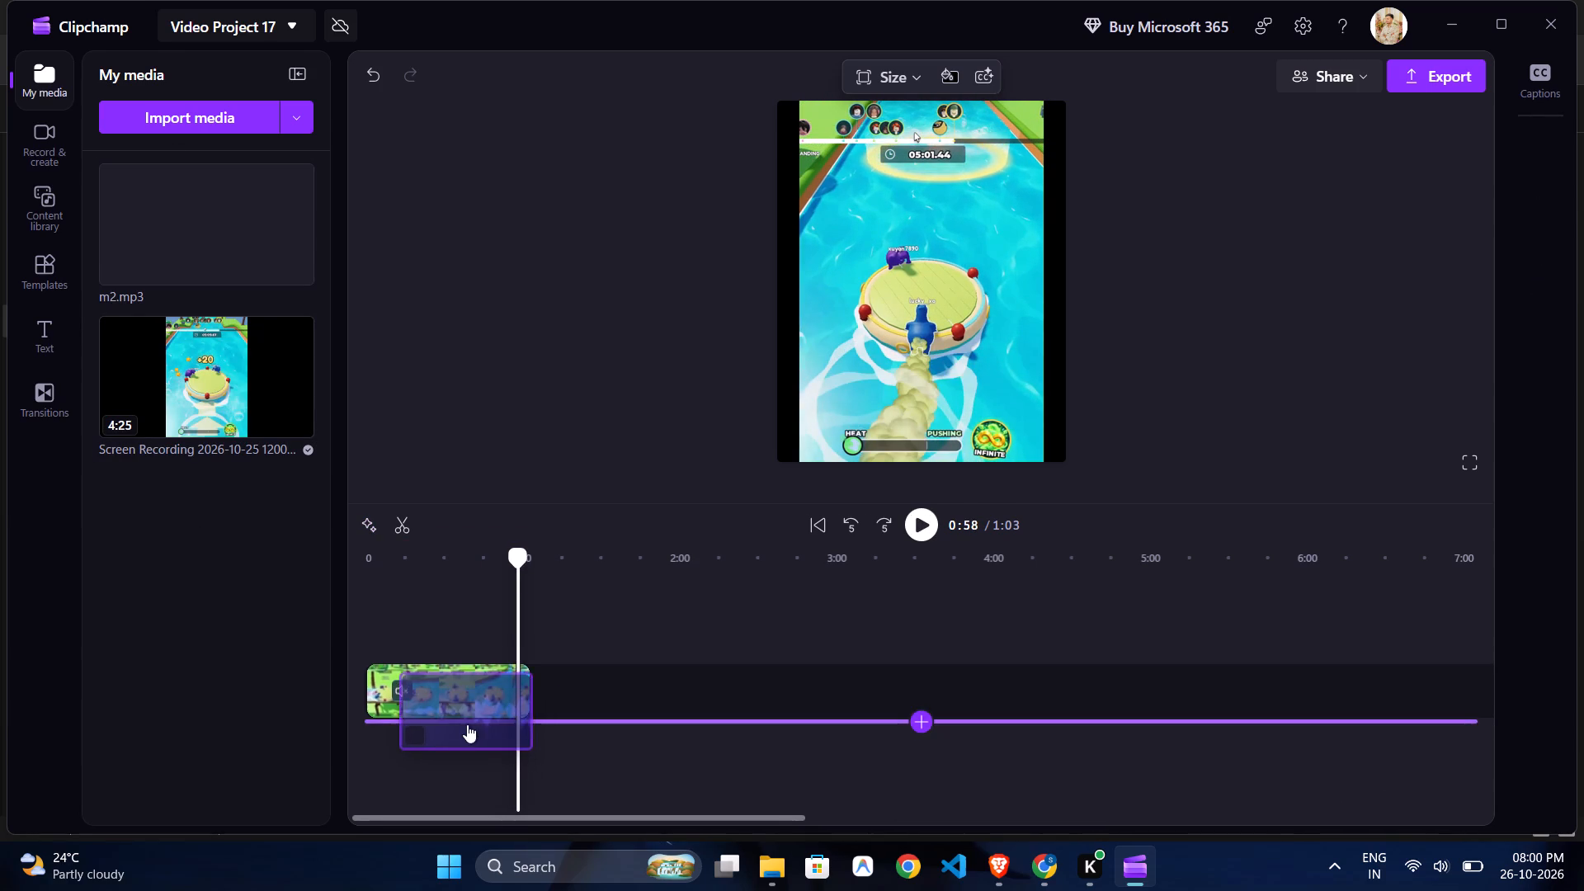
pyautogui.moveTo(463, 722); pyautogui.dragTo(393, 714)
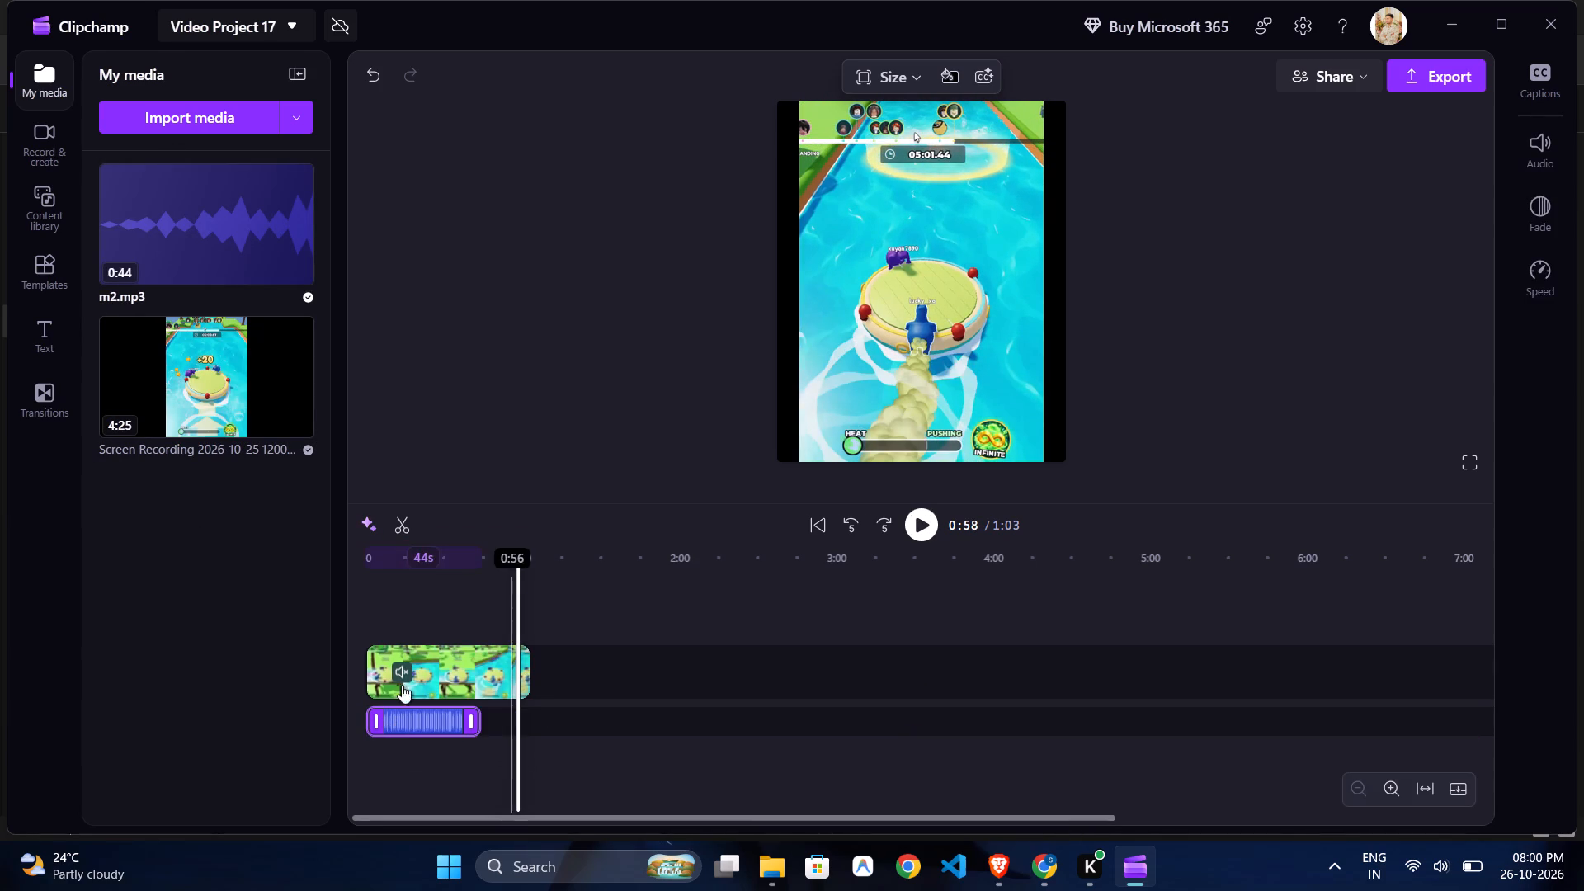
# Play the video from the beginning and unmute the gameplay clip's own audio.
pyautogui.moveTo(523, 555); pyautogui.dragTo(368, 534)
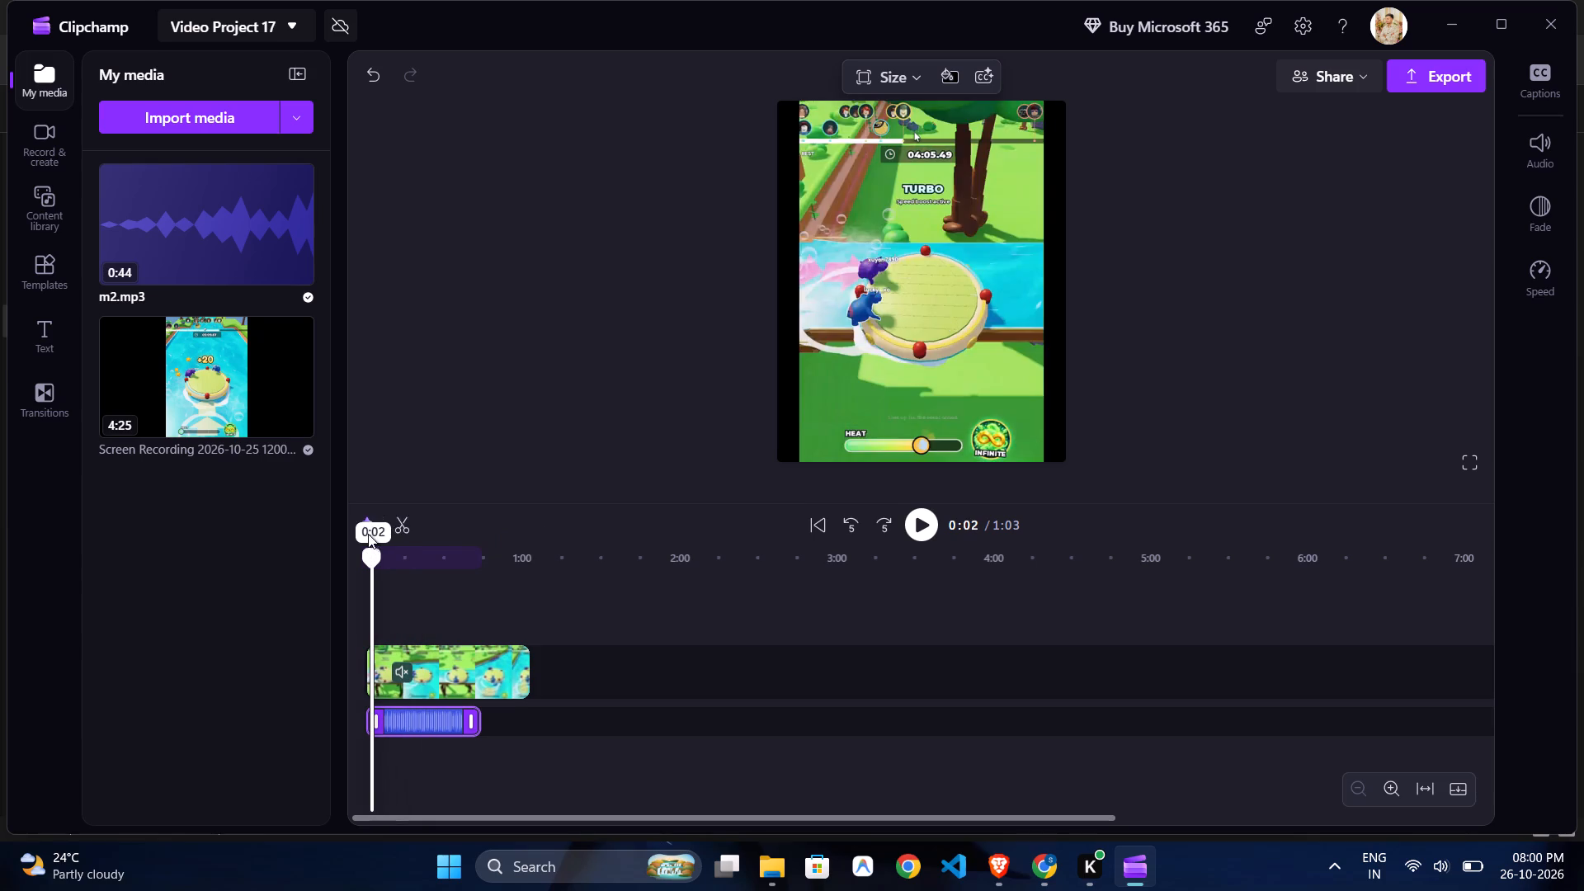
pyautogui.moveTo(368, 534); pyautogui.dragTo(359, 530)
pyautogui.press('space')
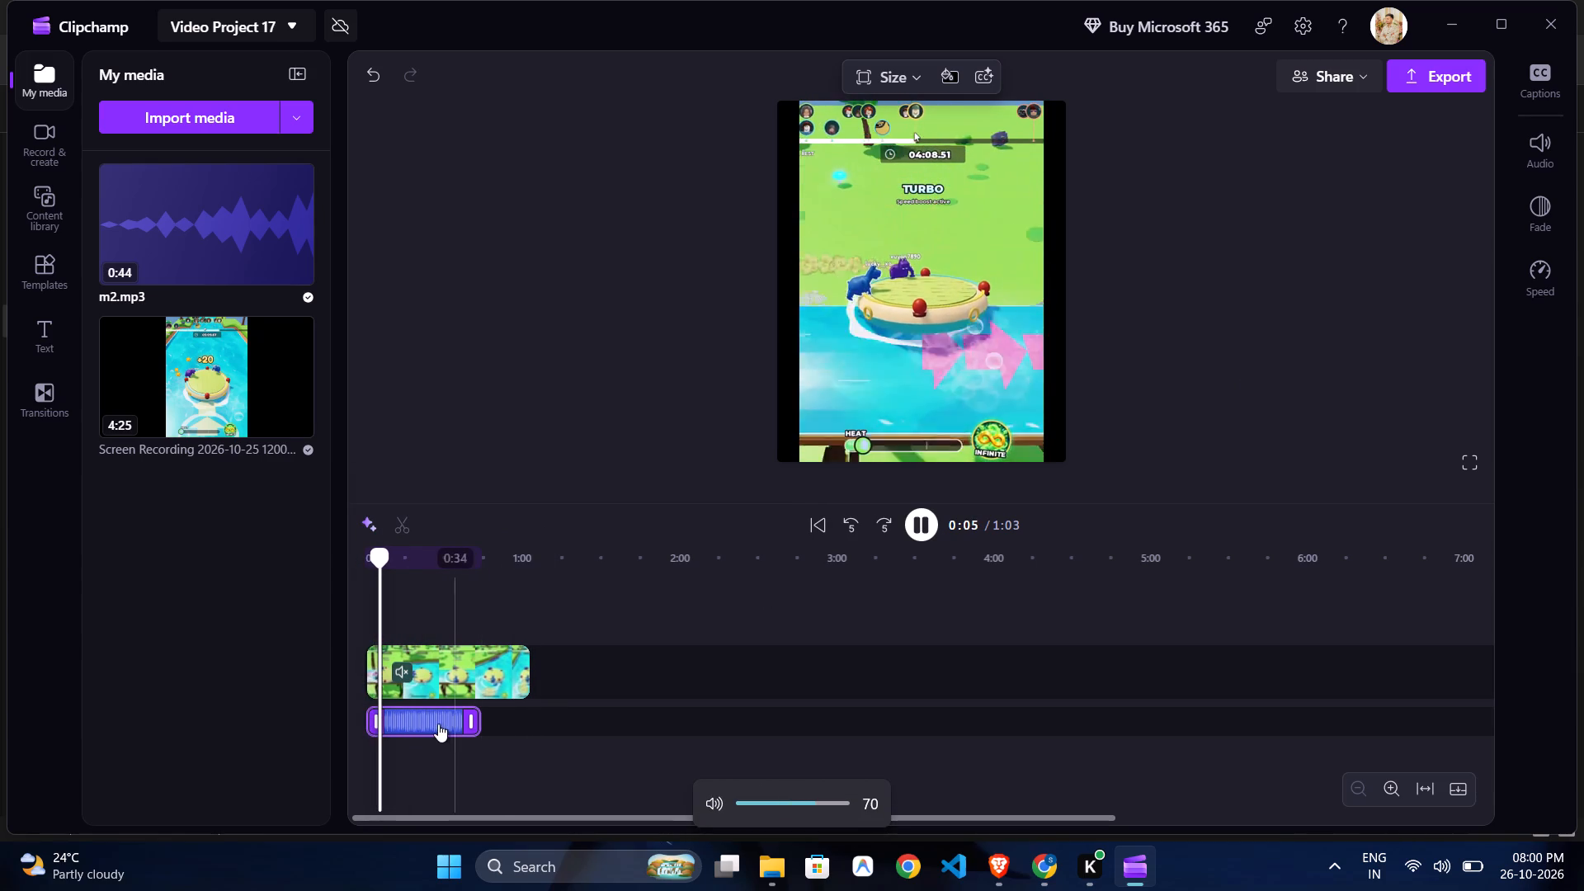
pyautogui.click(436, 724)
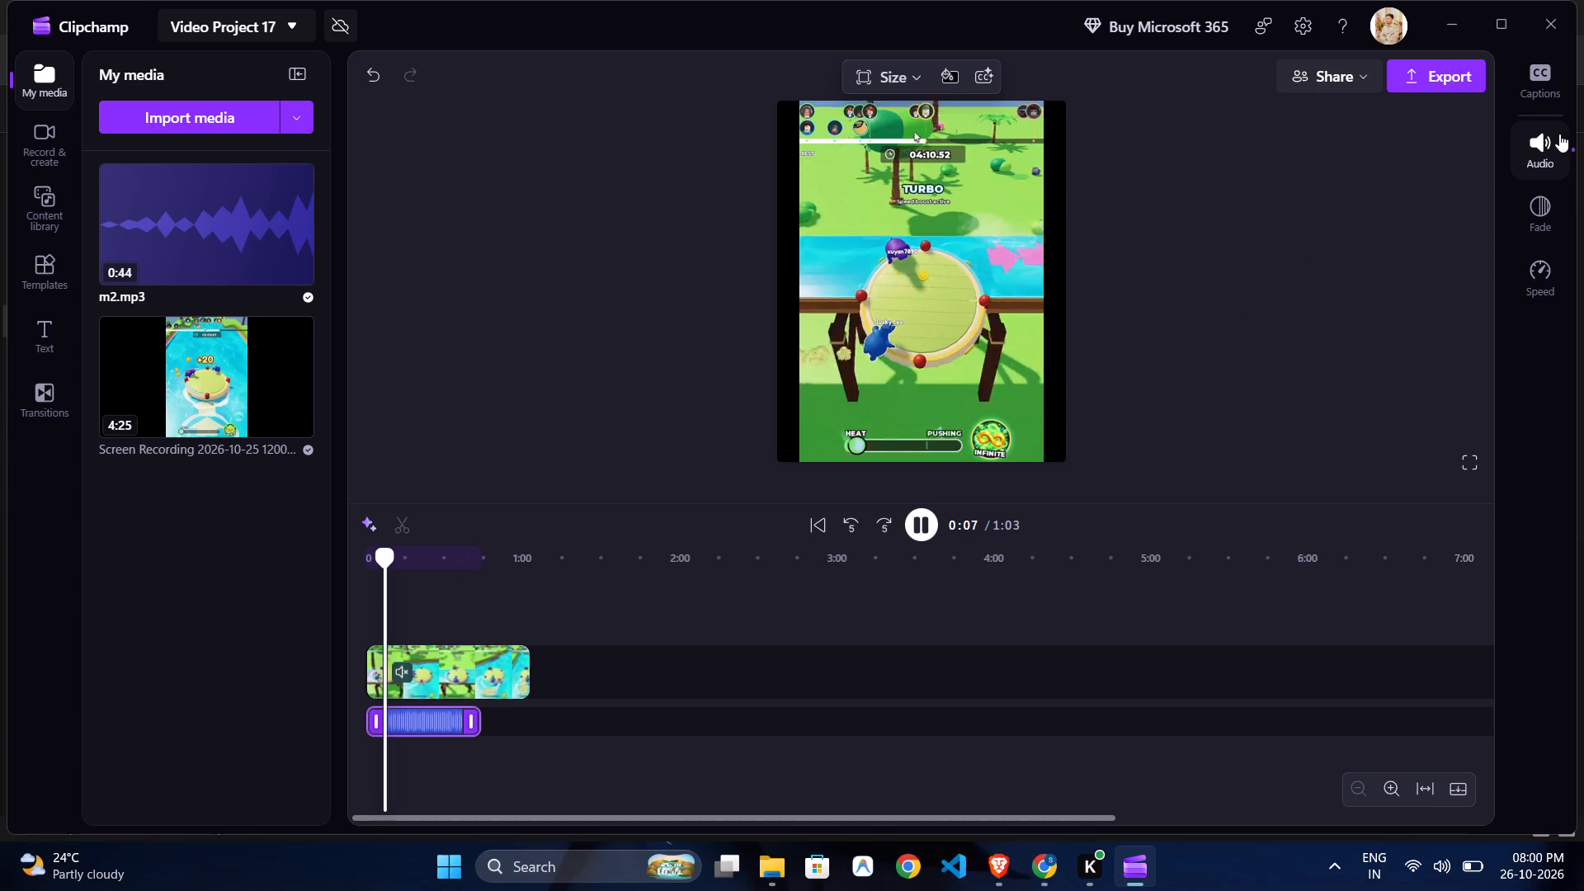
pyautogui.click(1553, 139)
pyautogui.click(1553, 139)
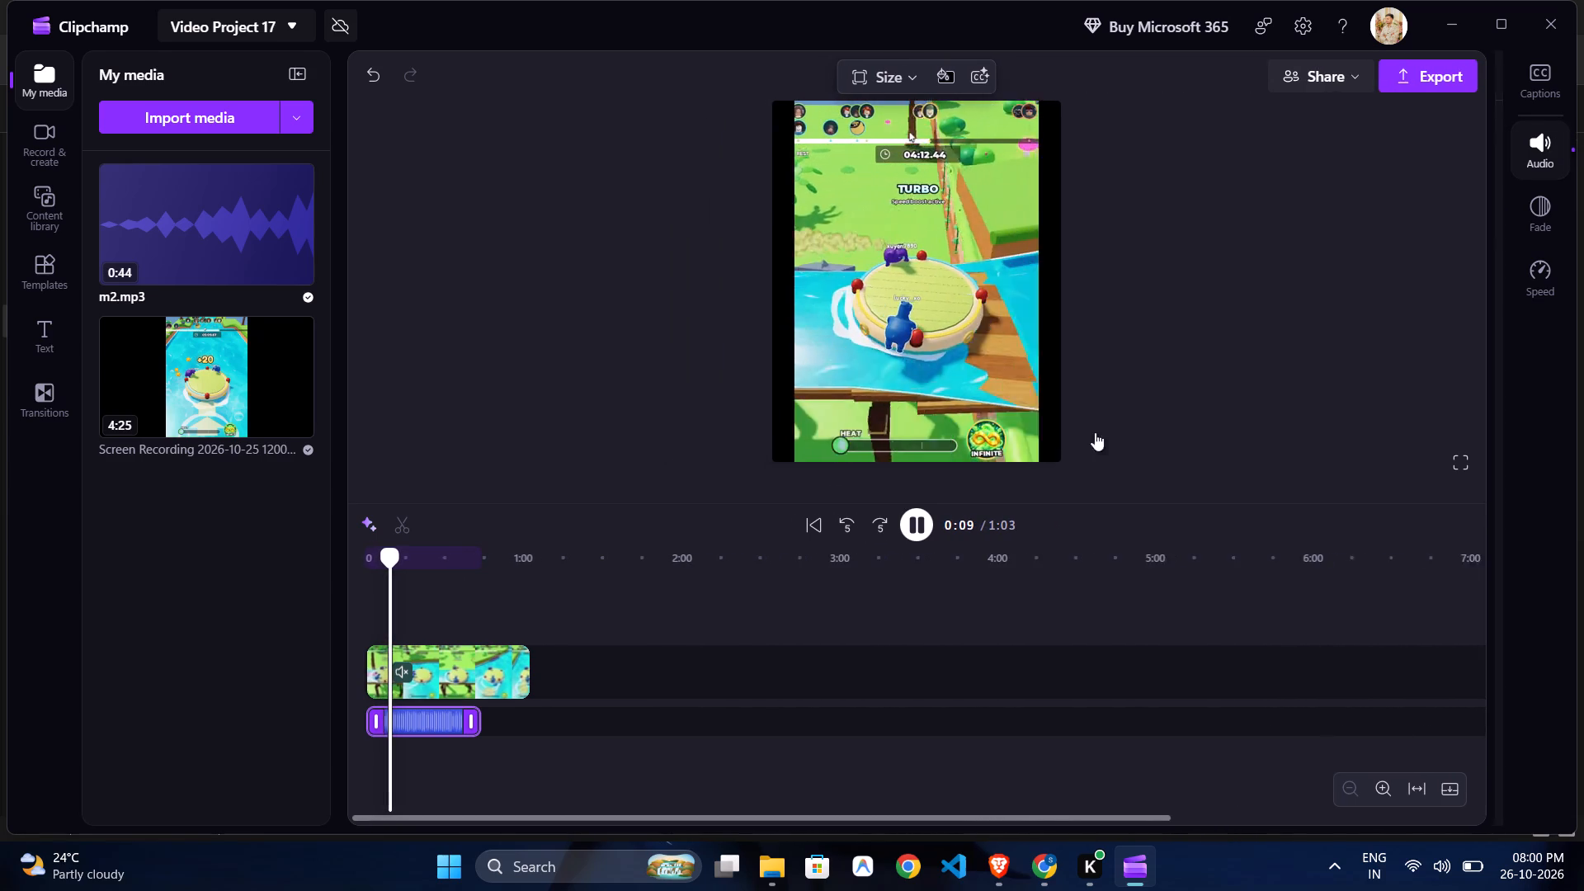
pyautogui.click(403, 672)
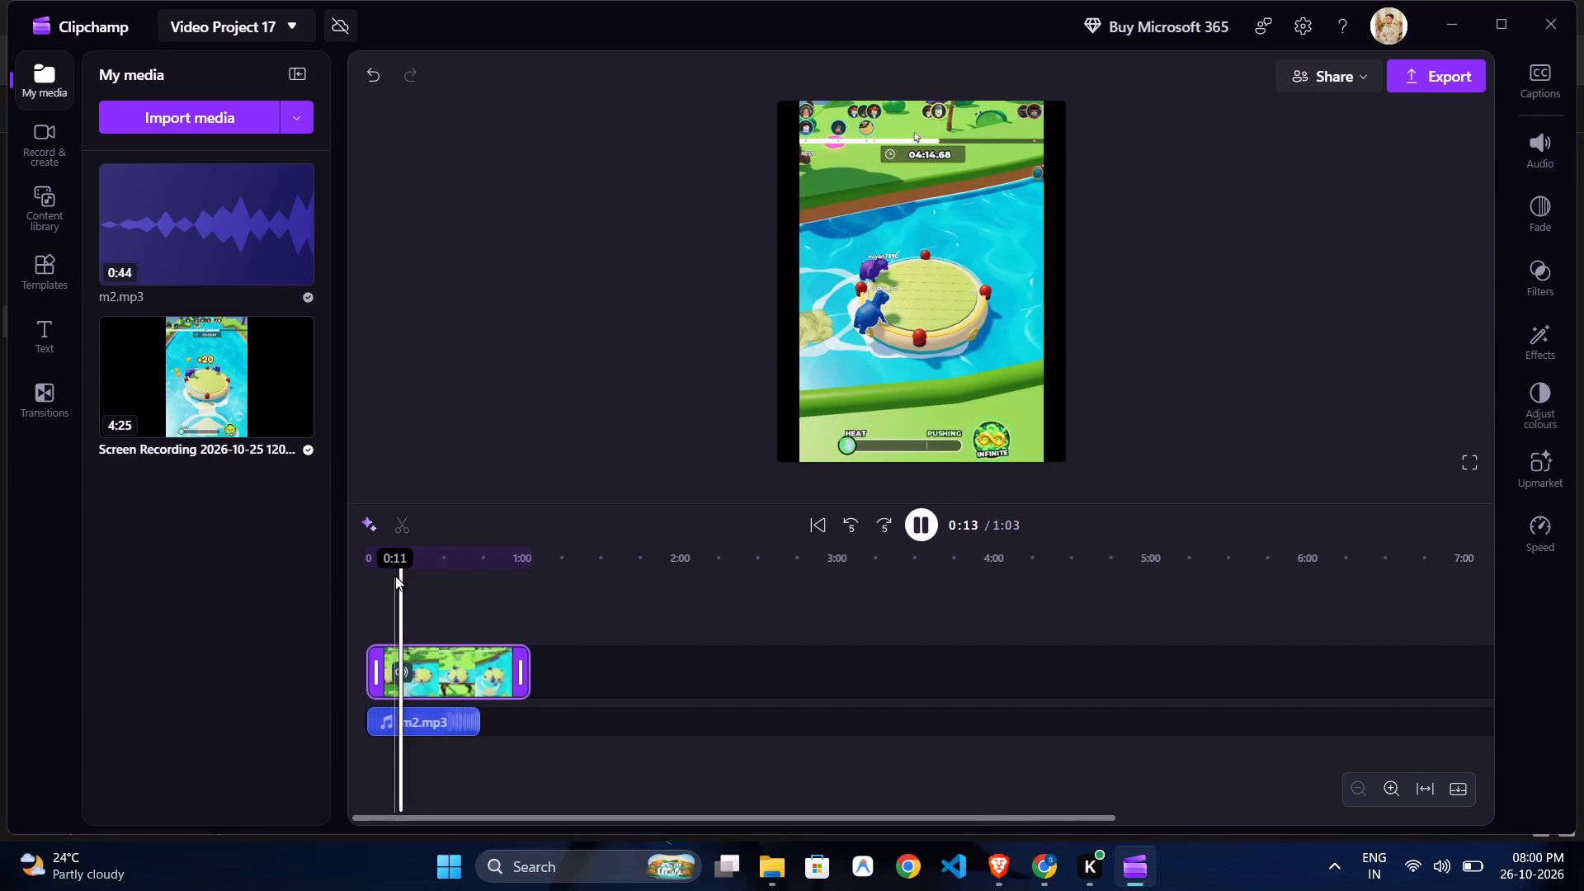
pyautogui.press('space')
pyautogui.press('space')
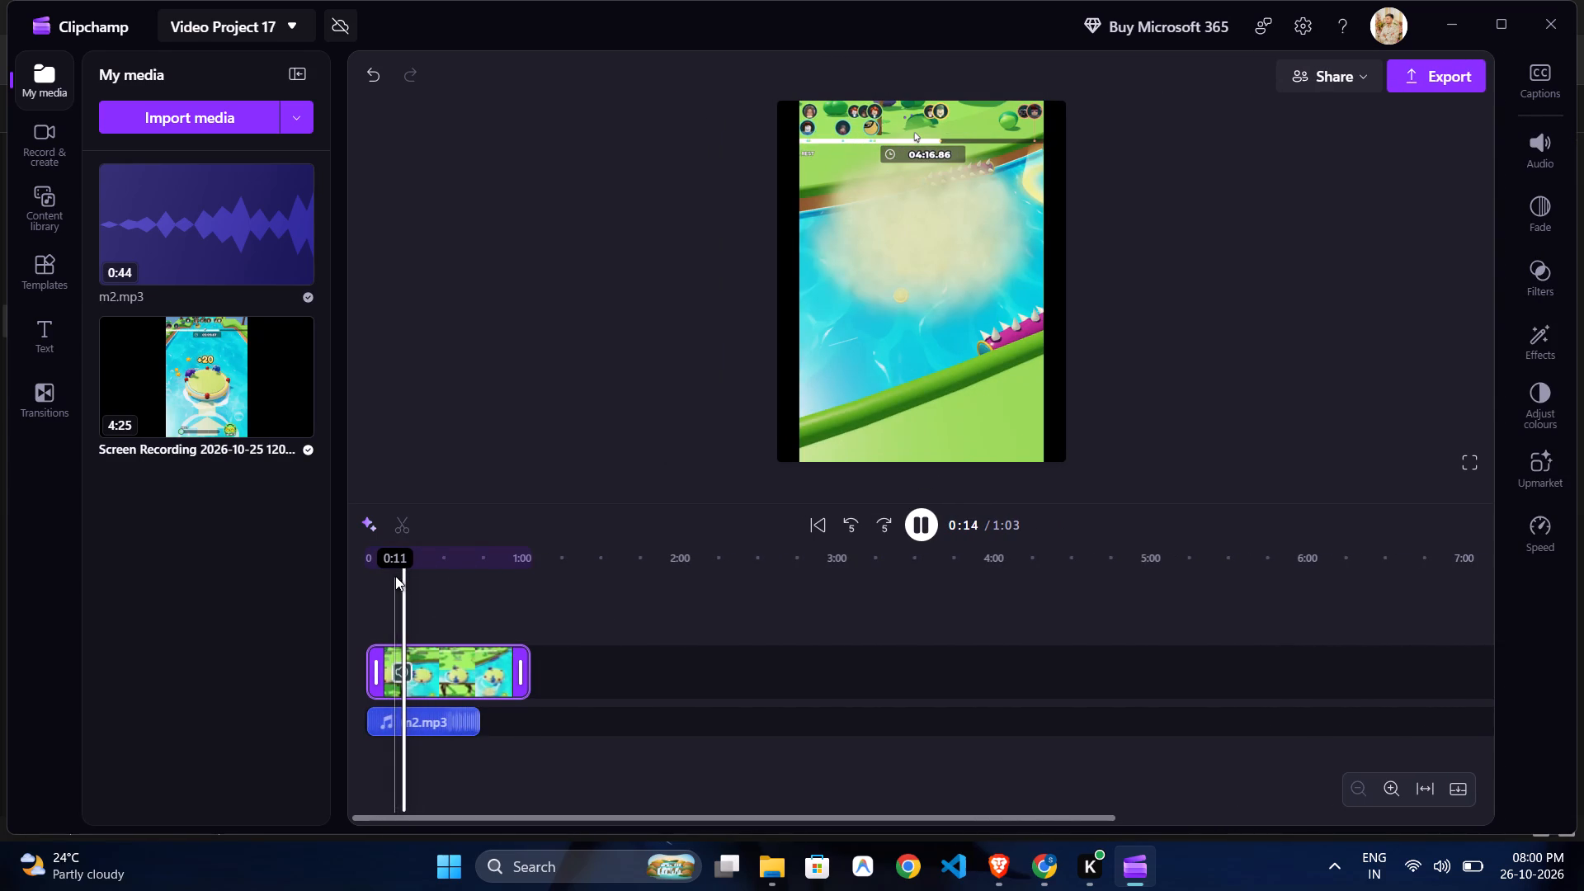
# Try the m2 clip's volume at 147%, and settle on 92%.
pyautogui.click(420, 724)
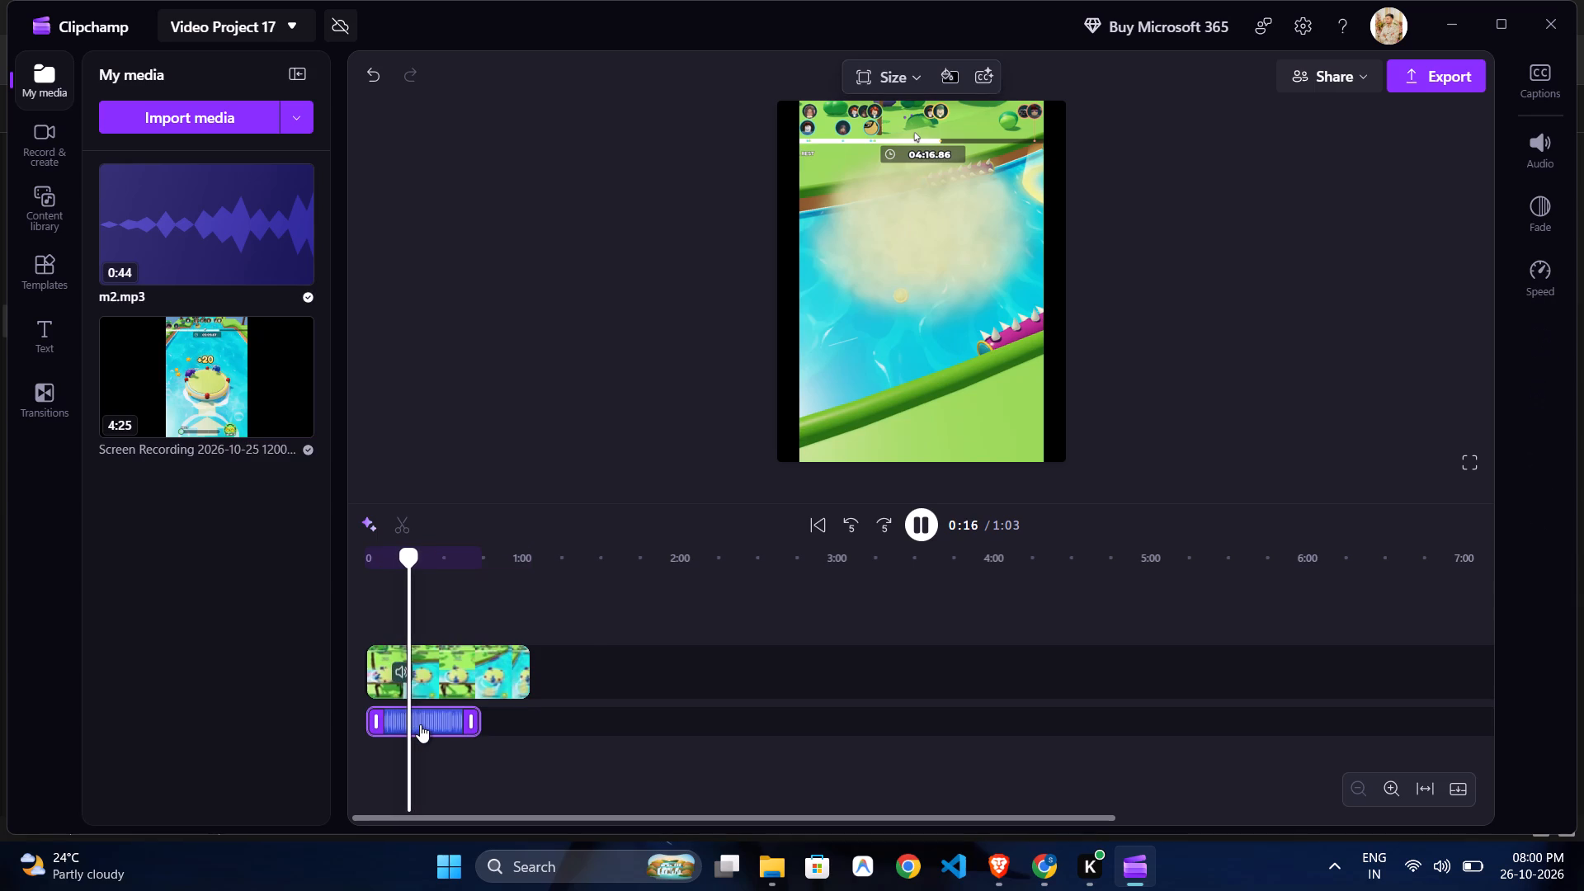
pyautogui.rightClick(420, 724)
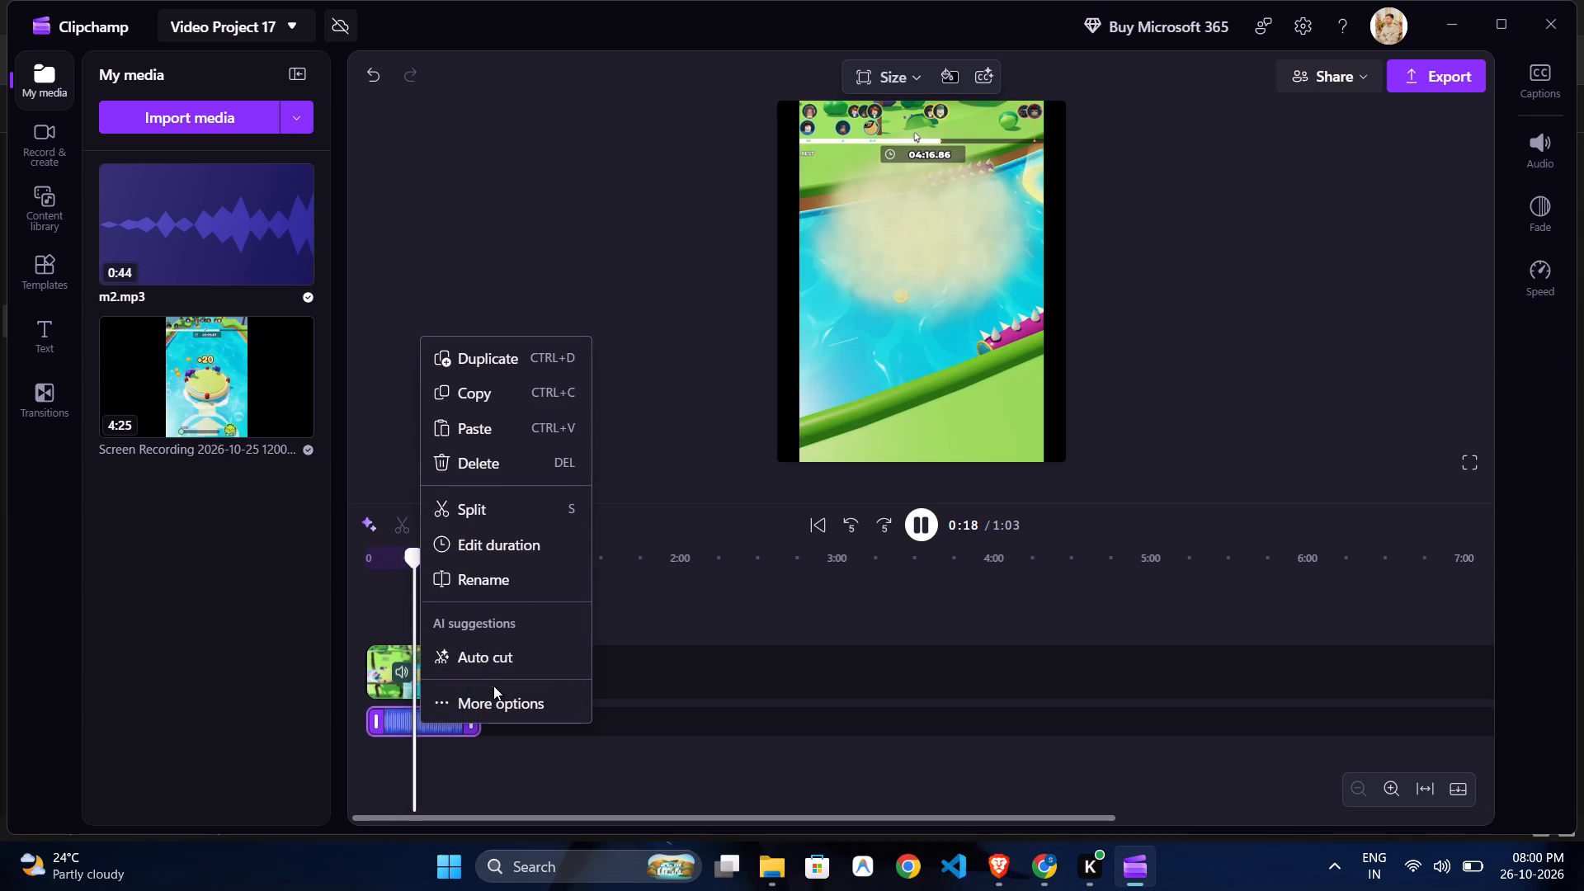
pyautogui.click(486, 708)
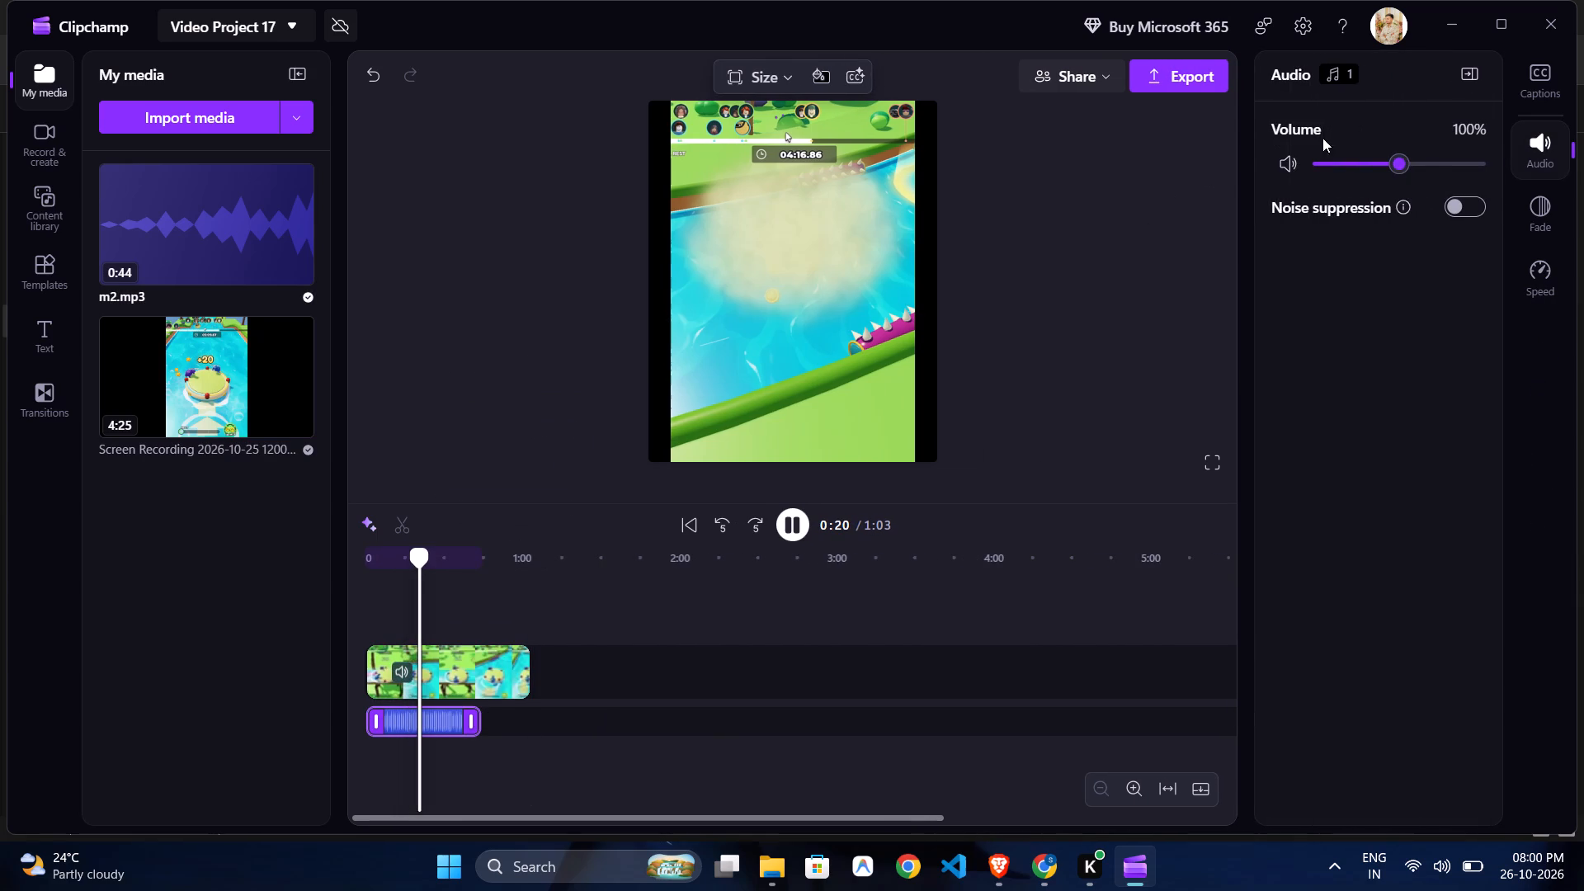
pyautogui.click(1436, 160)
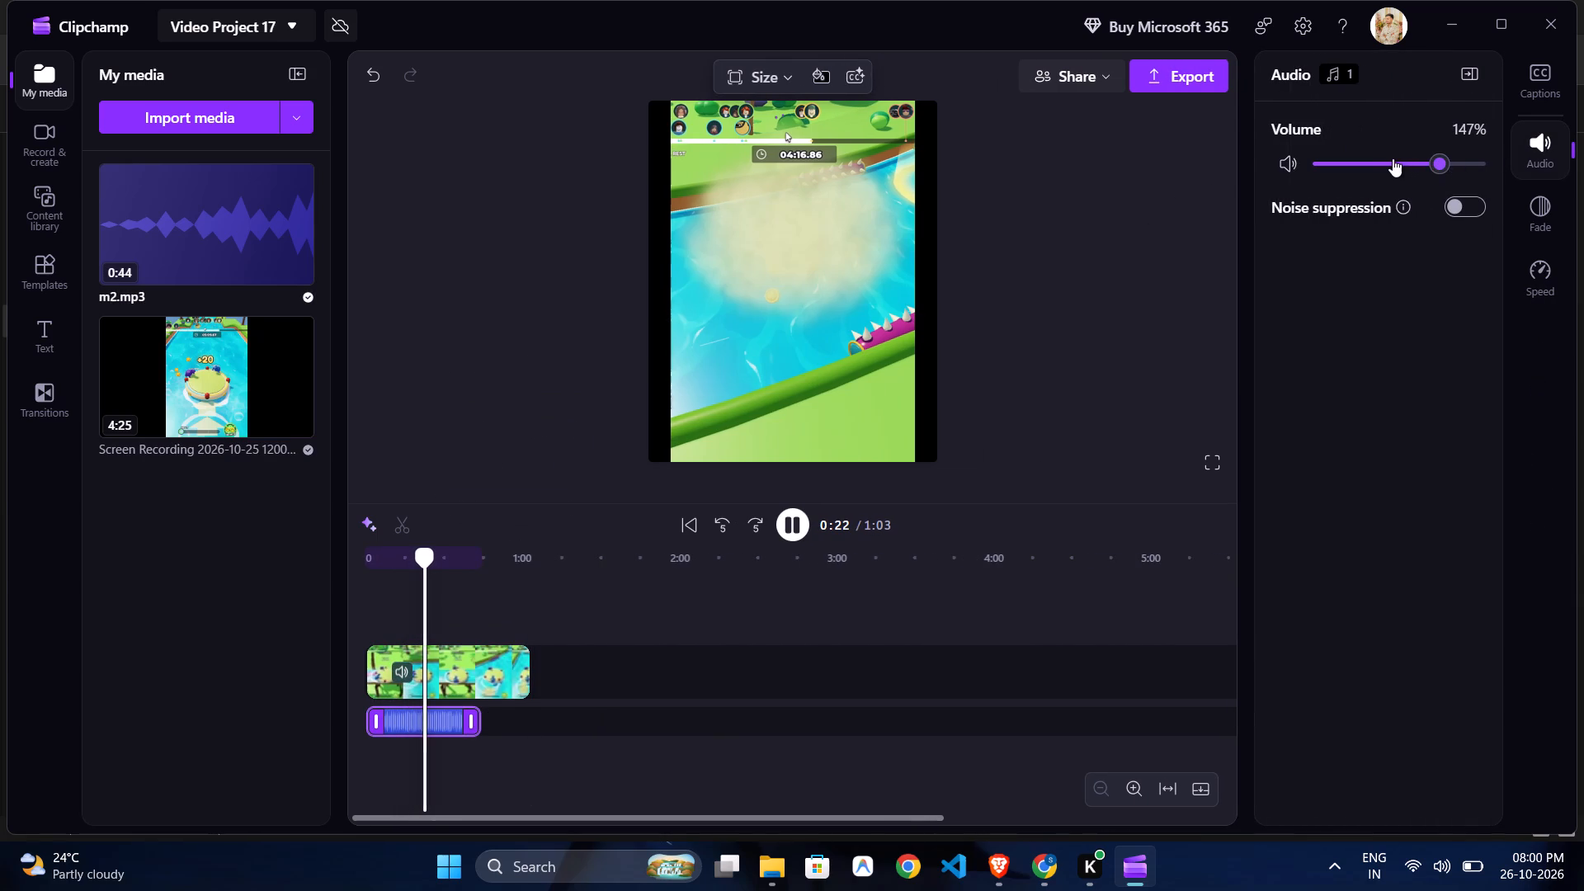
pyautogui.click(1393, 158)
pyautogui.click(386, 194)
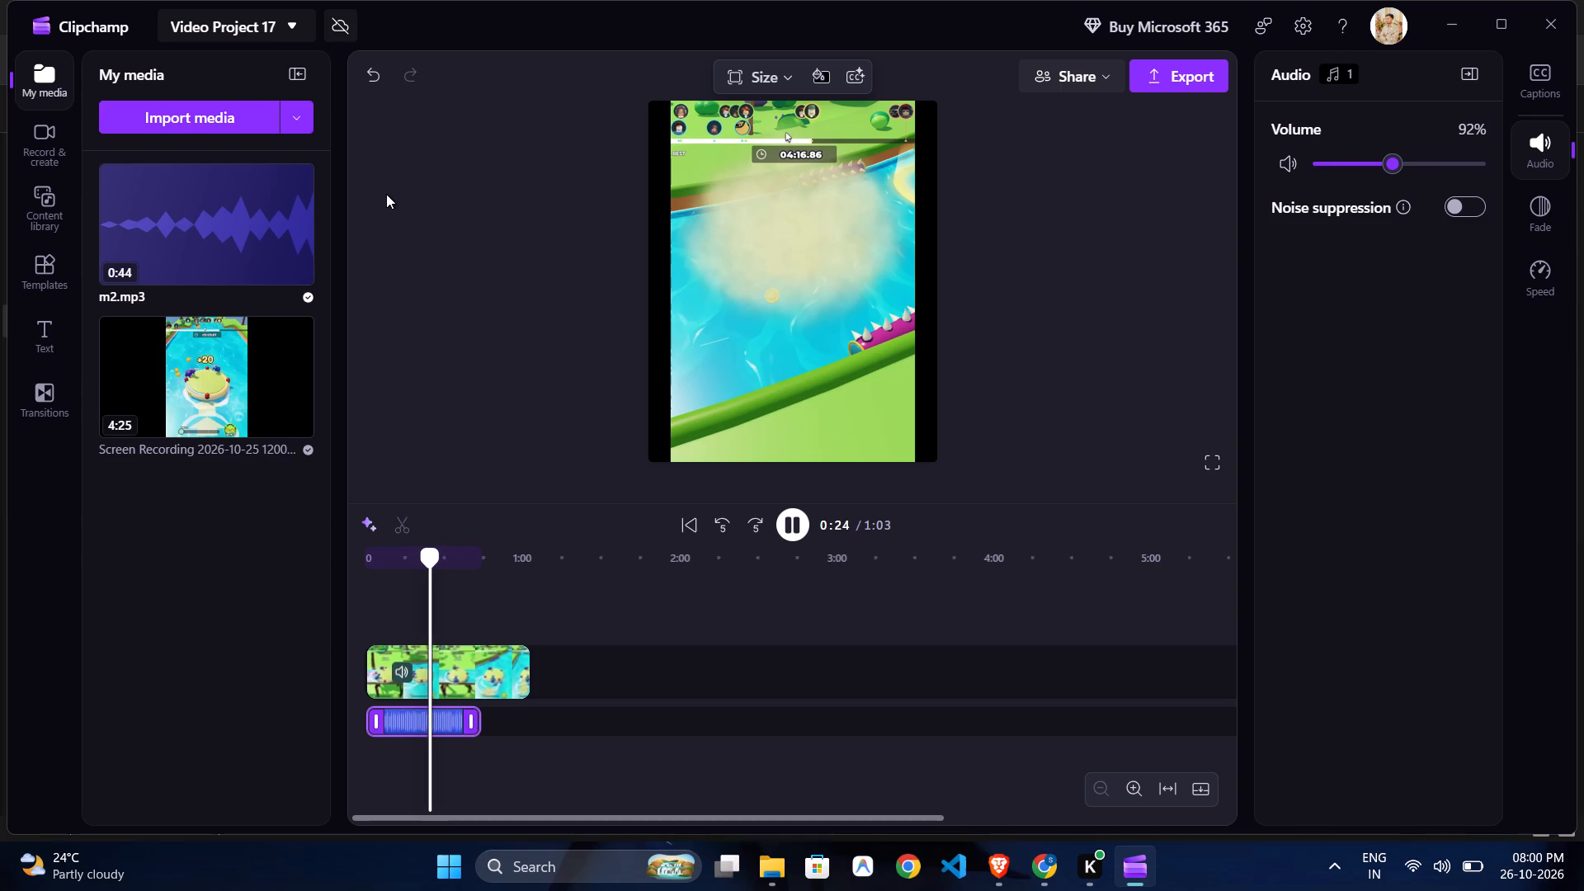
# Play back the video, including full screen from about 0:02, to check the music against the gameplay sound.
pyautogui.press('space')
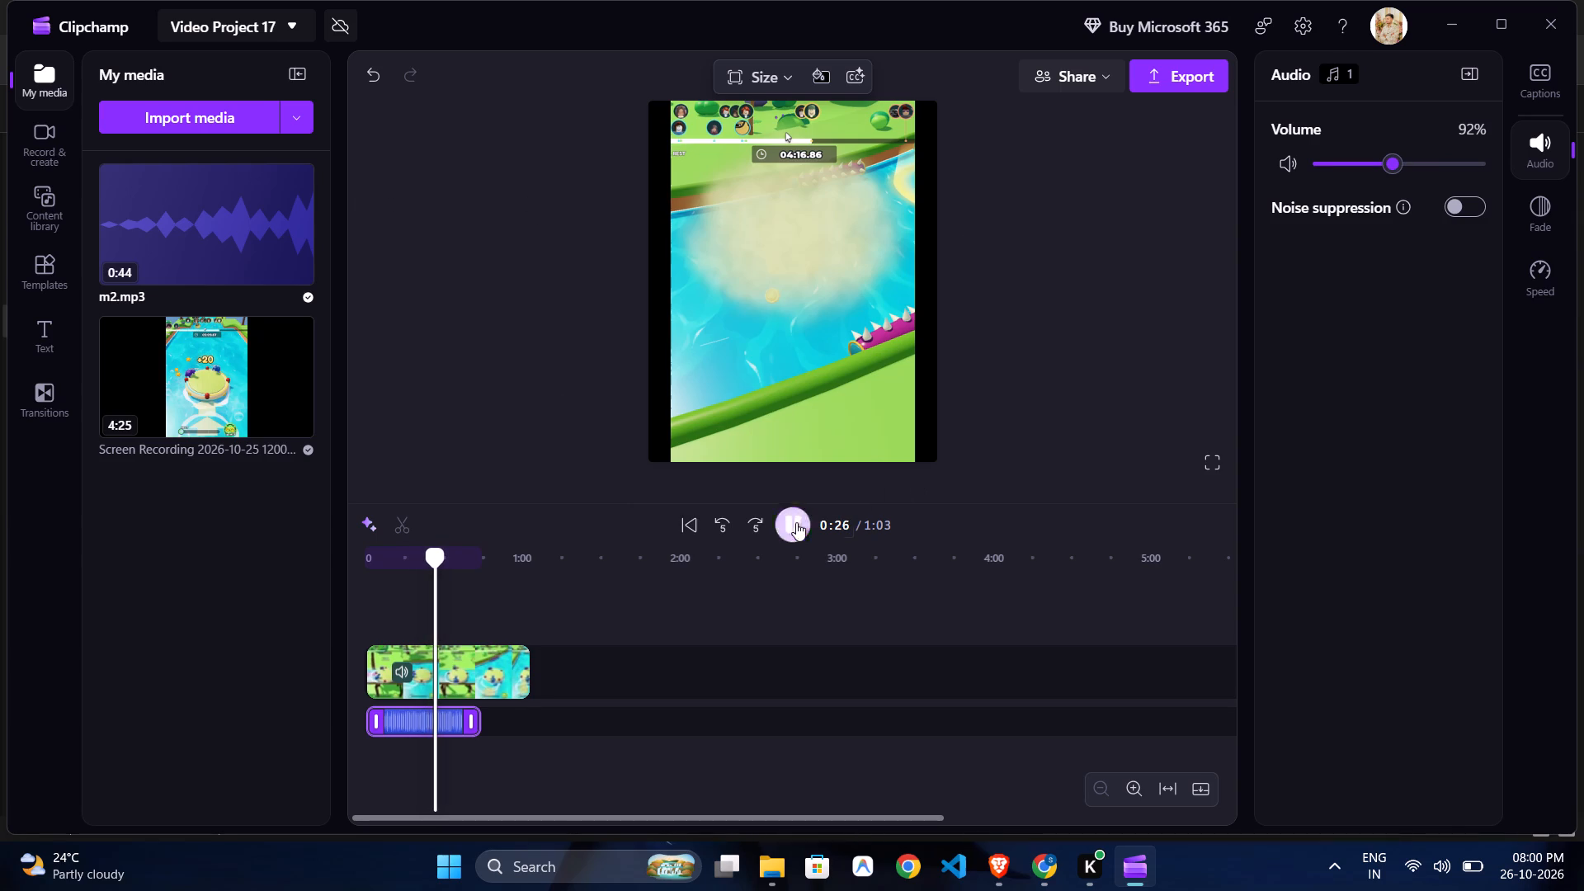
pyautogui.click(792, 521)
pyautogui.click(792, 521)
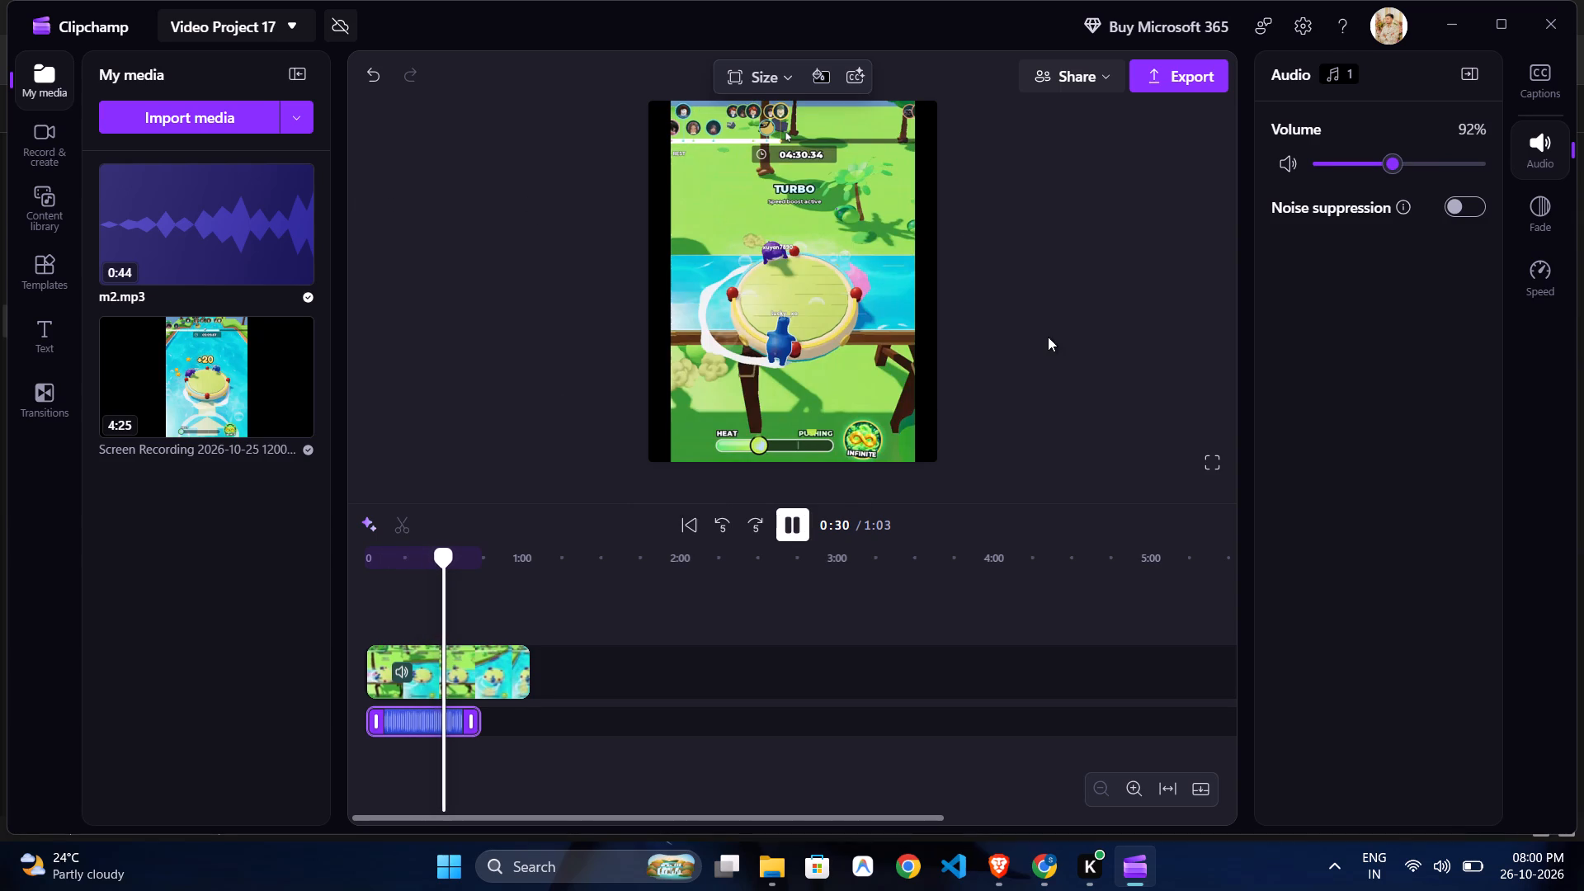
pyautogui.press('space')
pyautogui.press('space')
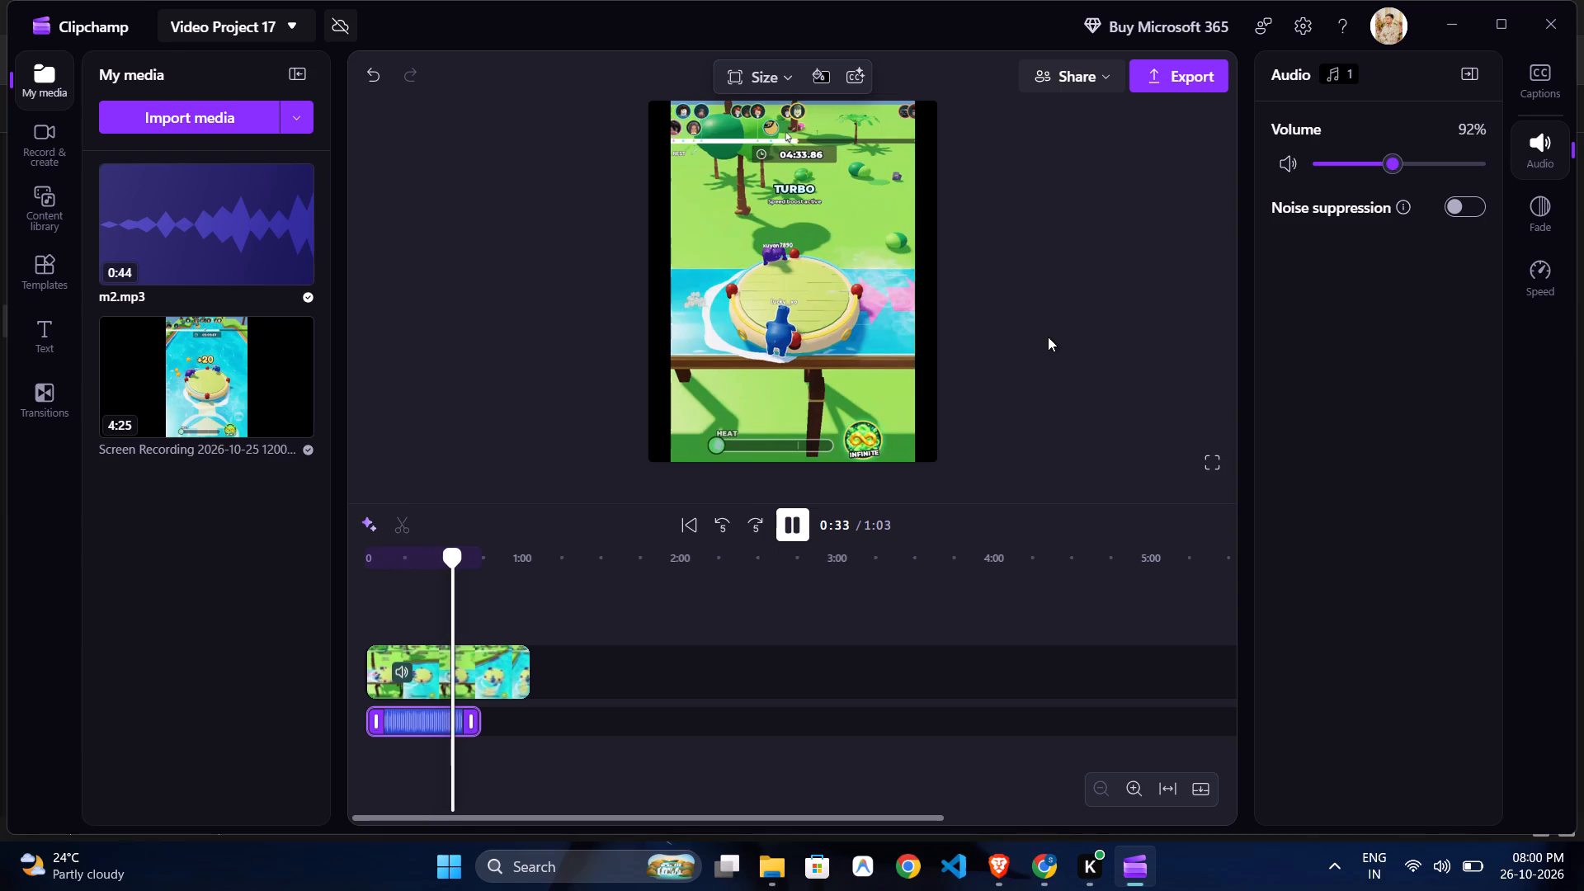
pyautogui.click(827, 338)
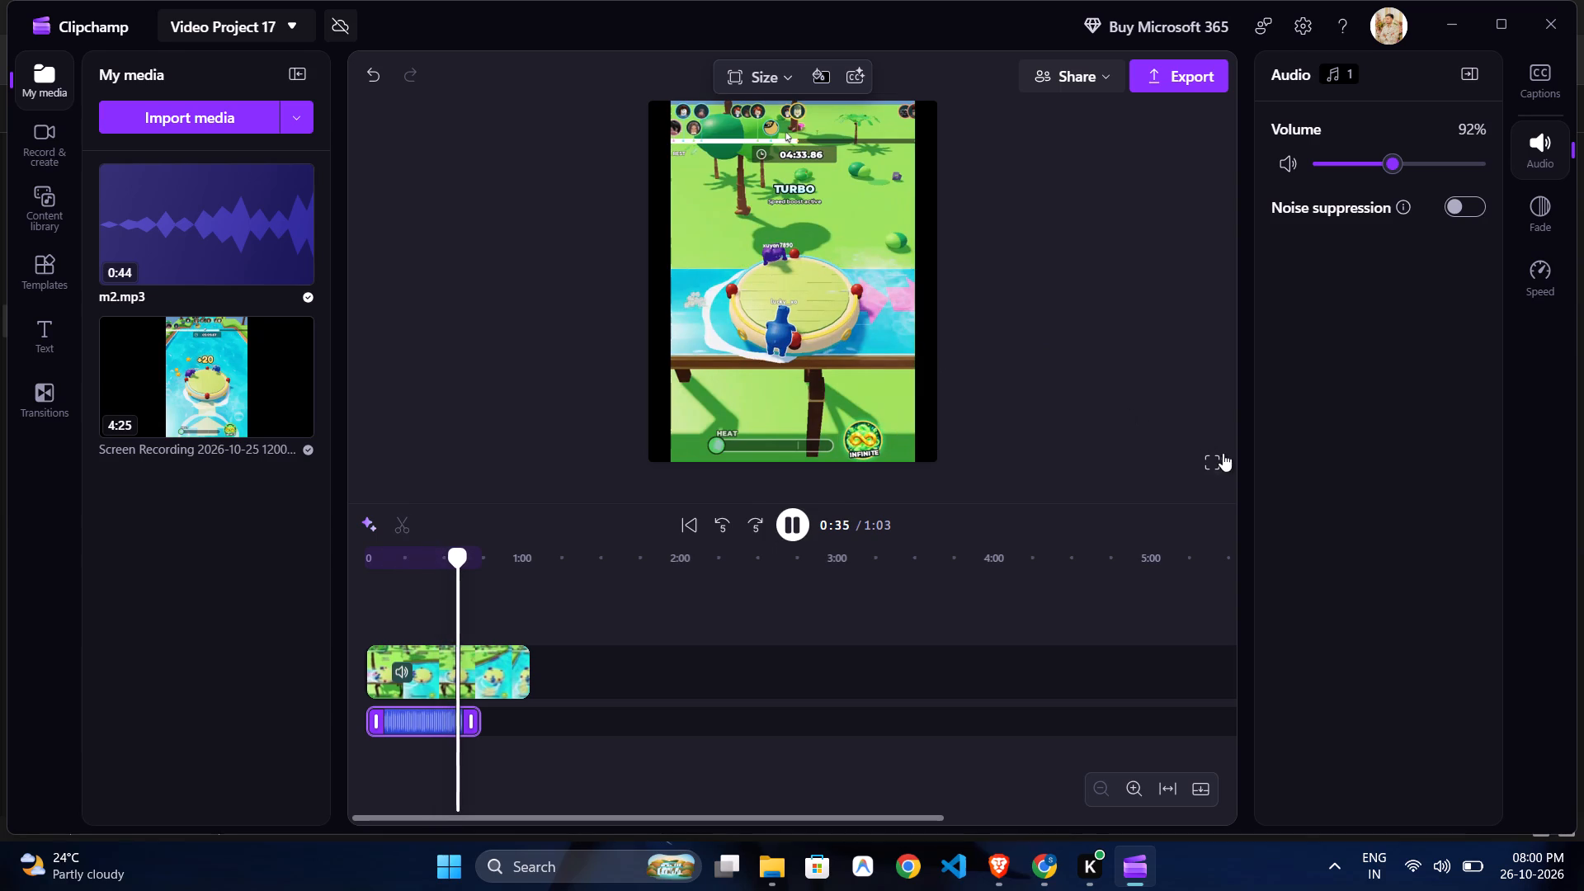
pyautogui.click(1209, 465)
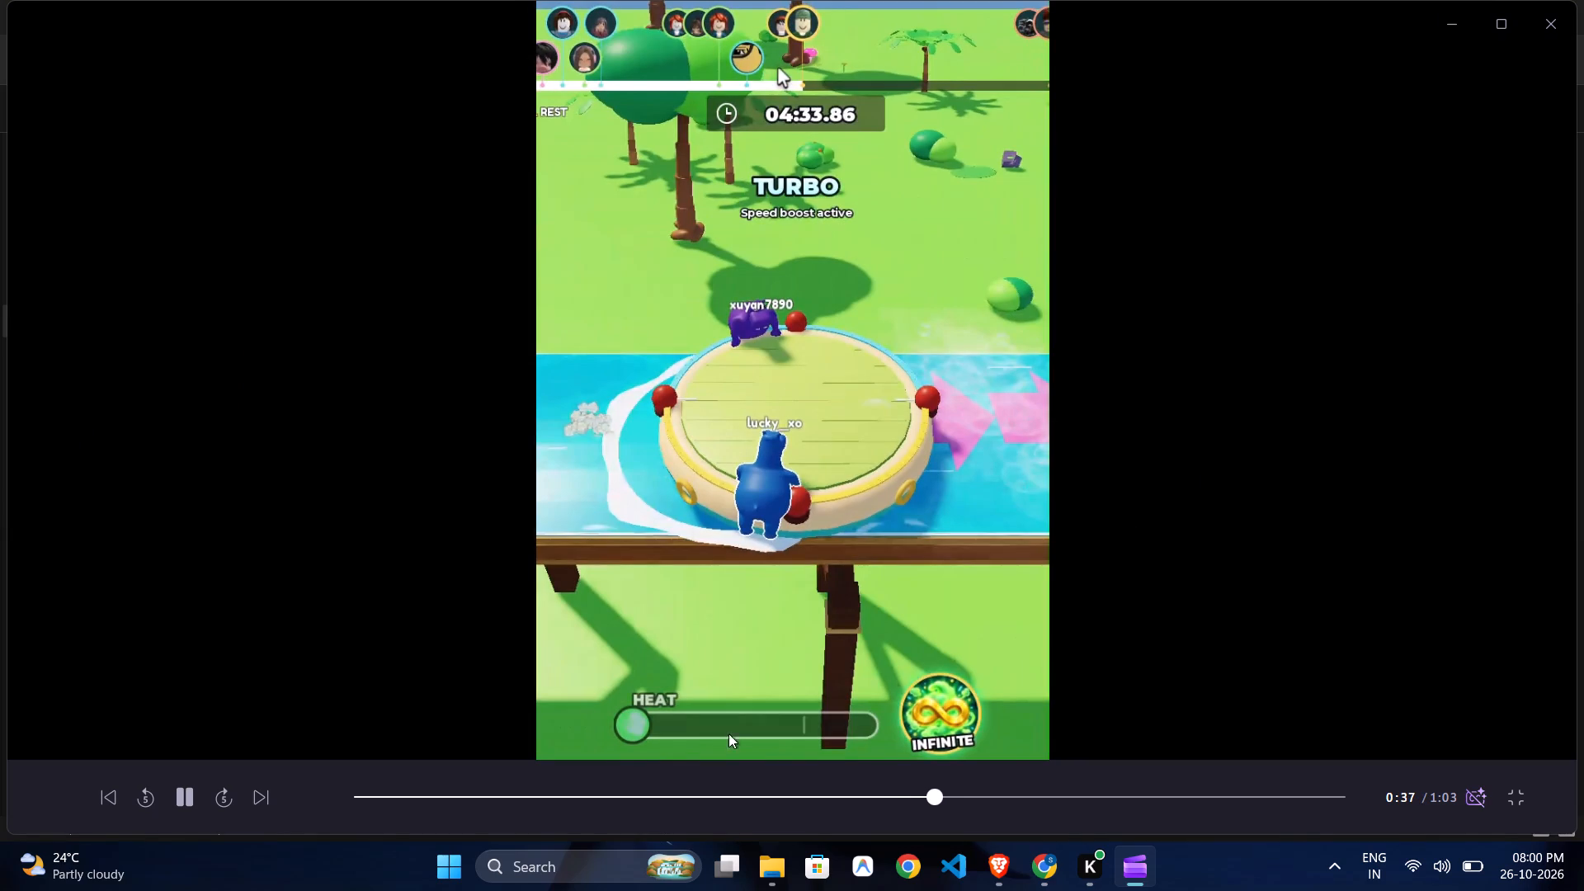
pyautogui.click(396, 799)
pyautogui.press('space')
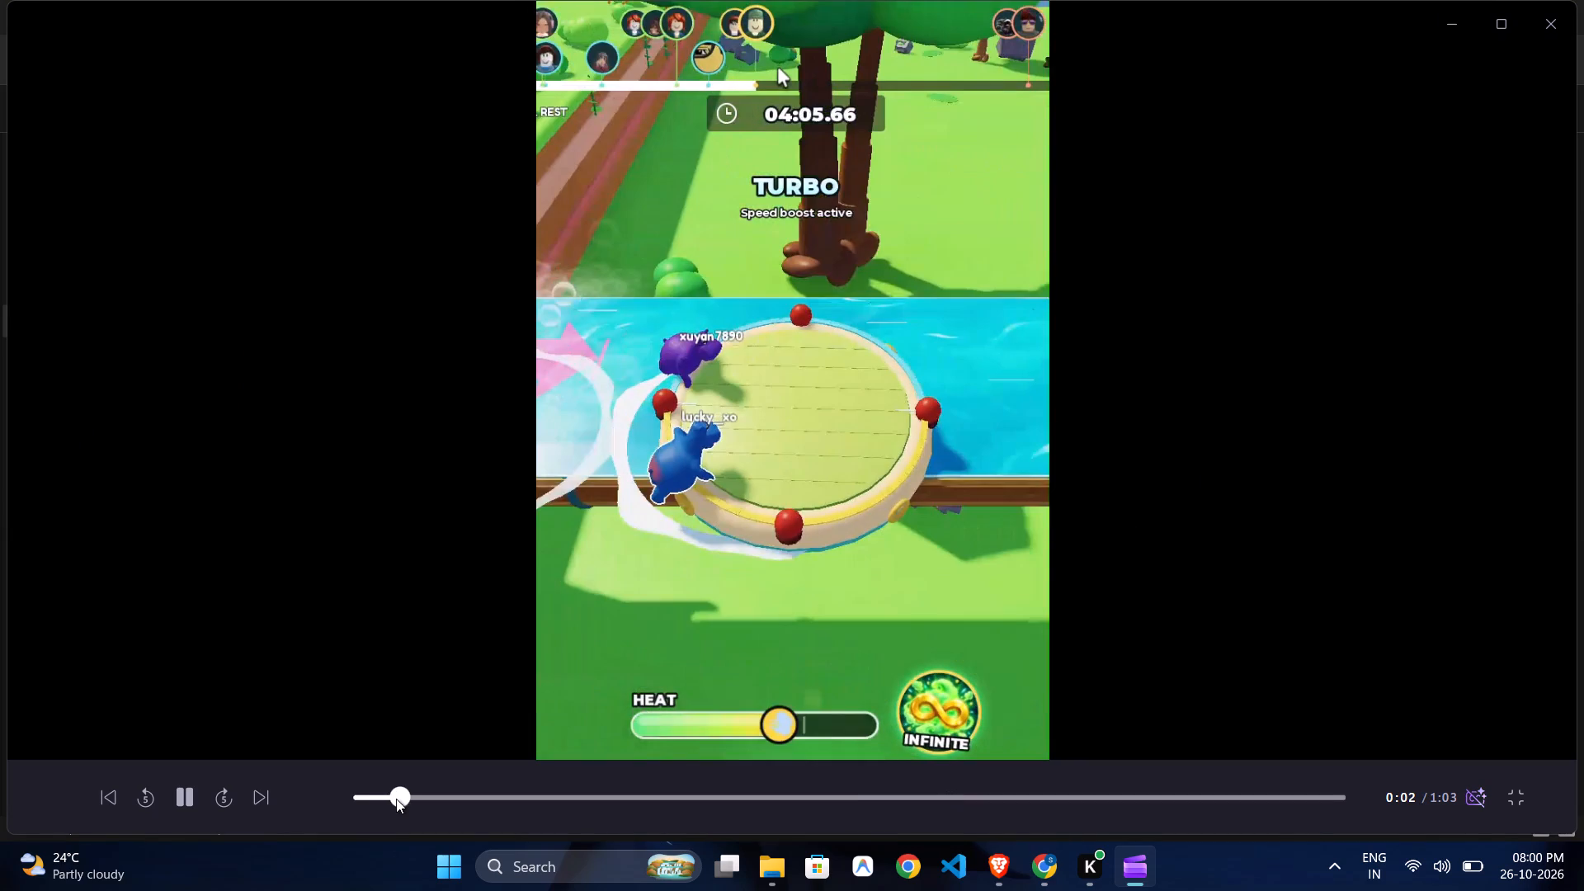
pyautogui.press('Escape')
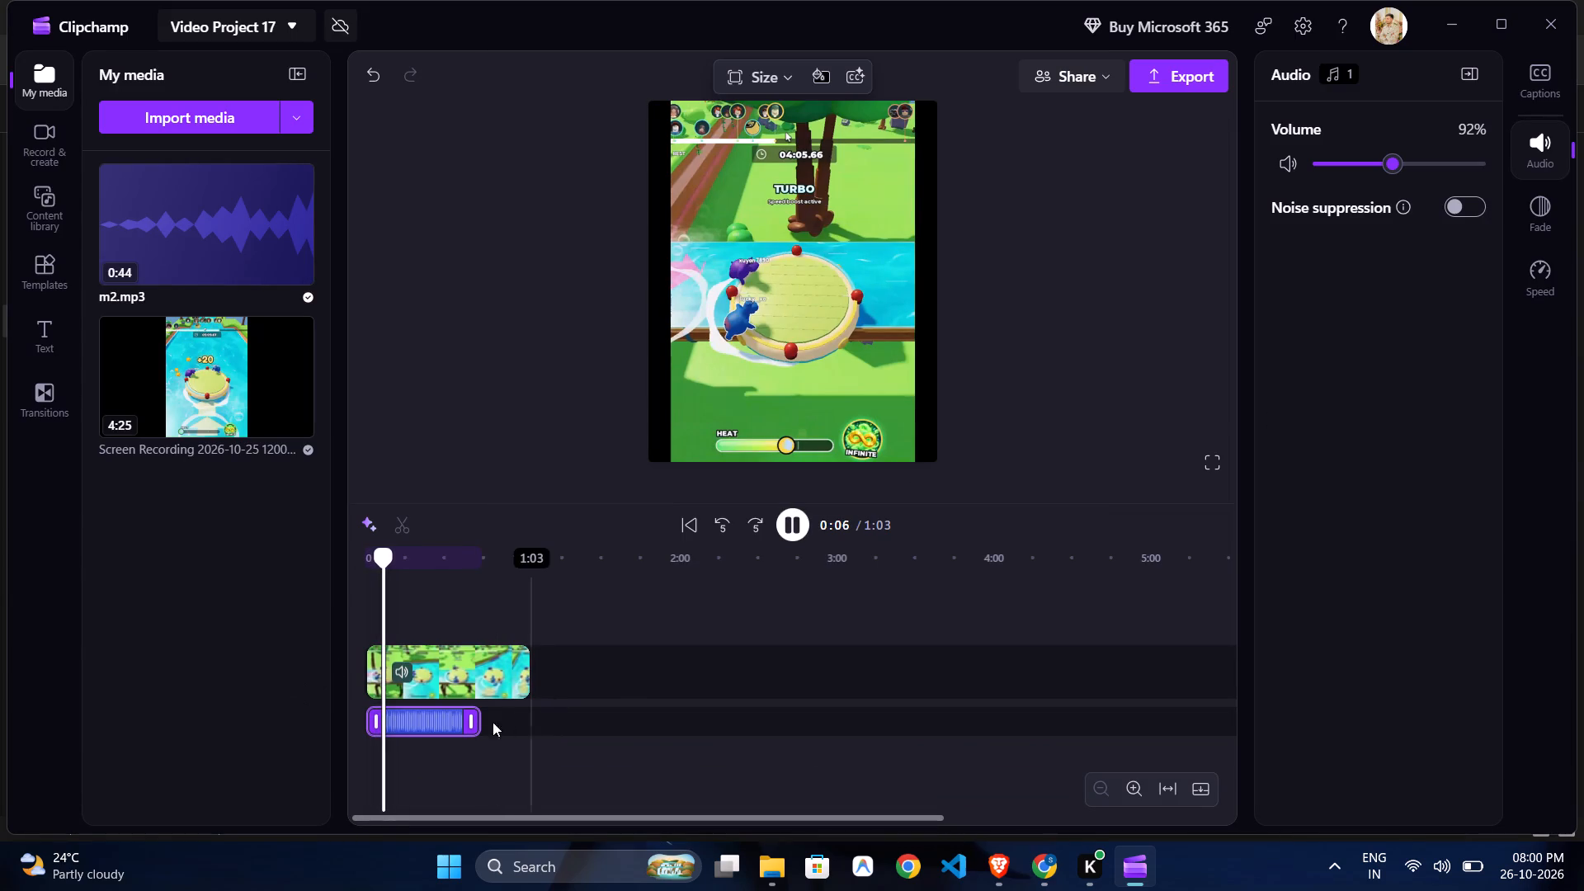
# Add a second m2.mp3 clip right after the first and trim its end to the gameplay clip's end at 1:03.
pyautogui.moveTo(245, 256); pyautogui.dragTo(521, 714)
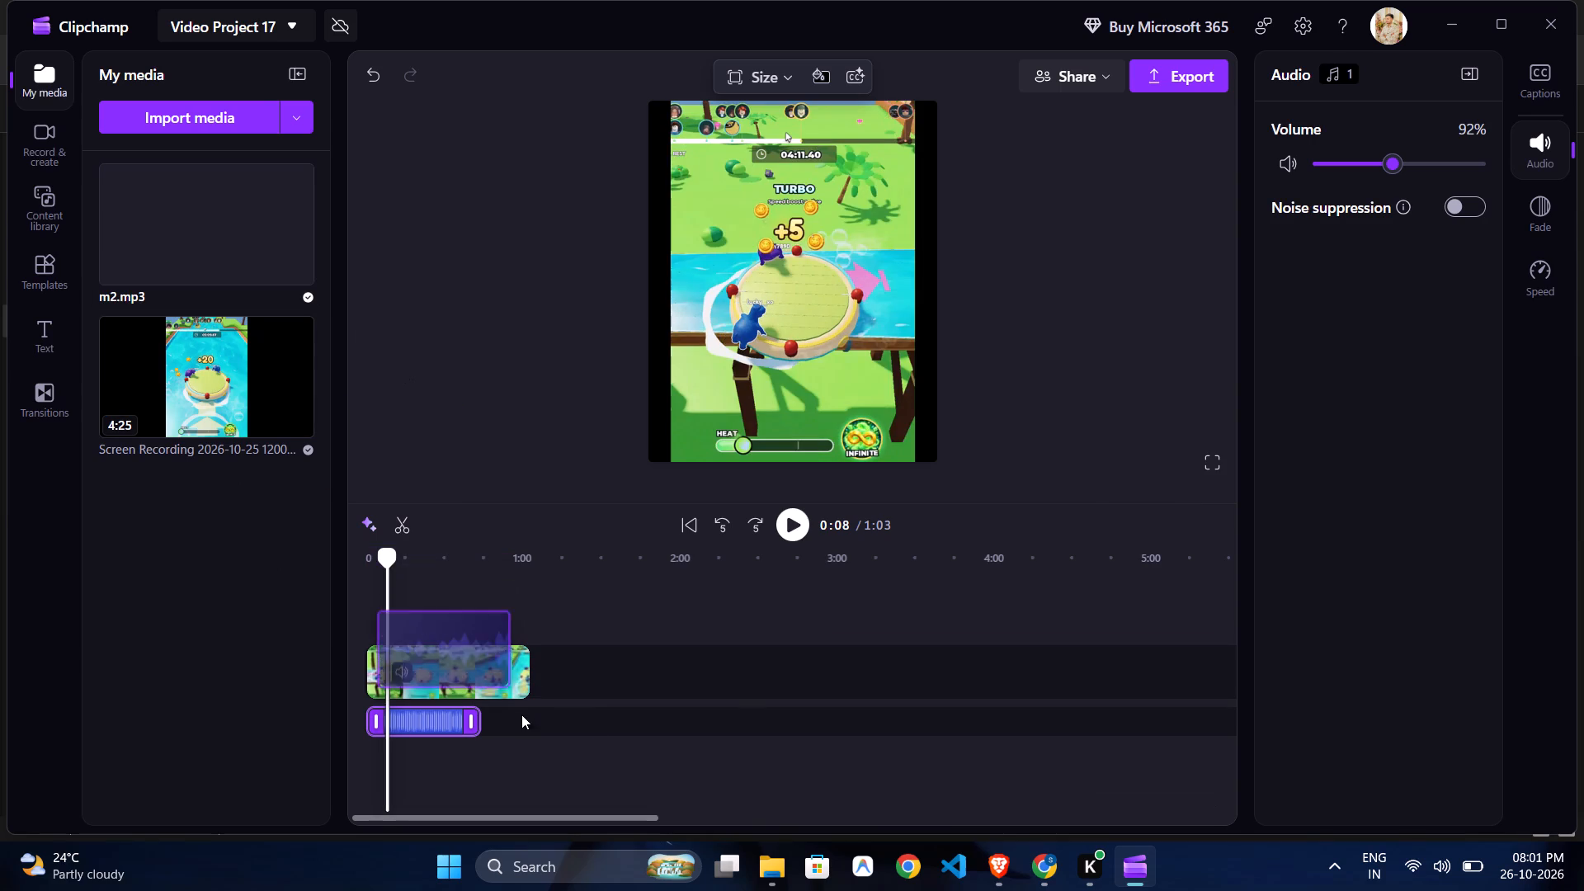
pyautogui.moveTo(521, 714); pyautogui.dragTo(556, 728)
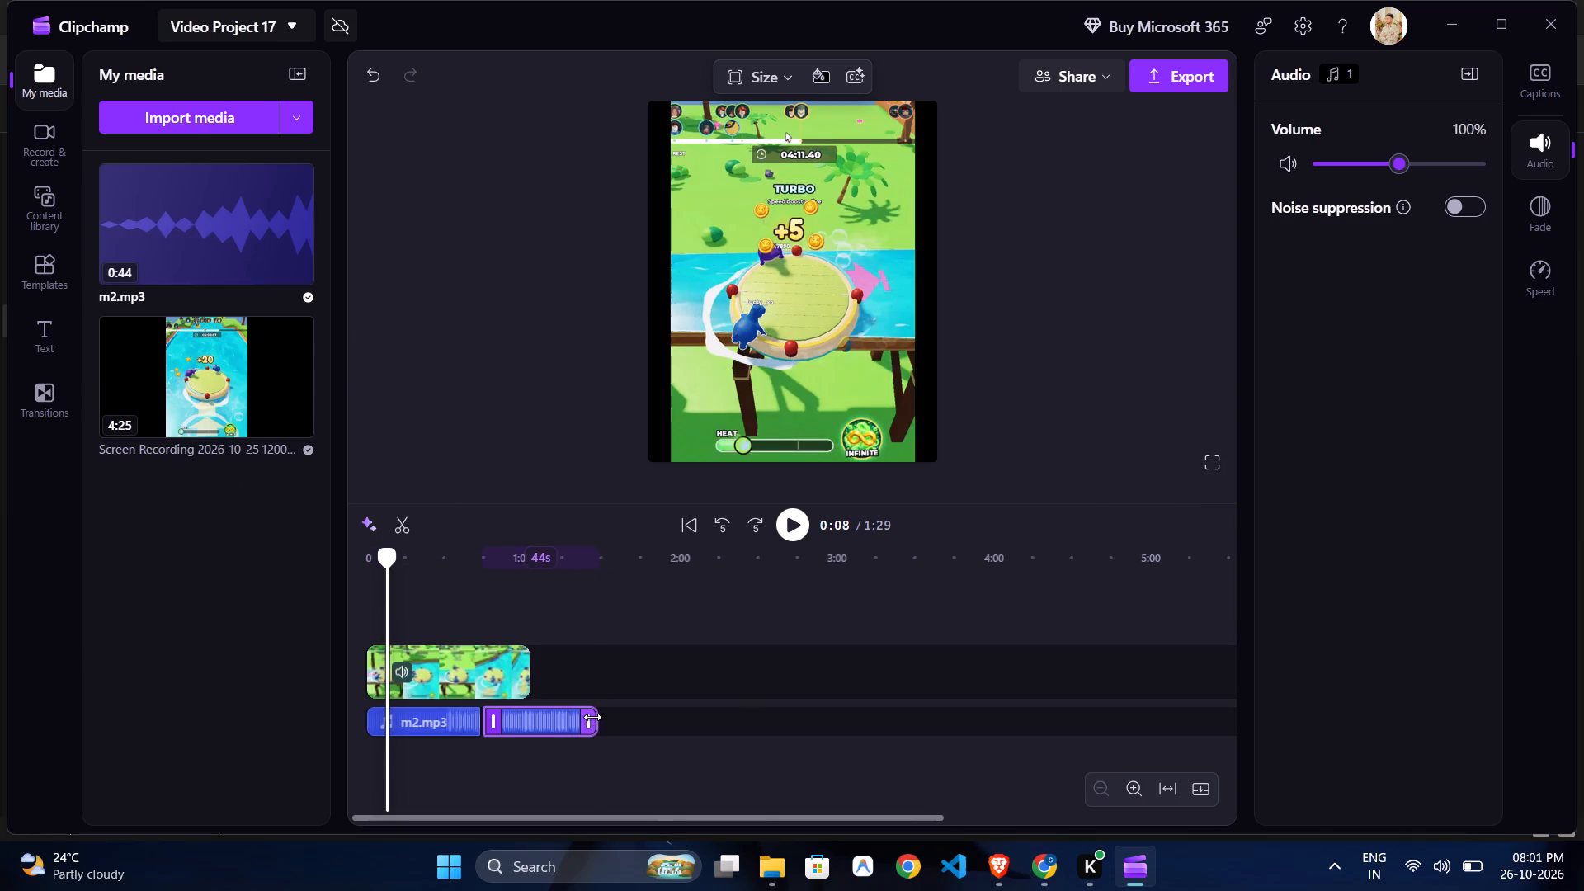
pyautogui.moveTo(592, 717); pyautogui.dragTo(523, 723)
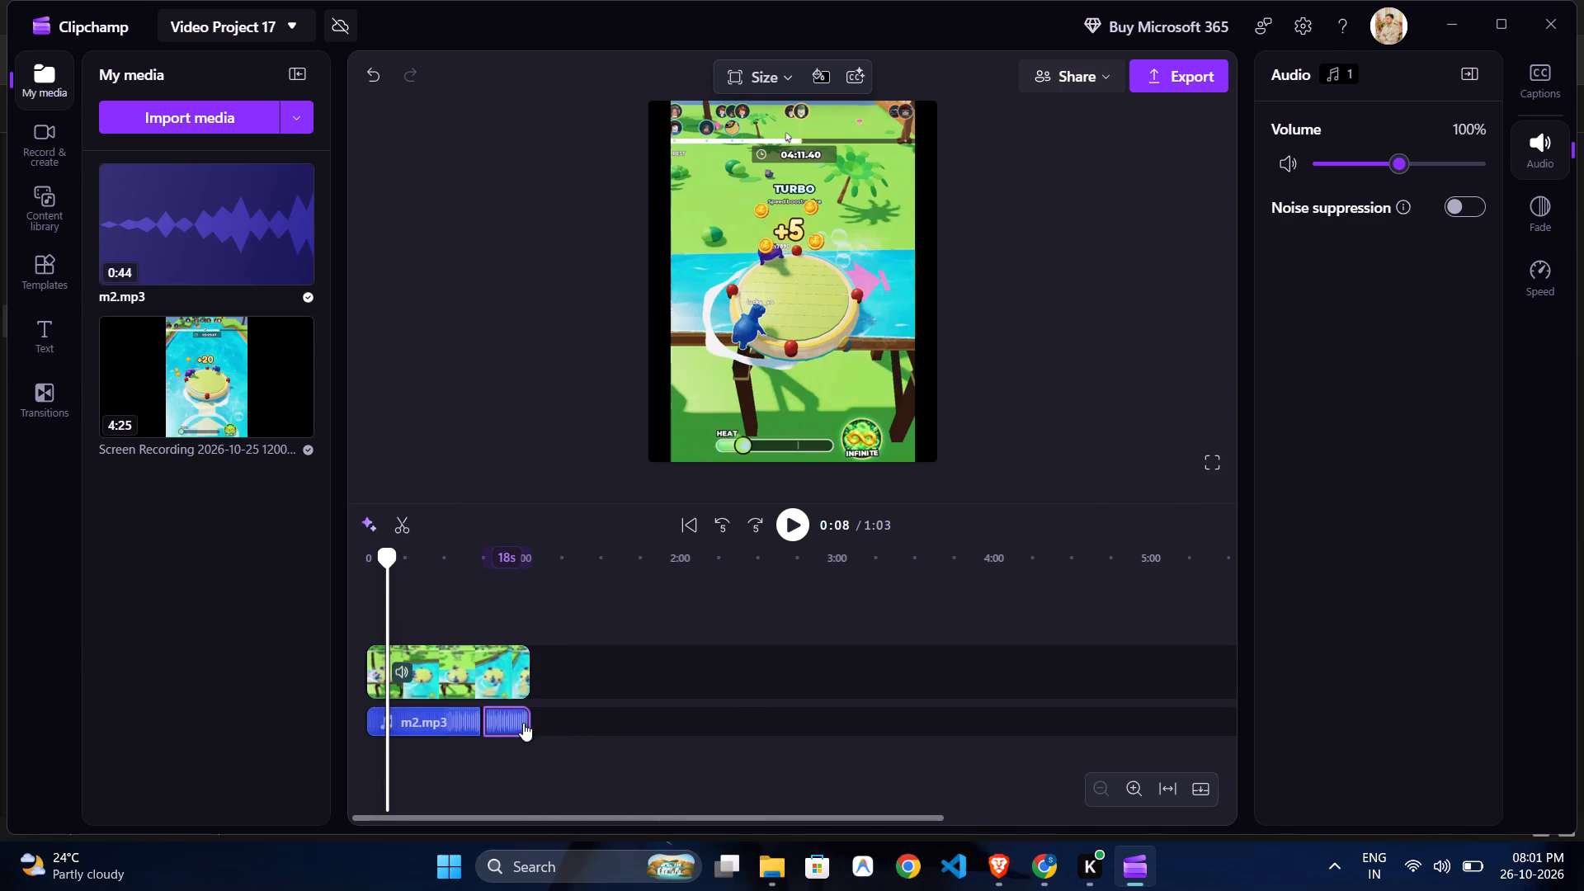
# Set the first m2 clip's volume to 25%.
pyautogui.click(436, 723)
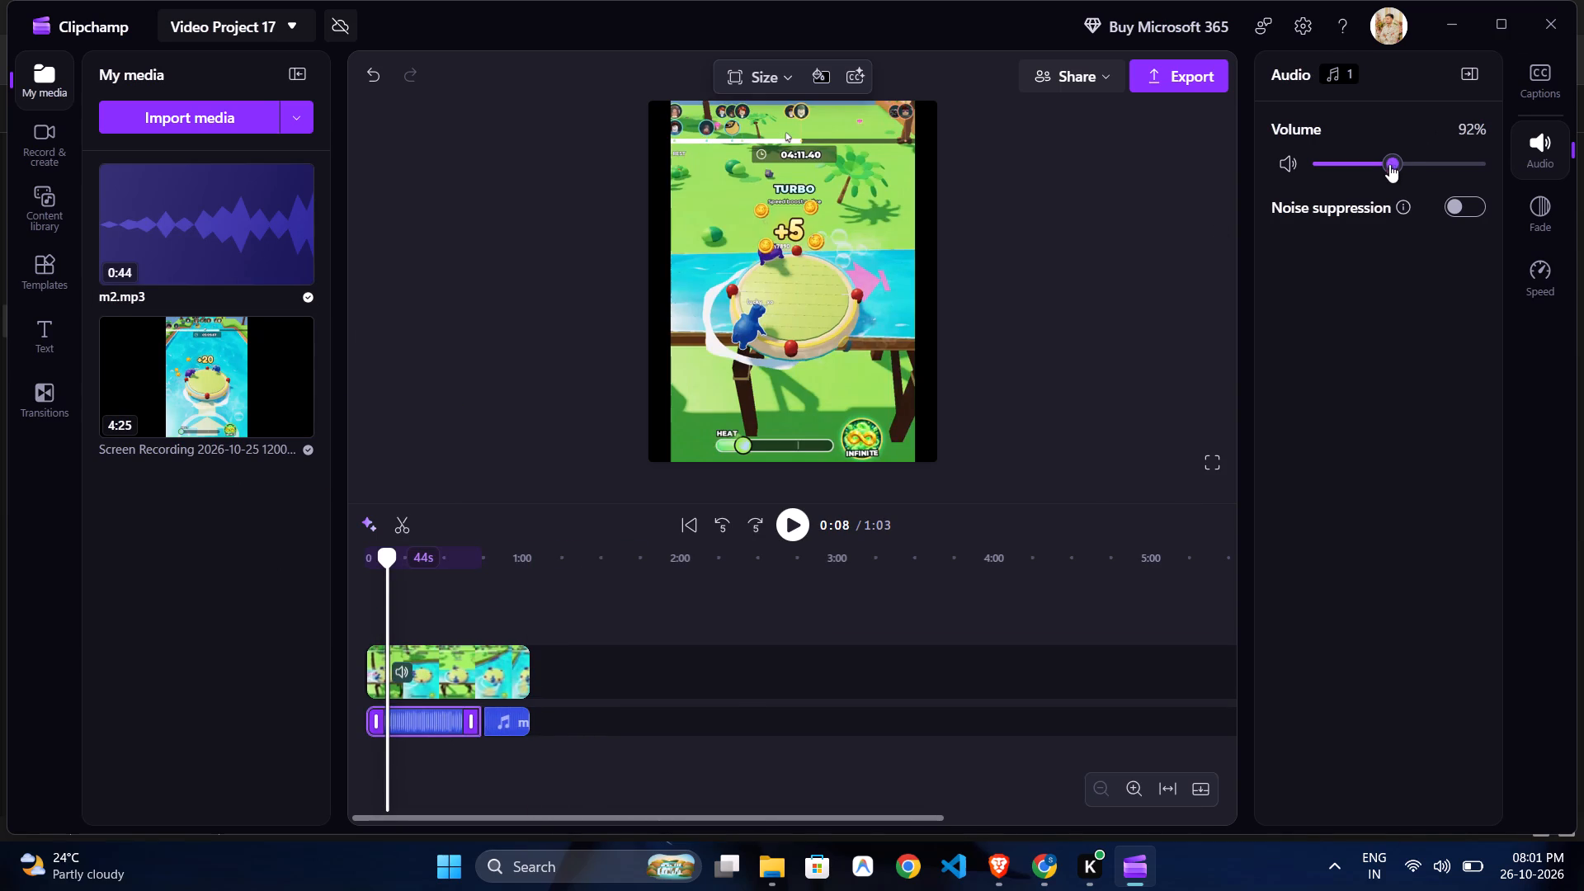
pyautogui.click(1398, 167)
pyautogui.press('Left')
pyautogui.press('Left')
pyautogui.press('Left')
pyautogui.press('Left')
pyautogui.press('Left')
pyautogui.press('Left')
pyautogui.press('Left')
pyautogui.press('Left')
pyautogui.press('Left')
pyautogui.press('Left')
pyautogui.press('Left')
pyautogui.press('Left')
pyautogui.press('Left')
pyautogui.press('Left')
pyautogui.press('Left')
pyautogui.press('Left')
pyautogui.press('Left')
pyautogui.press('Left')
pyautogui.press('Left')
pyautogui.press('Left')
pyautogui.press('Left')
pyautogui.press('Left')
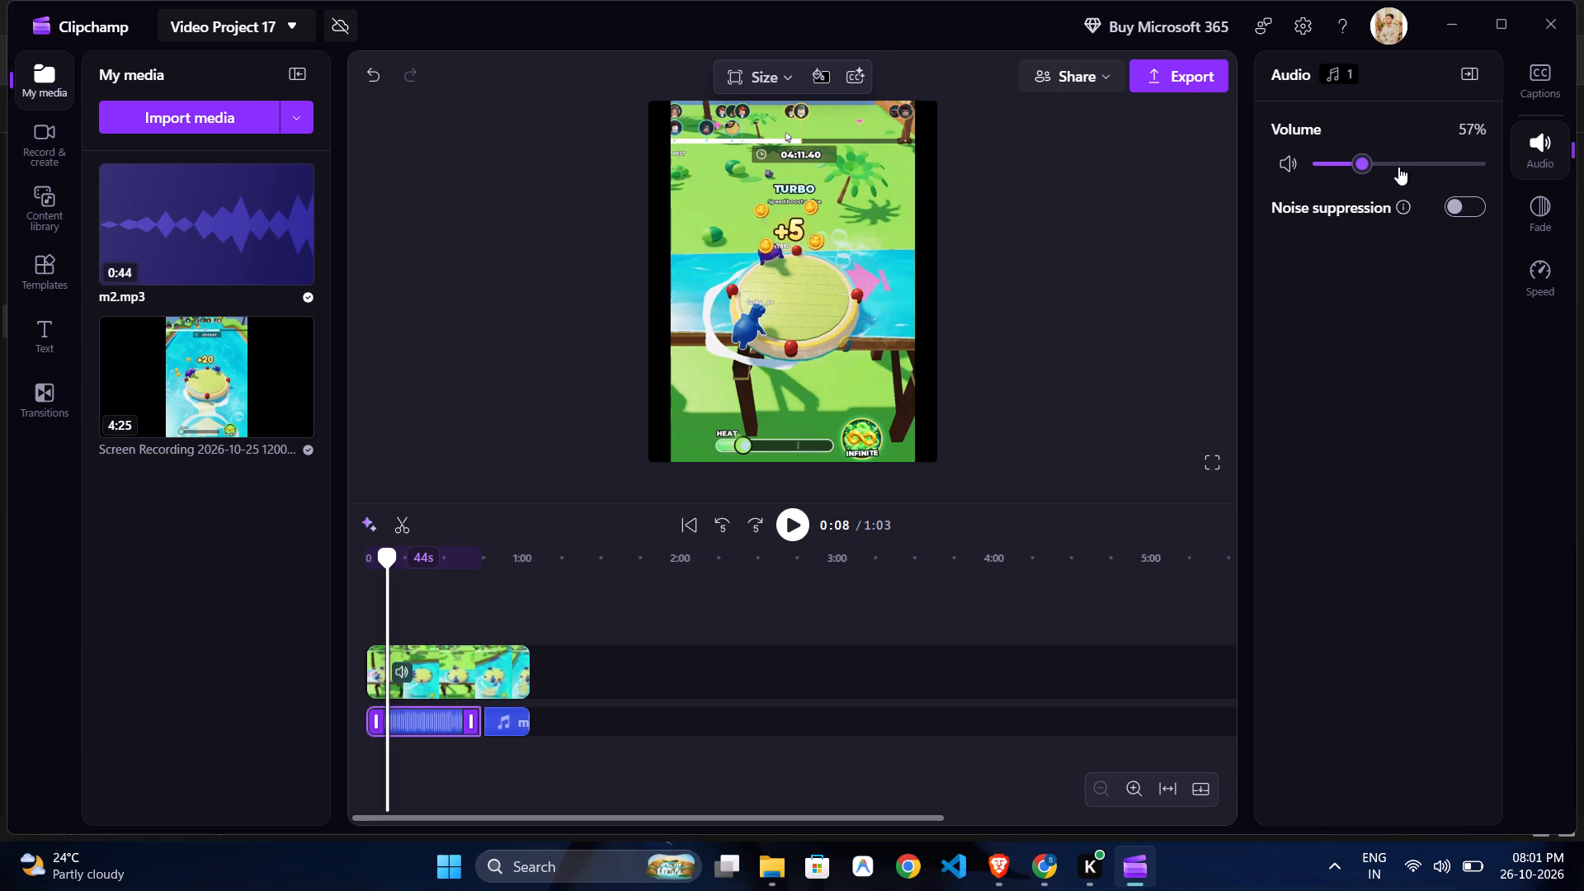
pyautogui.press('Left')
pyautogui.press('Left')
pyautogui.press('Left')
pyautogui.press('Left')
pyautogui.press('Left')
pyautogui.press('Left')
pyautogui.press('Left')
pyautogui.press('Left')
pyautogui.press('Left')
pyautogui.press('Left')
pyautogui.press('Left')
pyautogui.press('Left')
pyautogui.press('Left')
pyautogui.press('Left')
pyautogui.press('Left')
pyautogui.press('Left')
pyautogui.press('Left')
pyautogui.press('Left')
pyautogui.press('Left')
pyautogui.press('Left')
pyautogui.press('Left')
pyautogui.press('Left')
pyautogui.press('Left')
pyautogui.press('Left')
pyautogui.press('Left')
pyautogui.press('Left')
pyautogui.press('Left')
pyautogui.press('Left')
pyautogui.click(1341, 164)
pyautogui.press('Left')
# Set the second m2 clip's volume to 21%.
pyautogui.click(507, 719)
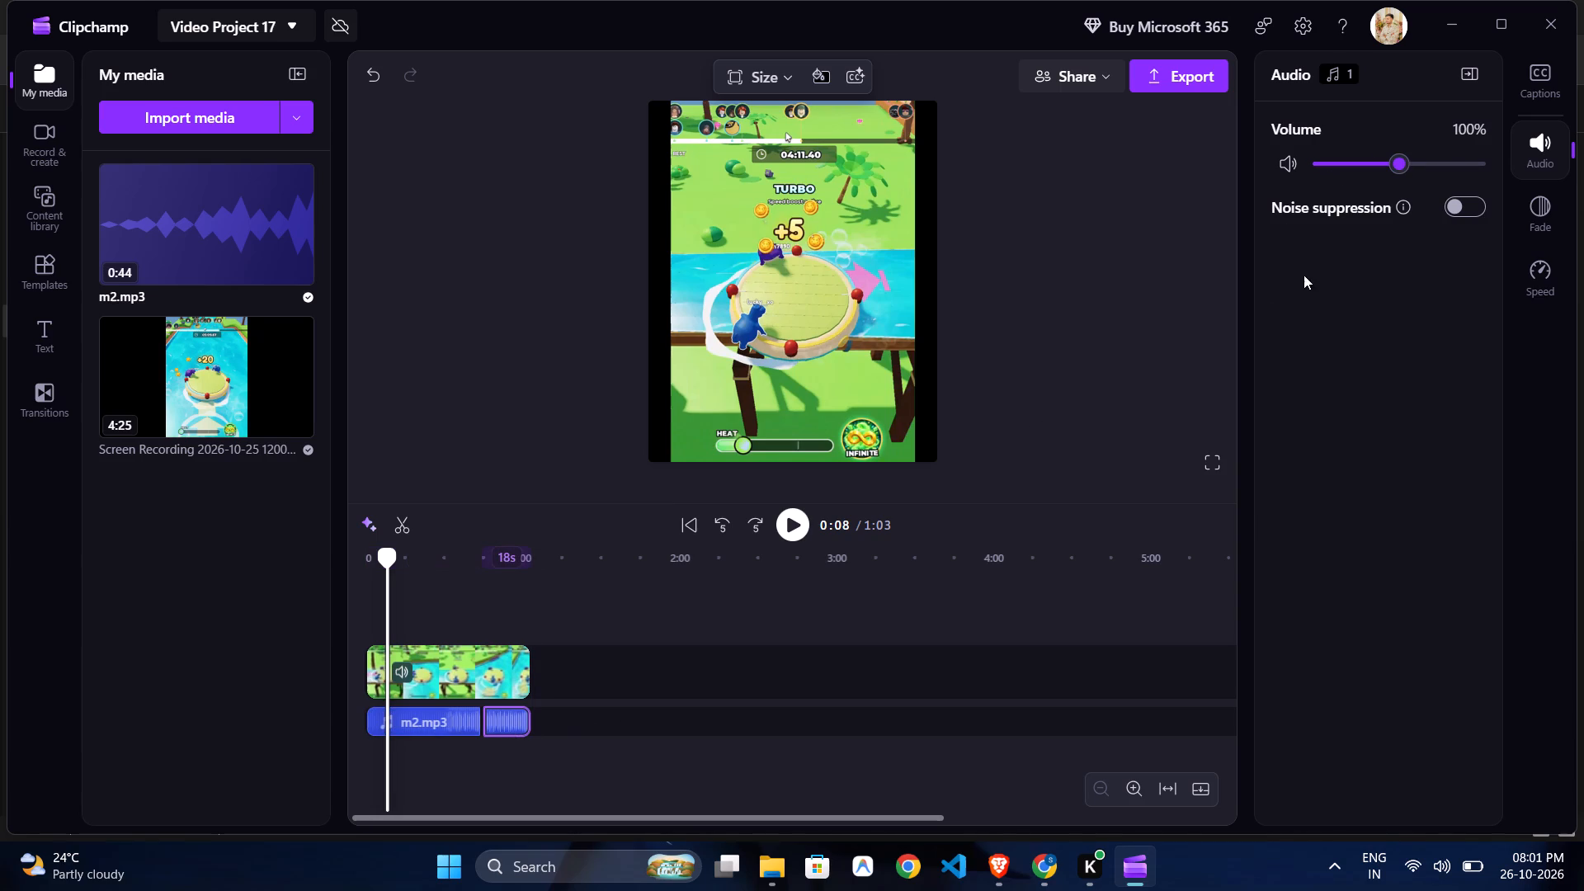
pyautogui.click(1337, 171)
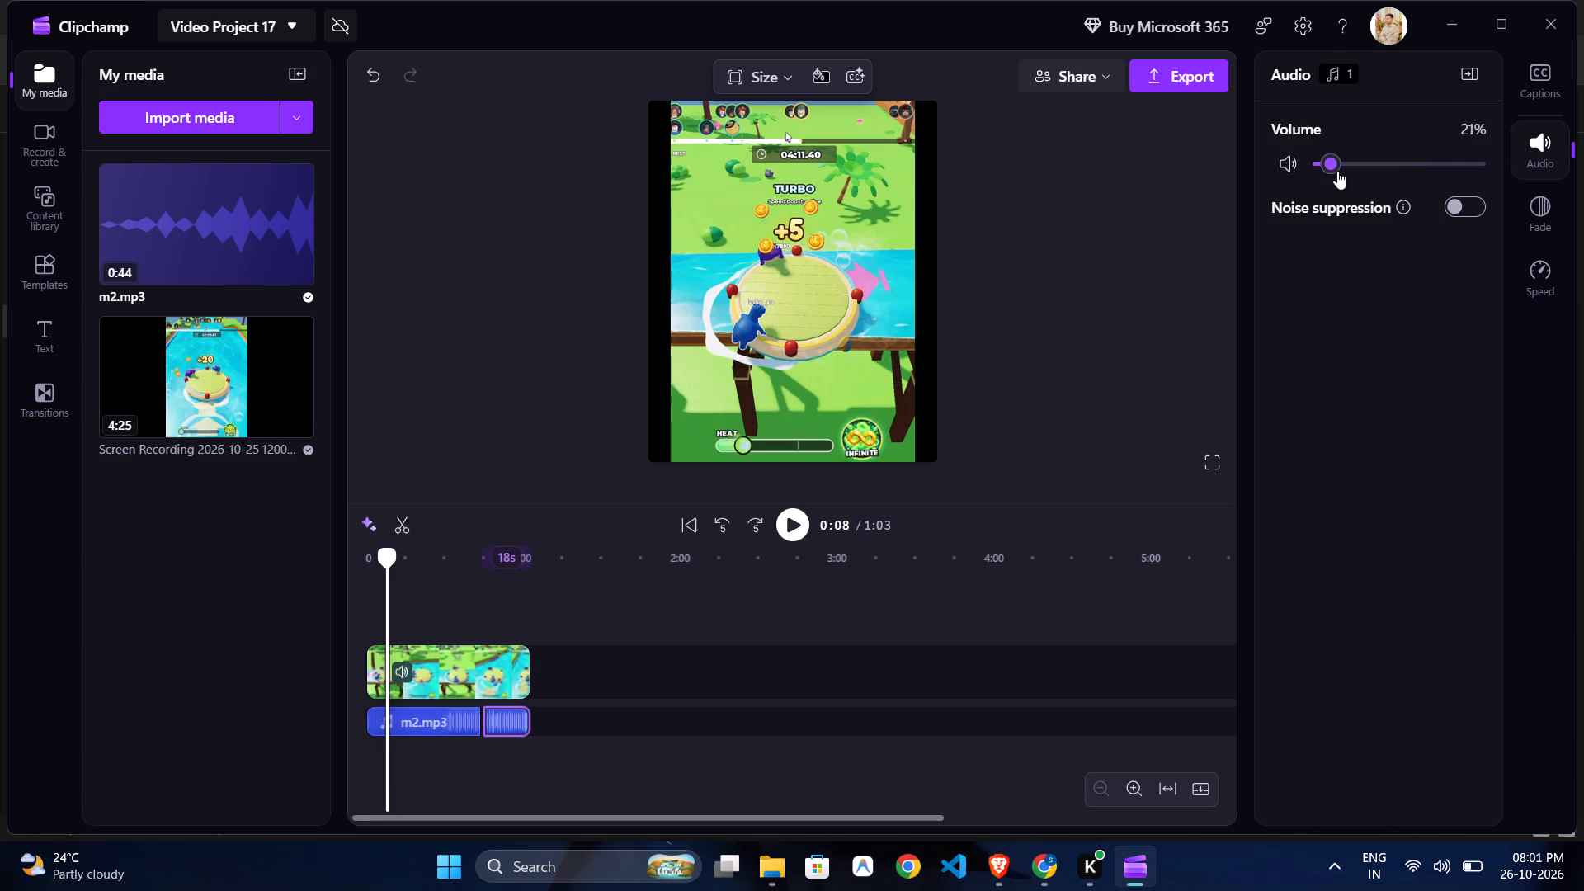
# Raise the second m2 clip's volume to 25%.
pyautogui.press('Right')
pyautogui.press('Right')
pyautogui.press('Right')
pyautogui.press('Right')
pyautogui.click(1183, 170)
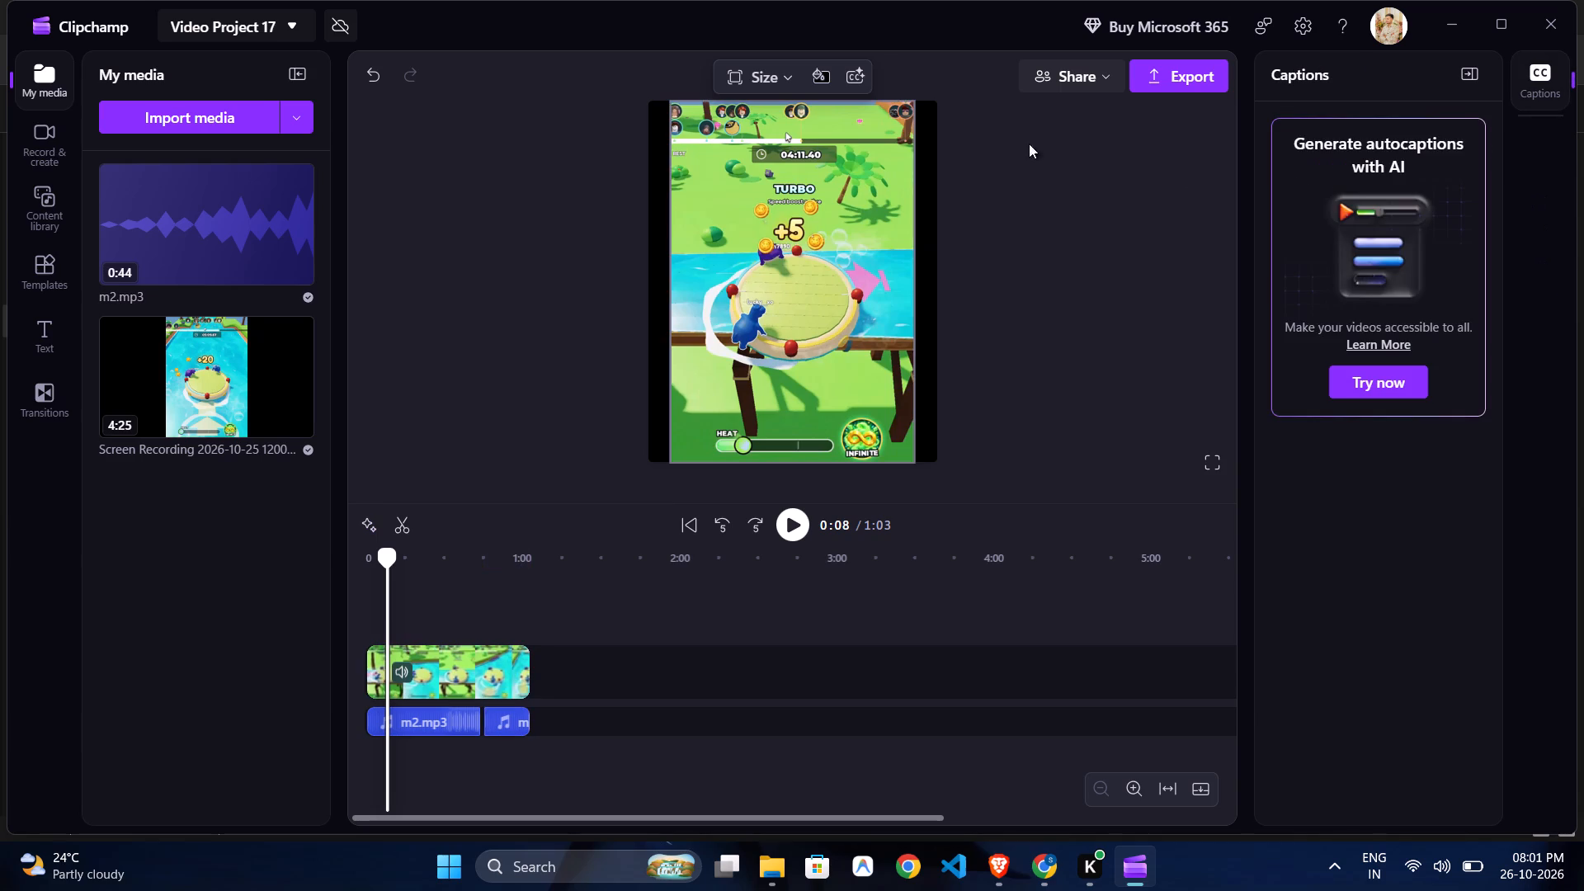
# Export the video in 1080p under the file name vid13, checking the yt folder in File Explorer for names already used.
pyautogui.click(1200, 79)
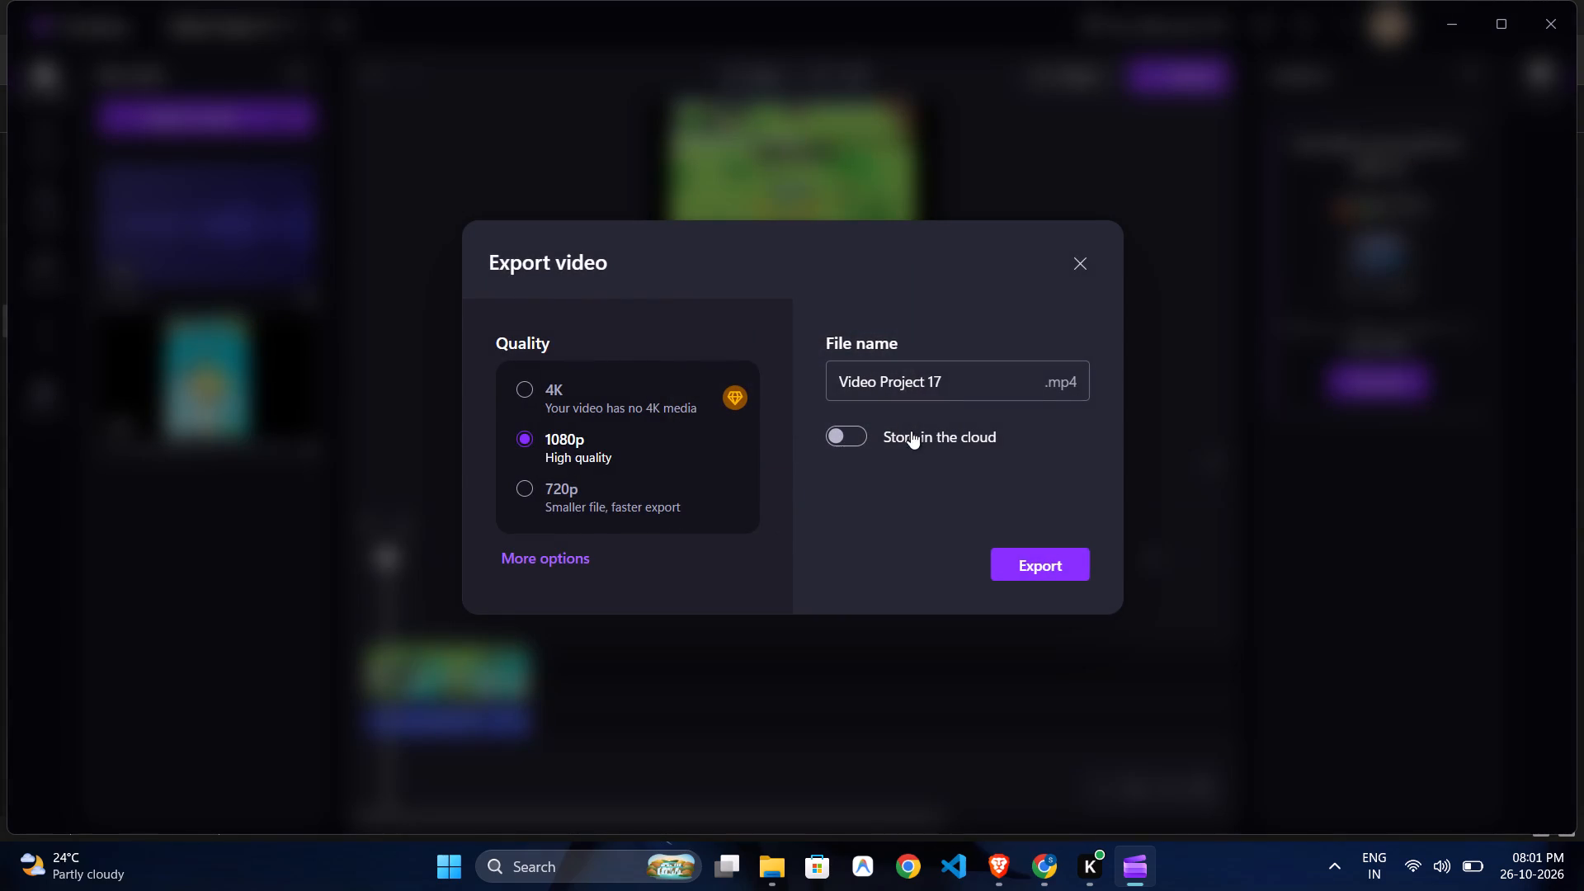
pyautogui.tripleClick(964, 383)
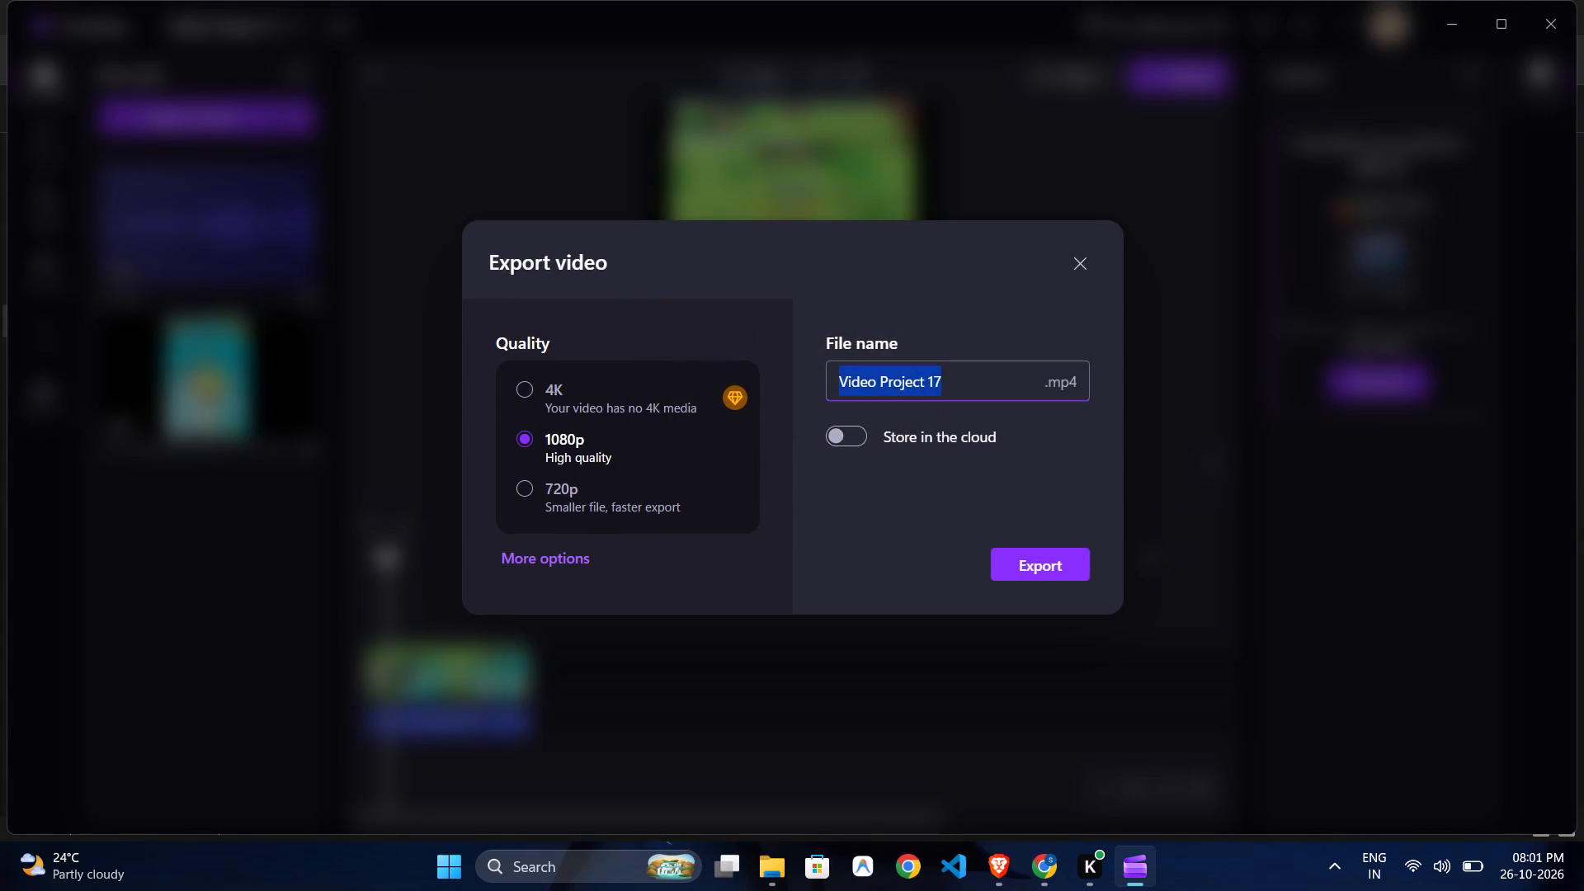
pyautogui.write('vid12')
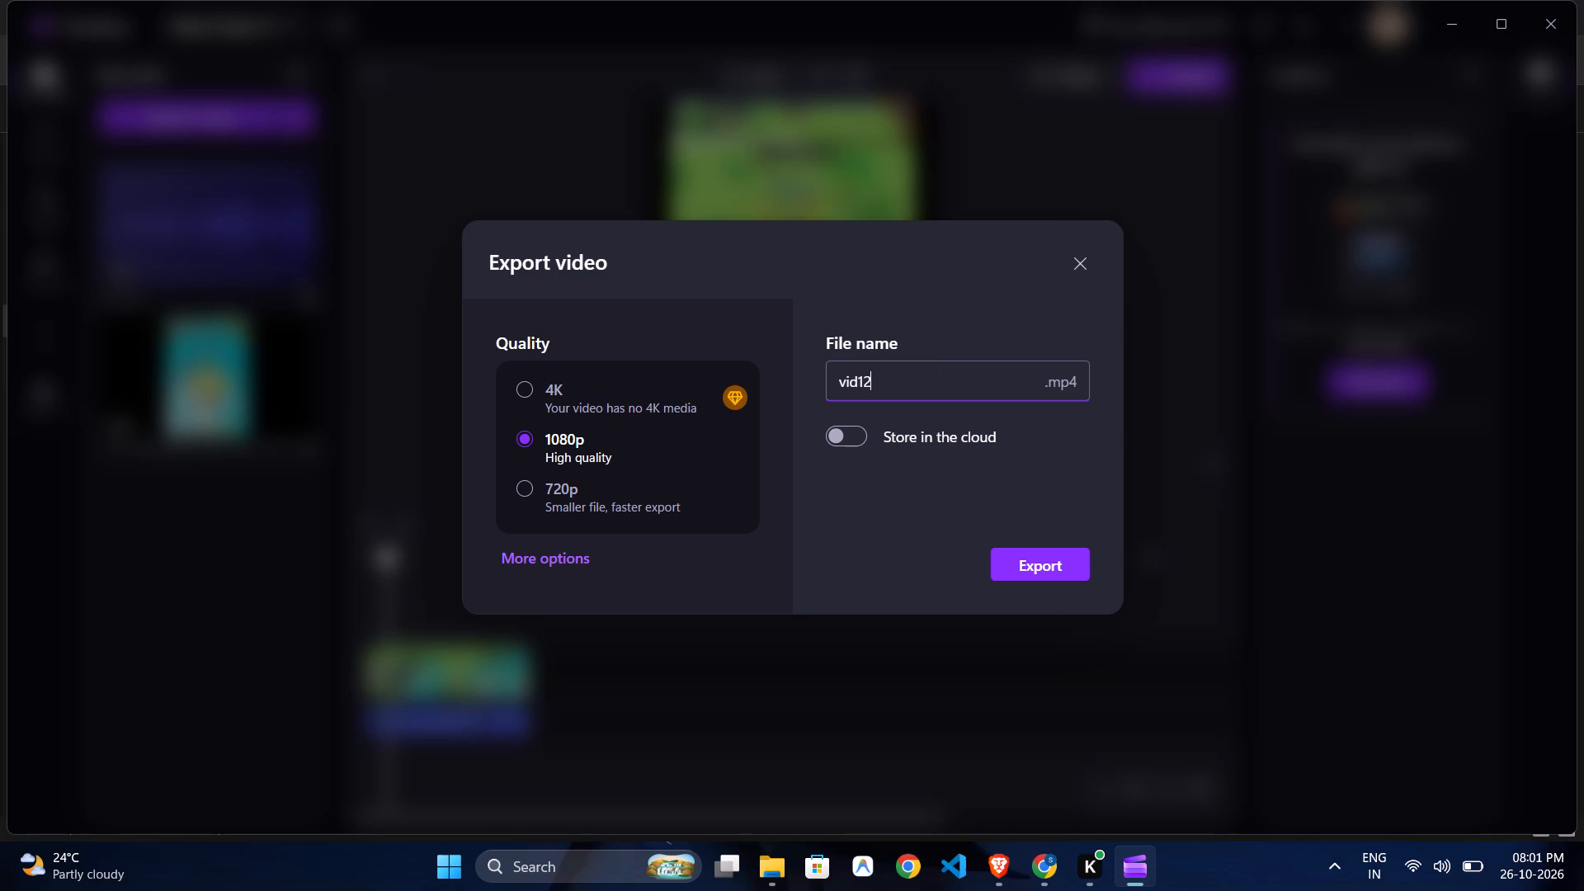
pyautogui.click(789, 876)
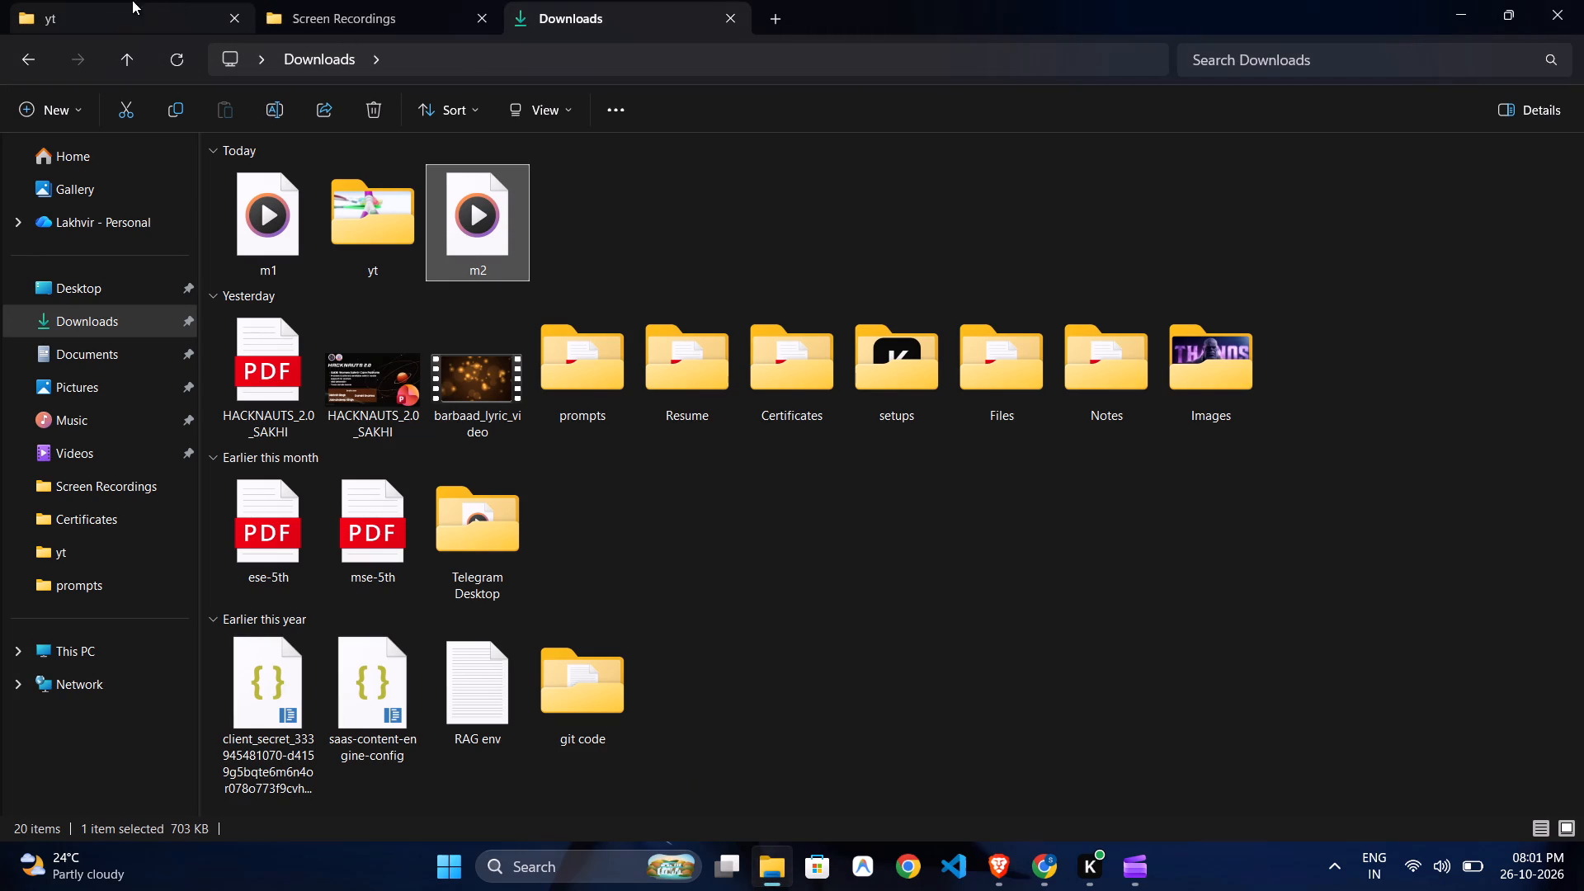
pyautogui.click(120, 22)
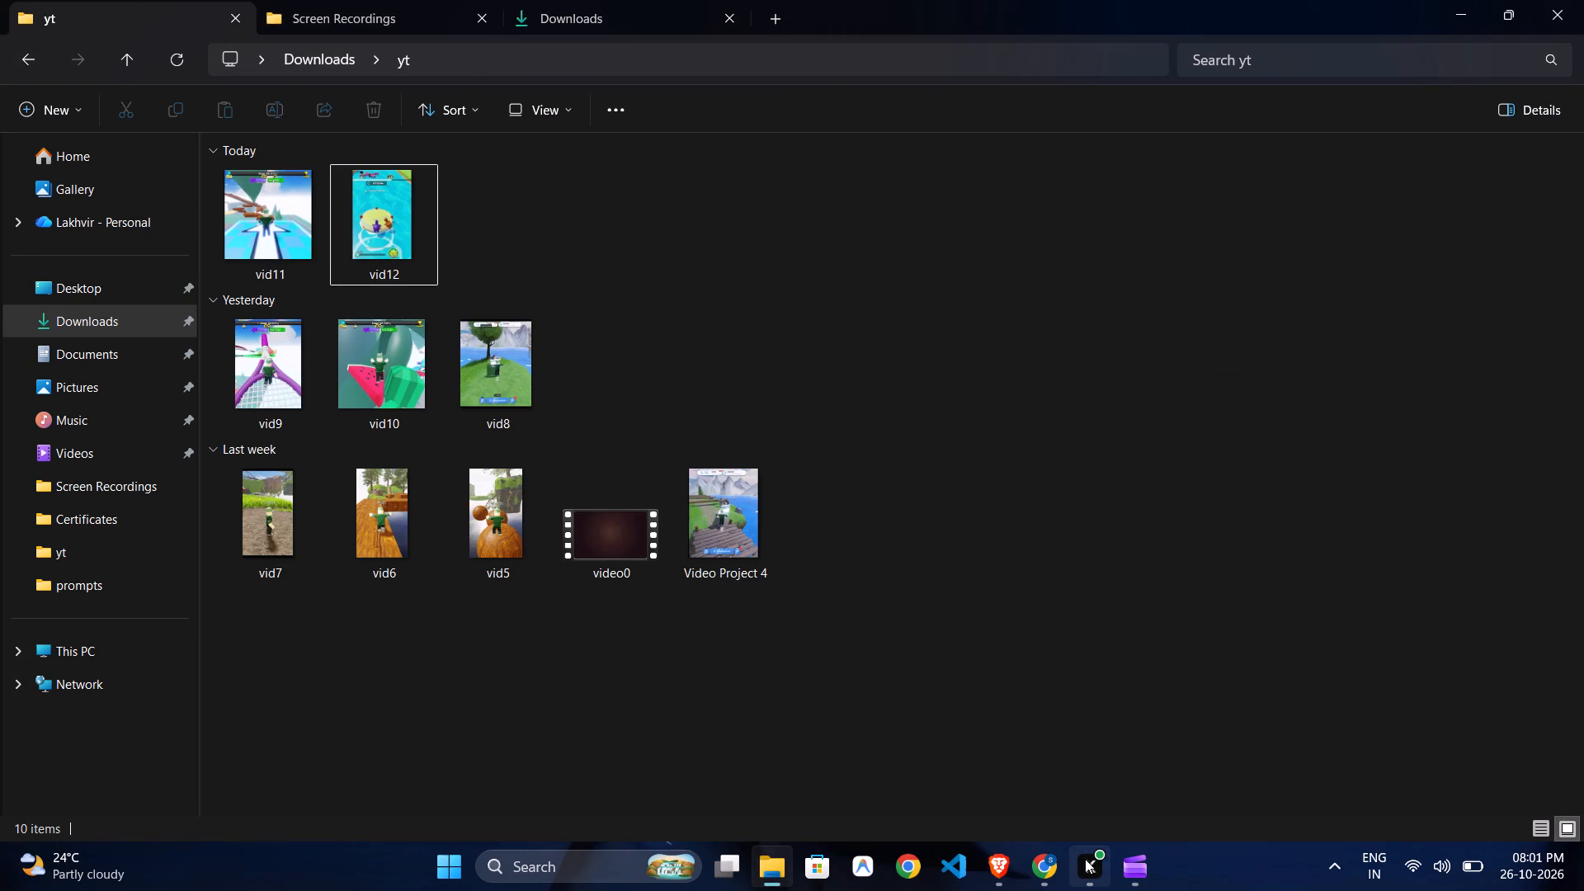
pyautogui.click(1115, 861)
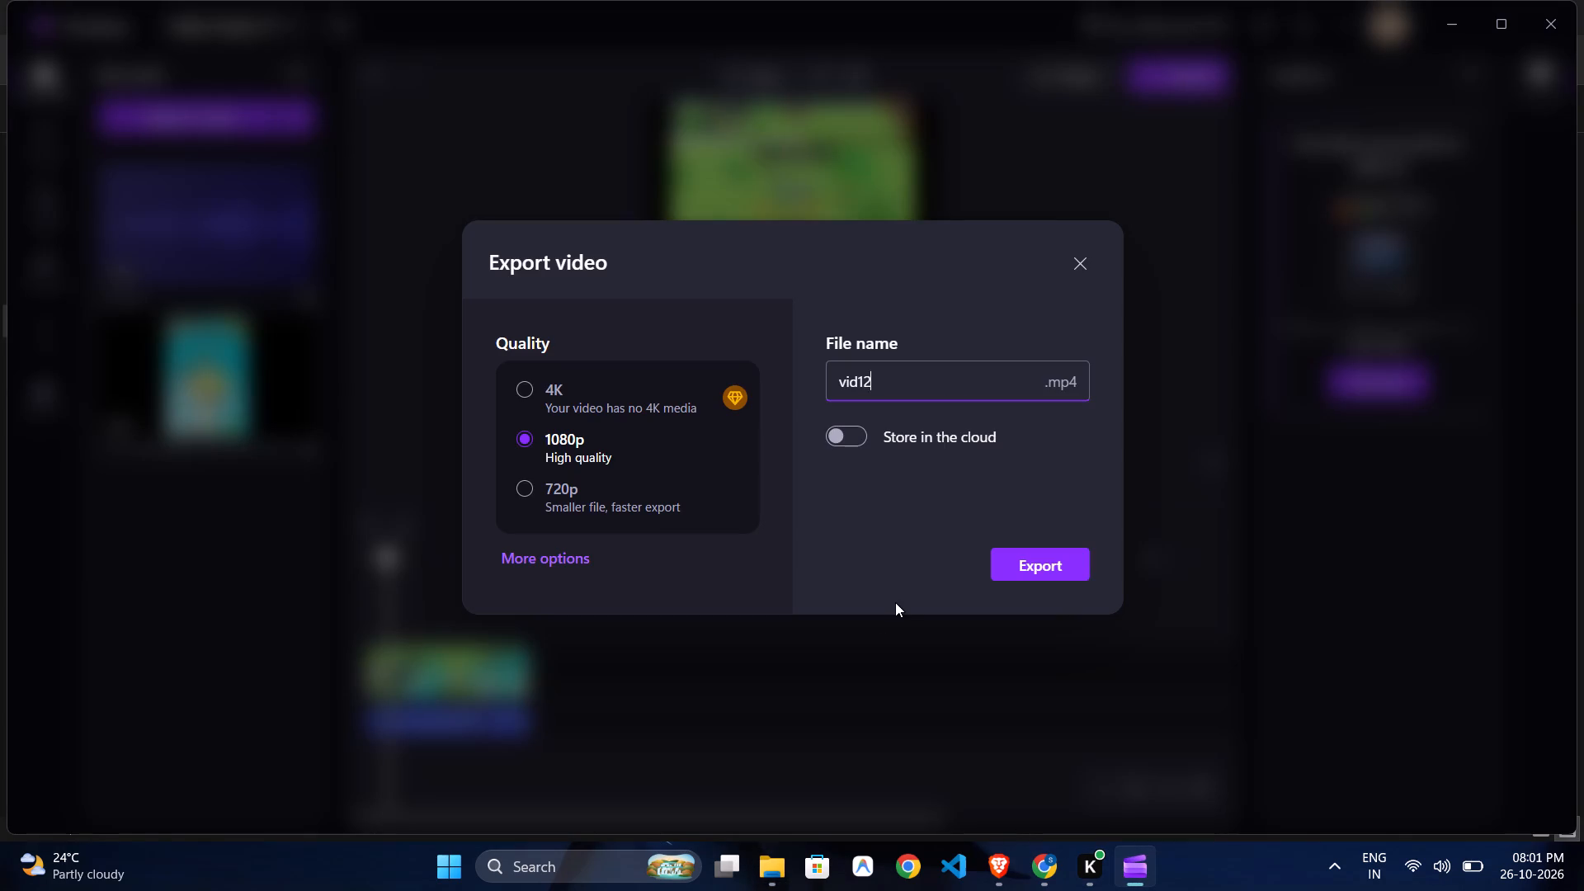
pyautogui.press('BackSpace')
pyautogui.press('3')
pyautogui.click(1010, 562)
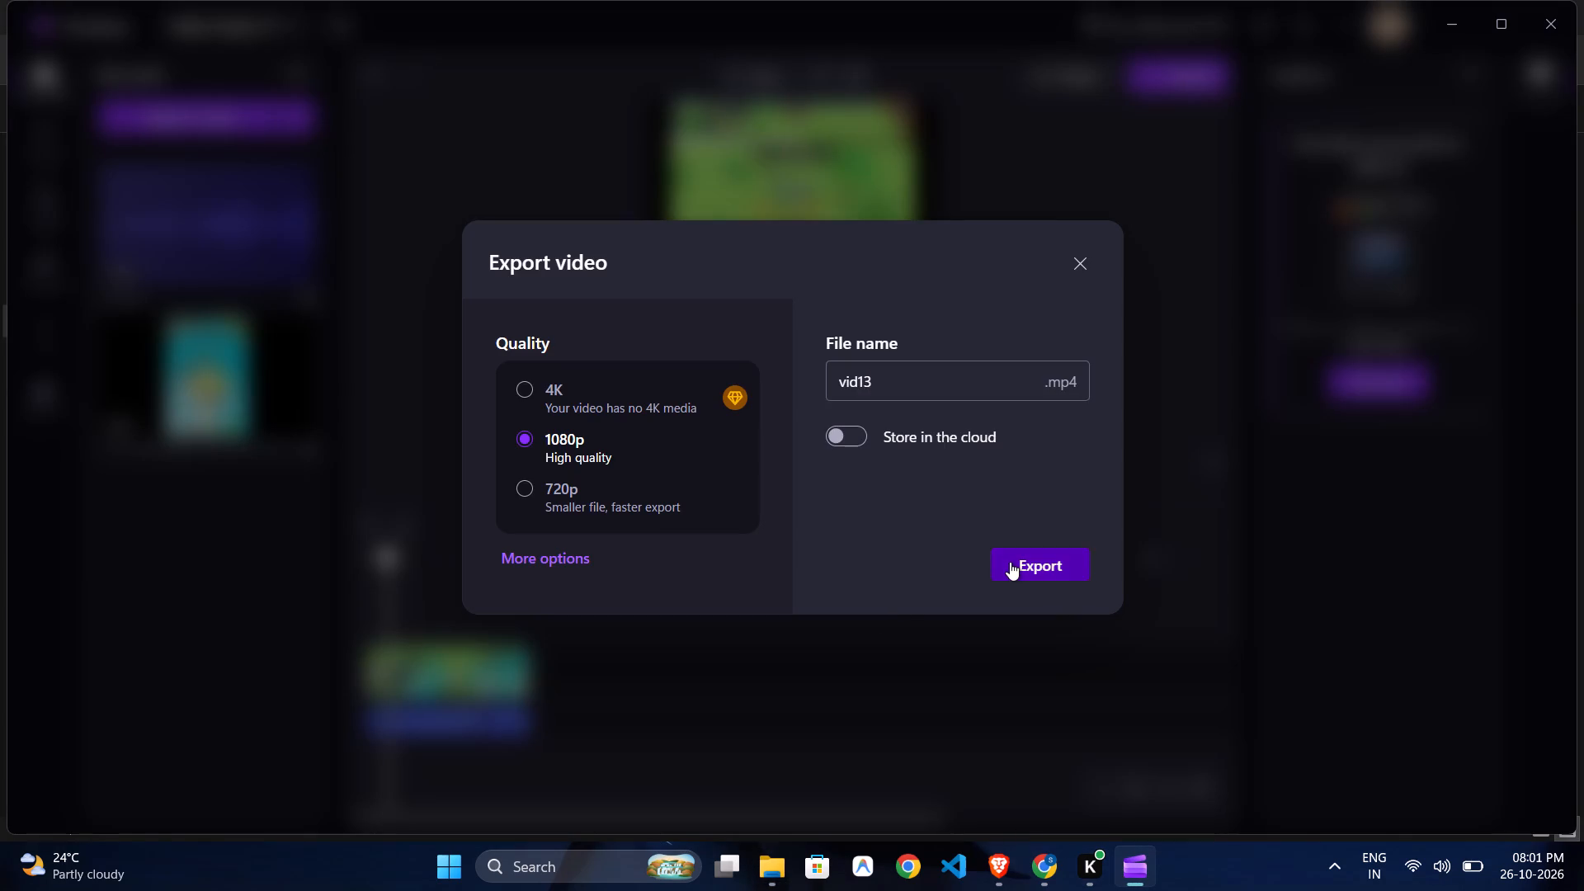